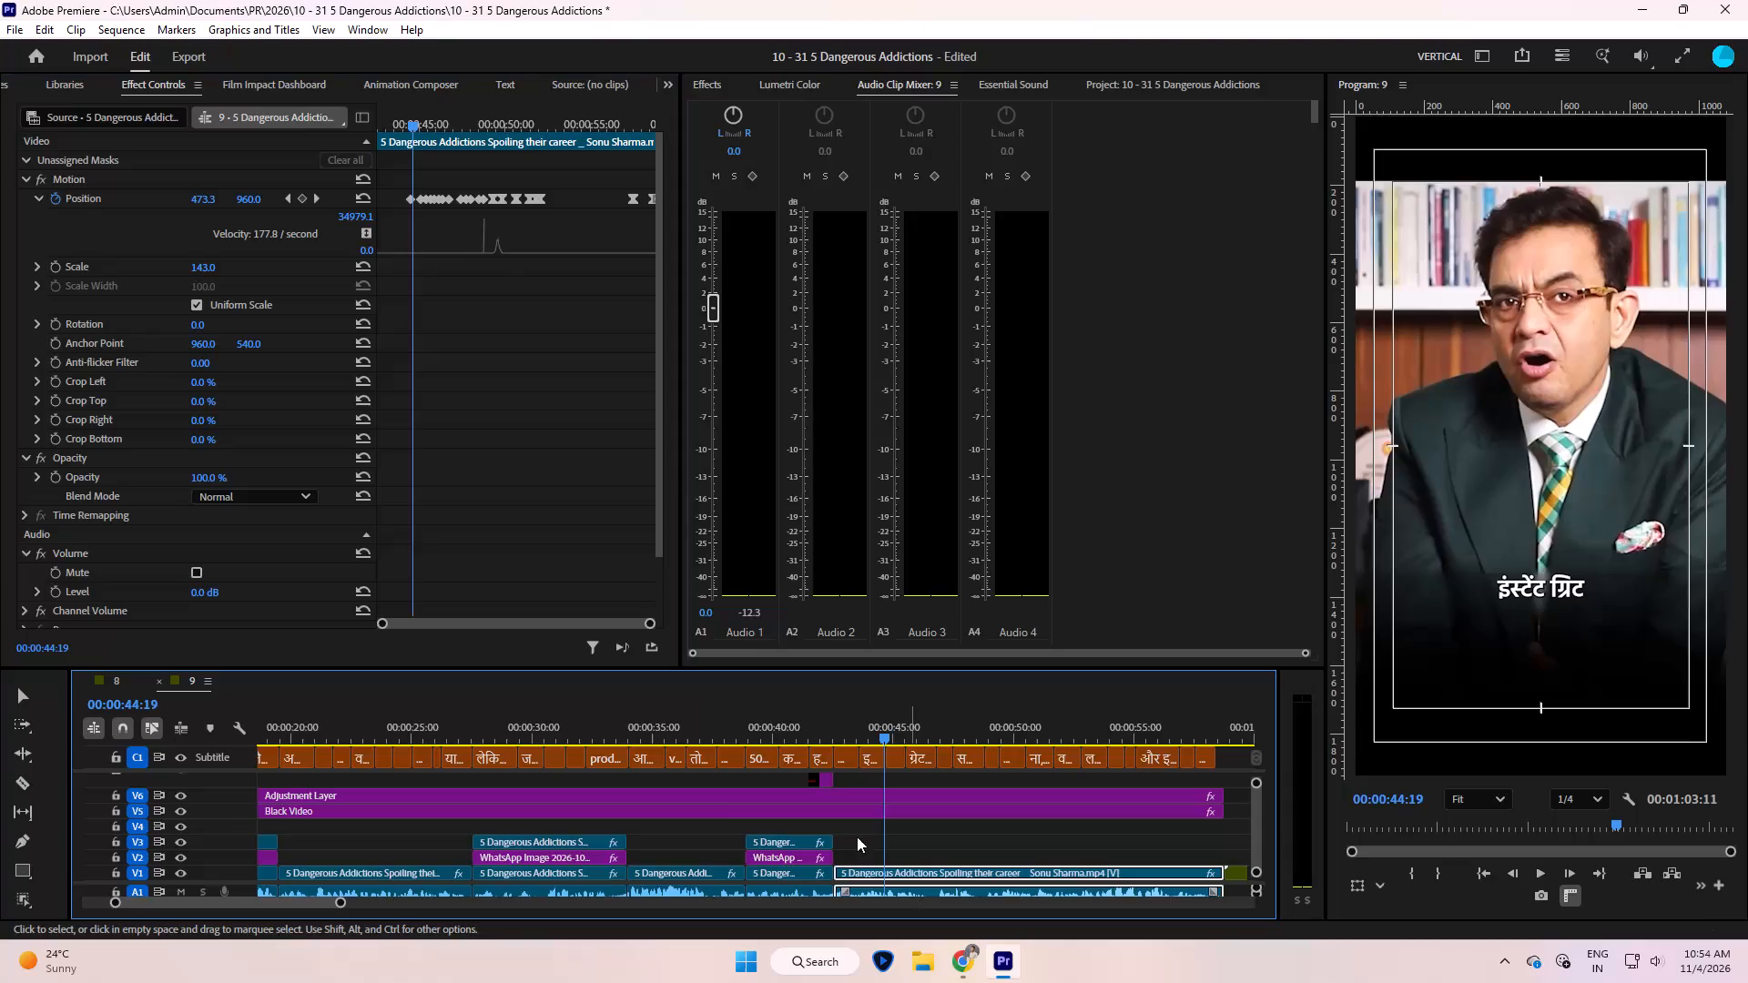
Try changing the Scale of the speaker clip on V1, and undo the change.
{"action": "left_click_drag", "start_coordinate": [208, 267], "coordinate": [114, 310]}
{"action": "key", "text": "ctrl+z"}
Turn on Anchor Point animation for the last speaker clip on V1, with a first keyframe at 00:00:43:09.
{"action": "left_click_drag", "start_coordinate": [851, 735], "coordinate": [839, 739]}
{"action": "key", "text": "space"}
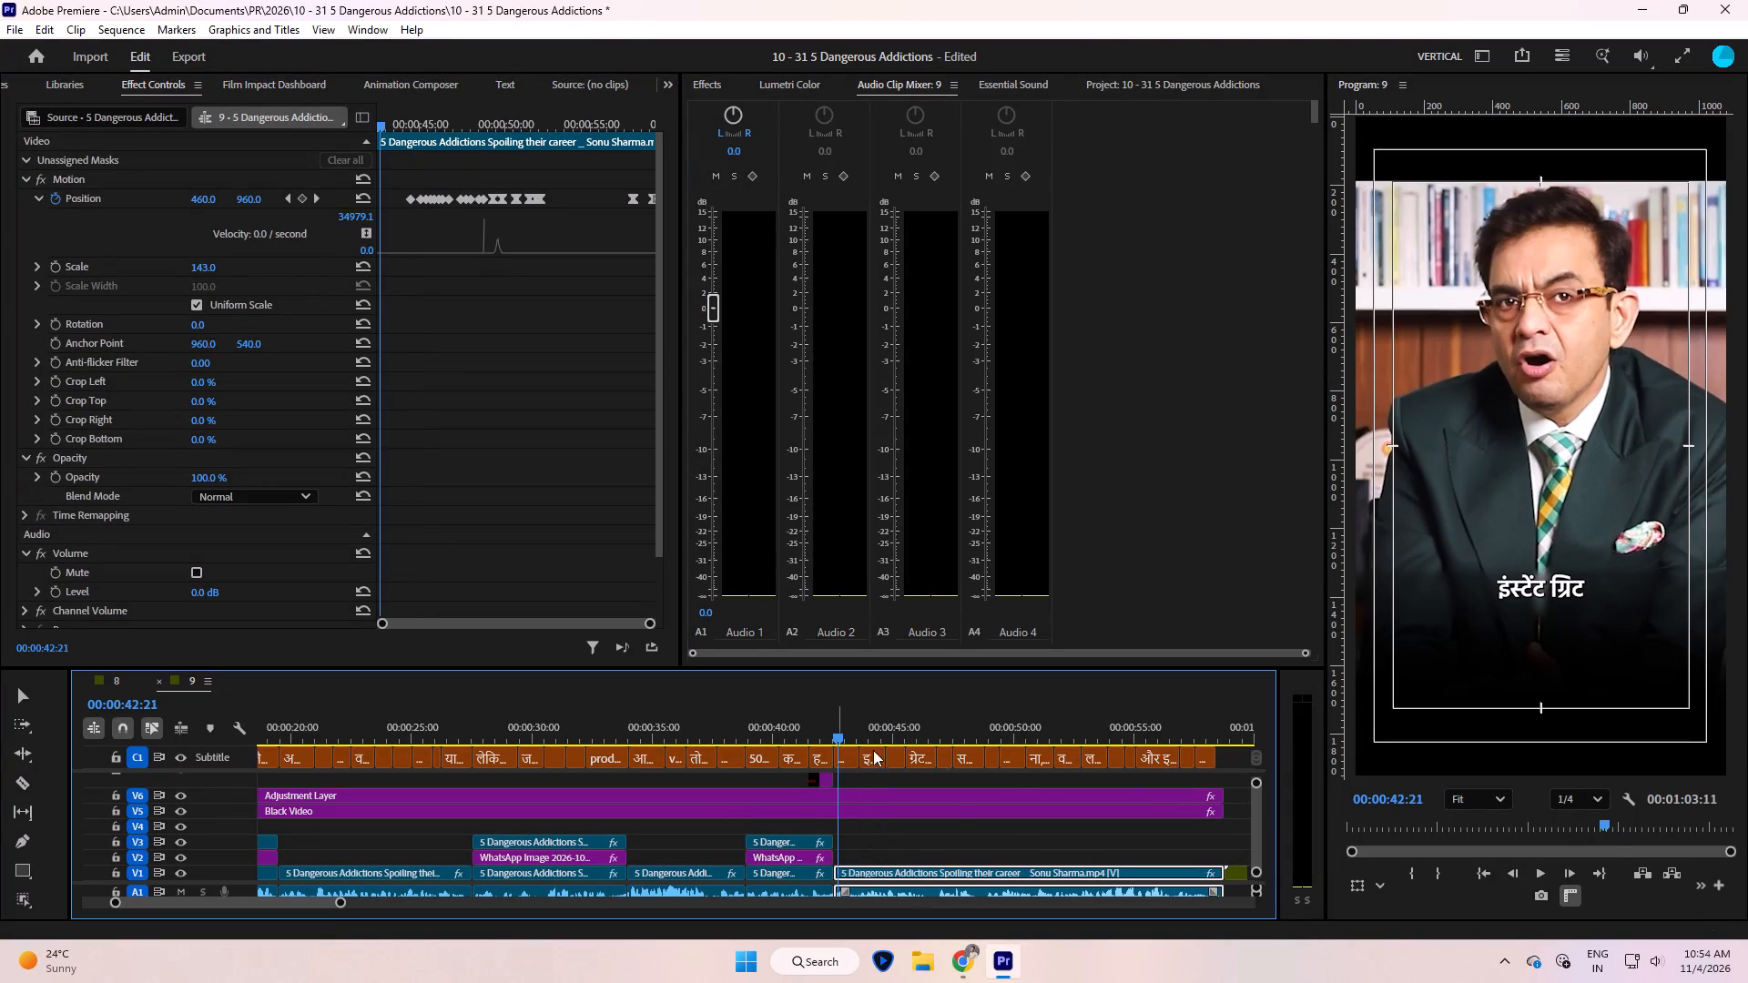
{"action": "key", "text": "space"}
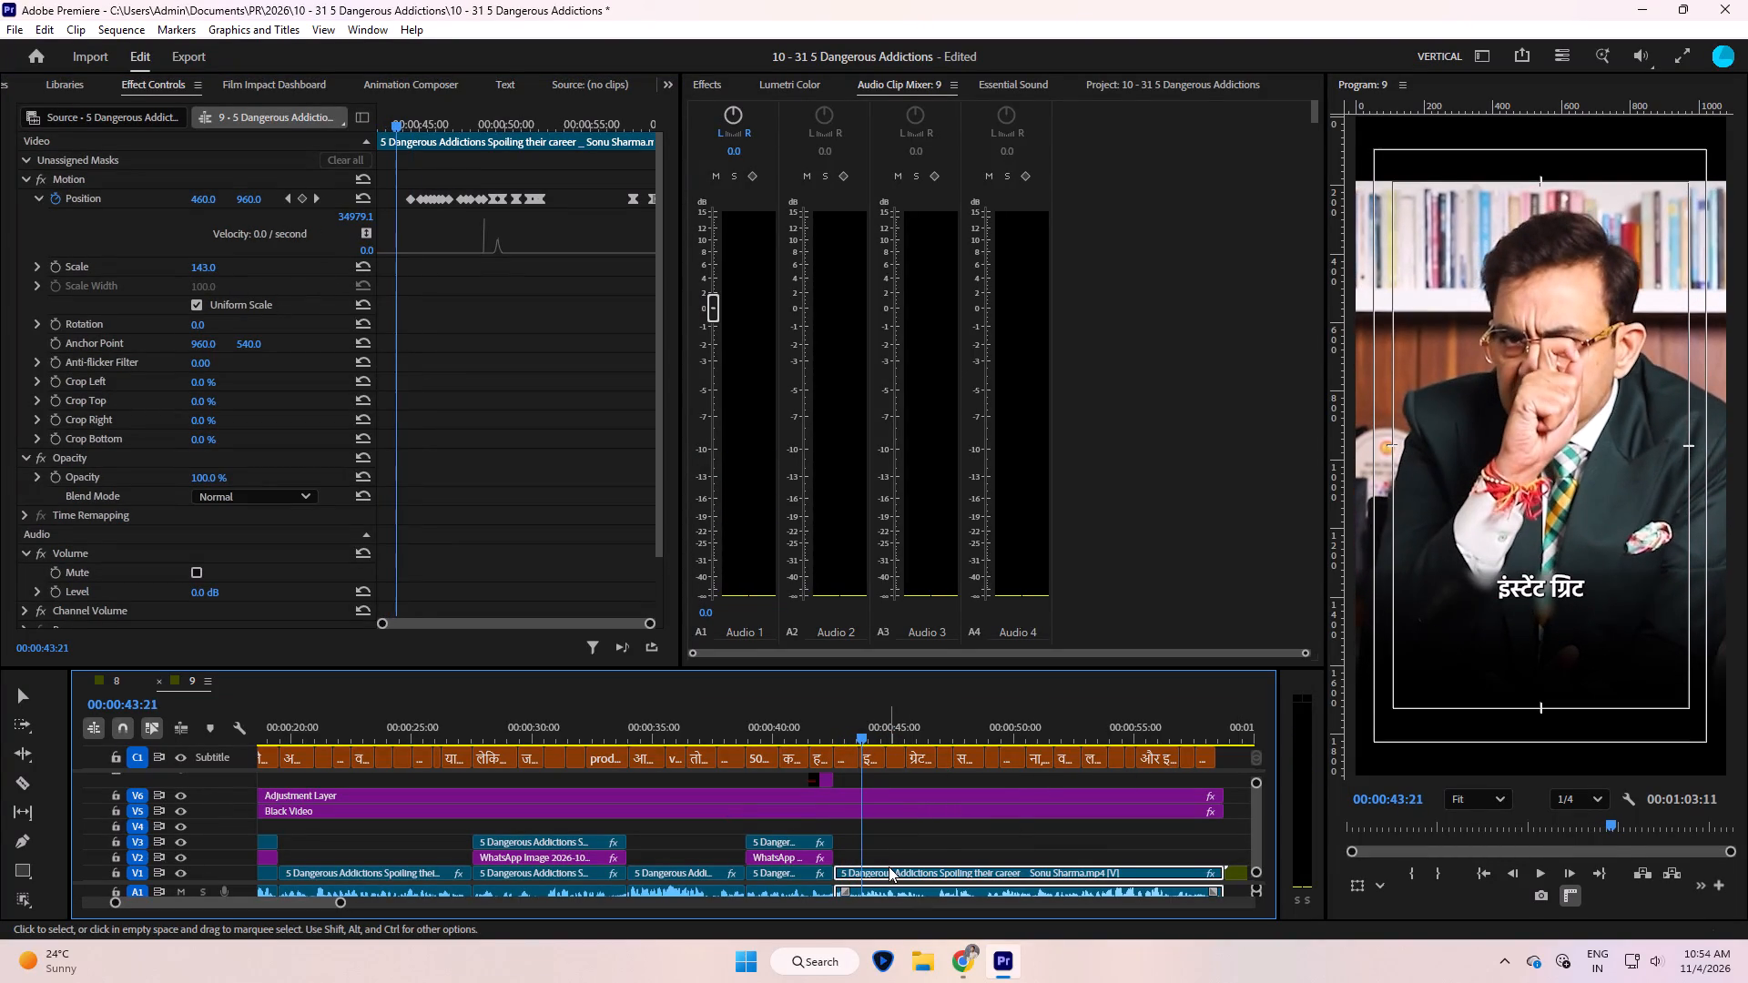
{"action": "key", "text": "Up"}
{"action": "key", "text": "Left"}
{"action": "key", "text": "Left"}
{"action": "key", "text": "Left"}
{"action": "key", "text": "Left"}
{"action": "key", "text": "Left"}
{"action": "key", "text": "Left"}
{"action": "key", "text": "Left"}
{"action": "key", "text": "Left"}
{"action": "key", "text": "Left"}
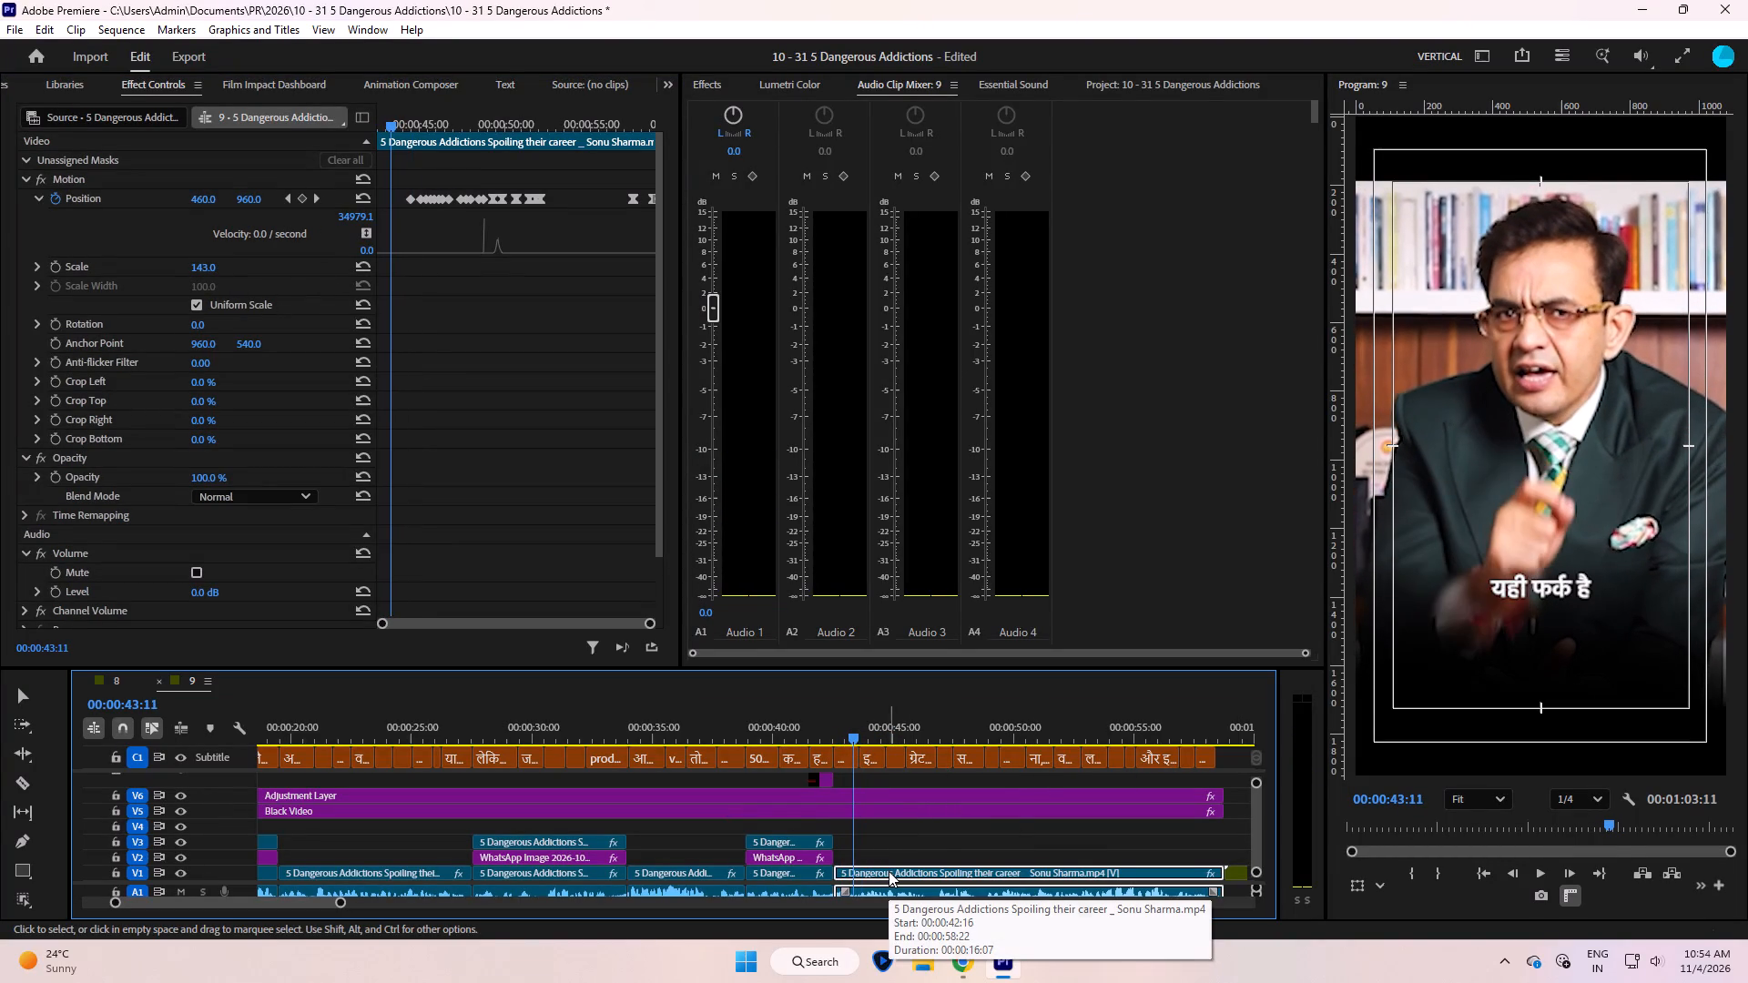
{"action": "left_click", "coordinate": [889, 871]}
{"action": "key", "text": "e"}
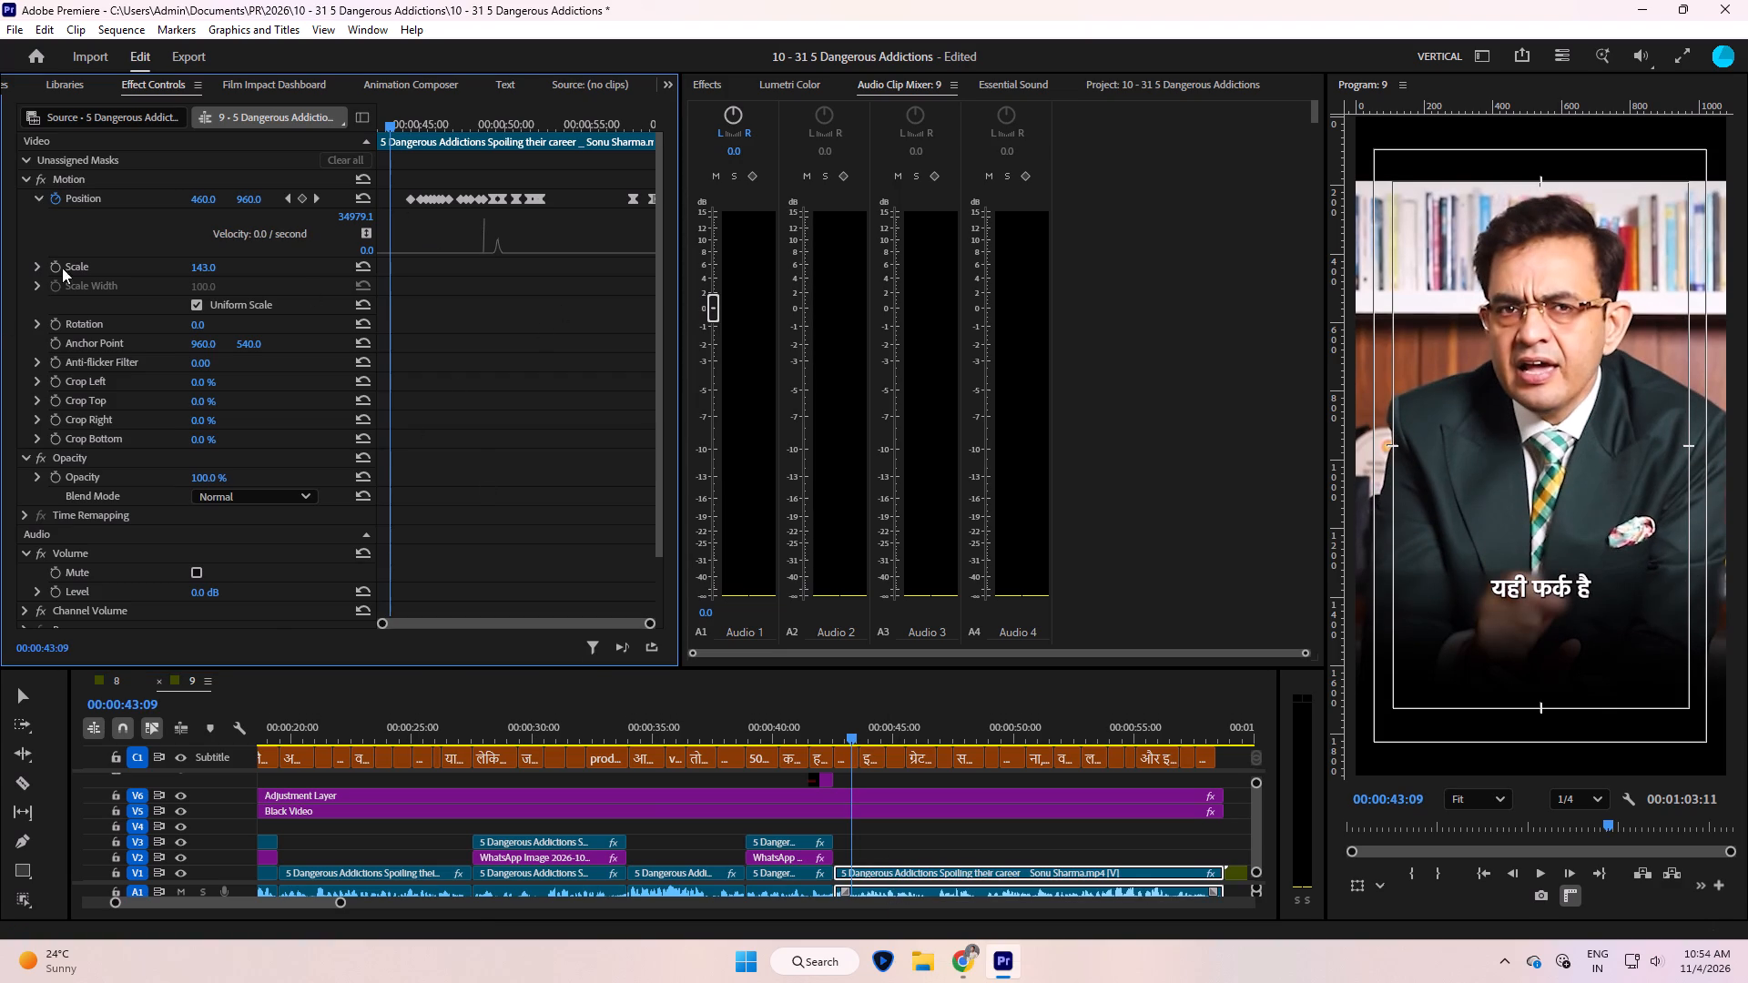
{"action": "left_click", "coordinate": [56, 342]}
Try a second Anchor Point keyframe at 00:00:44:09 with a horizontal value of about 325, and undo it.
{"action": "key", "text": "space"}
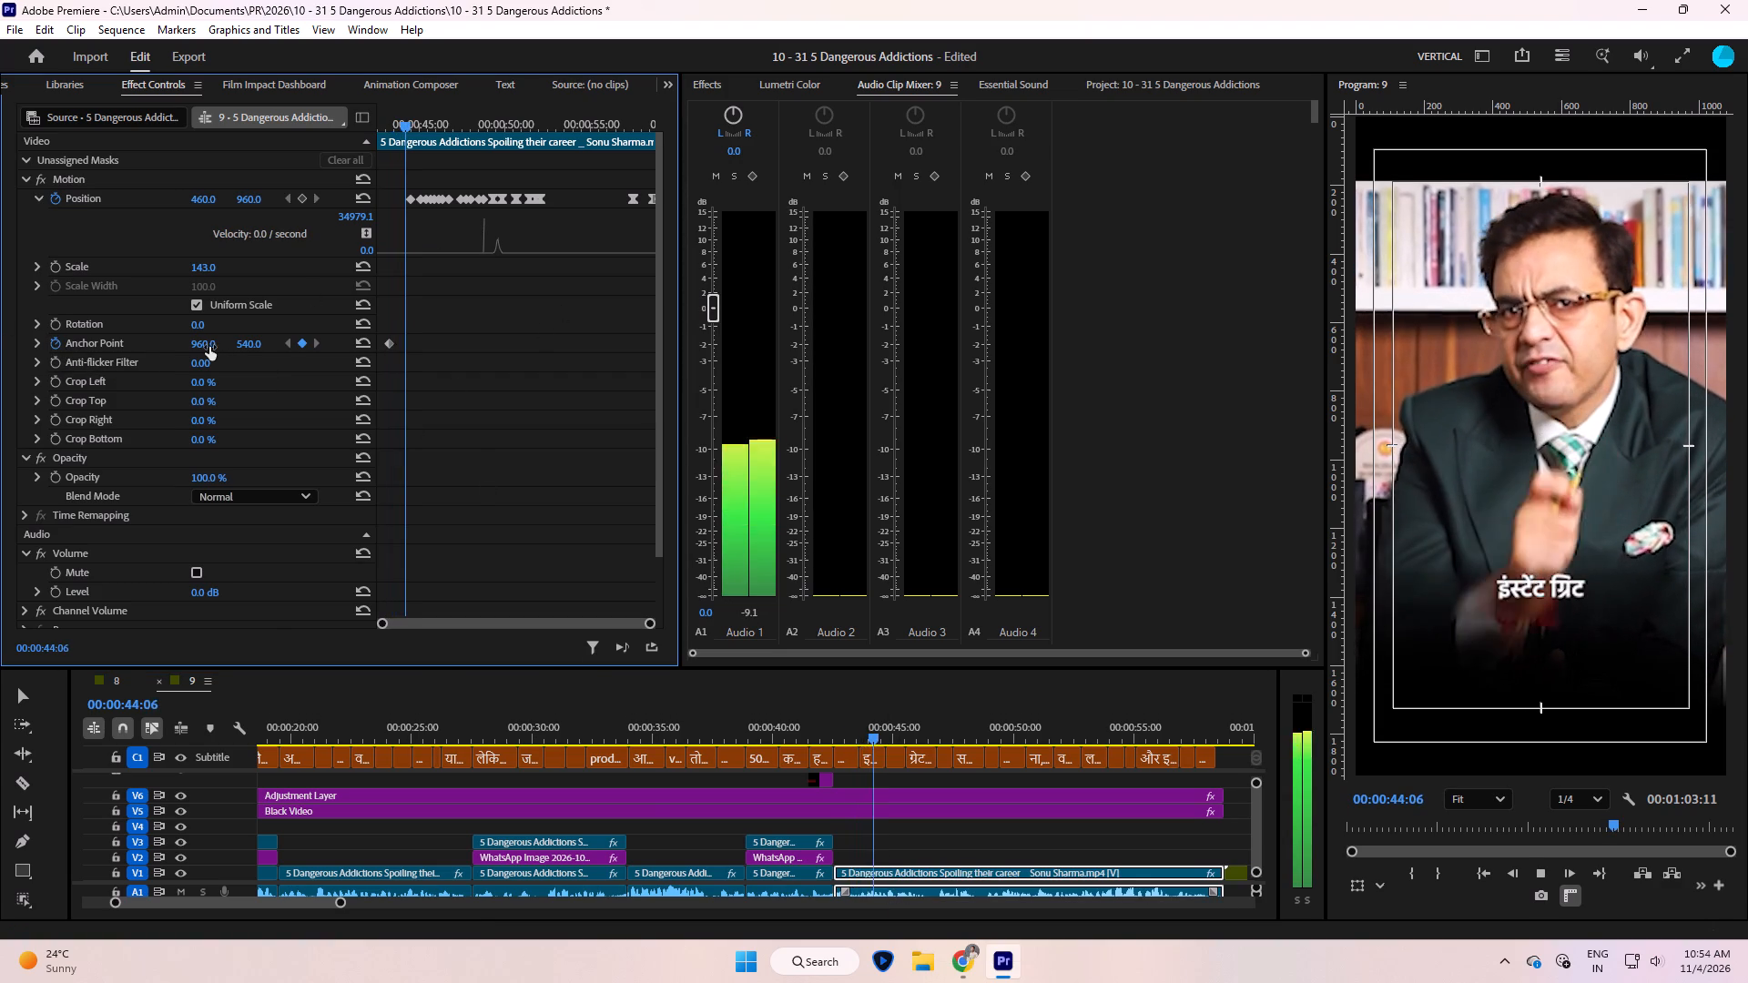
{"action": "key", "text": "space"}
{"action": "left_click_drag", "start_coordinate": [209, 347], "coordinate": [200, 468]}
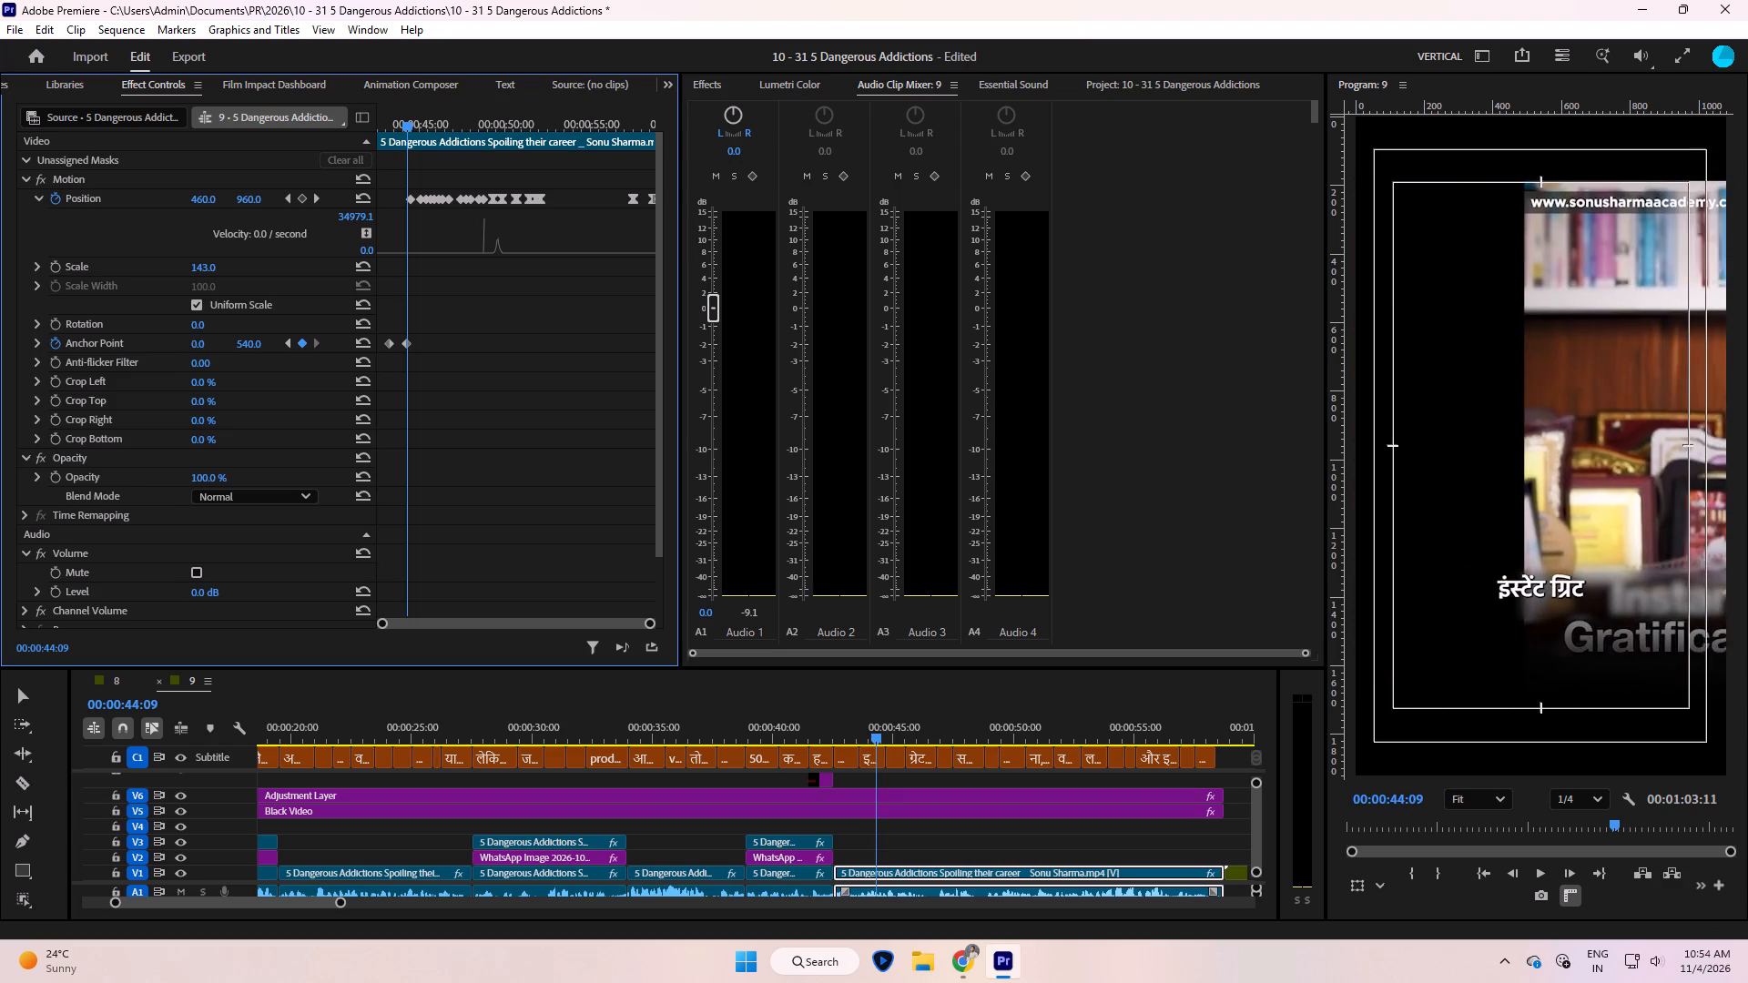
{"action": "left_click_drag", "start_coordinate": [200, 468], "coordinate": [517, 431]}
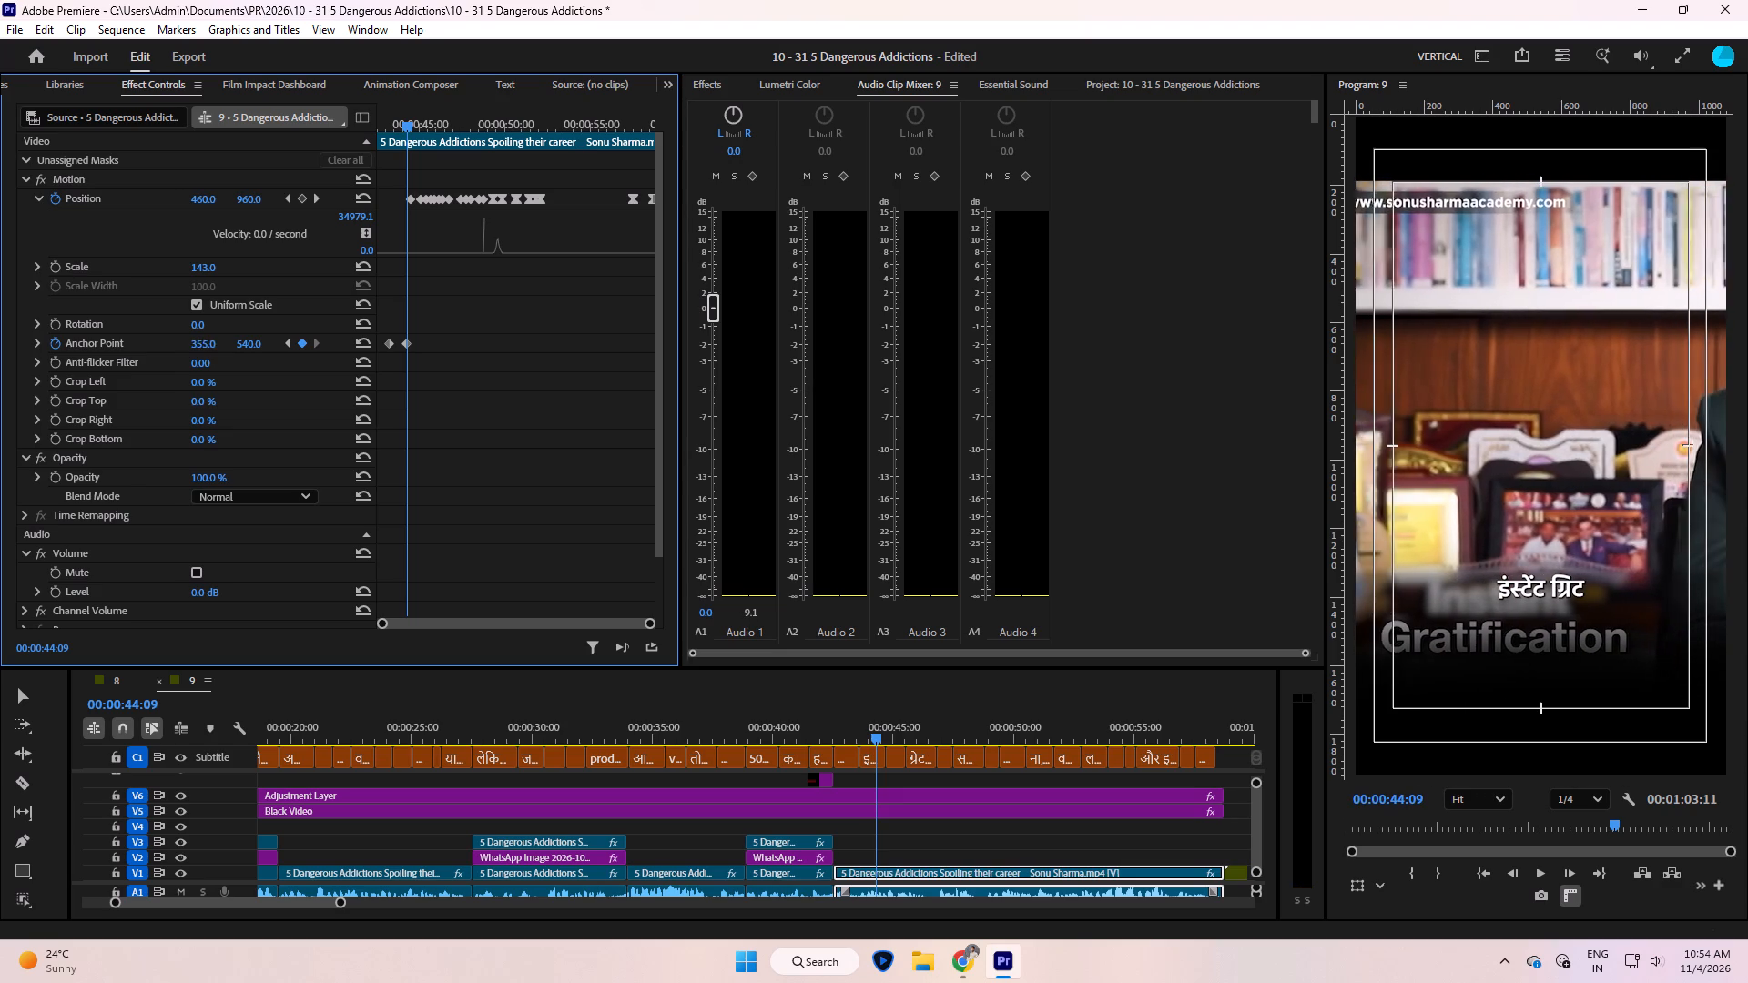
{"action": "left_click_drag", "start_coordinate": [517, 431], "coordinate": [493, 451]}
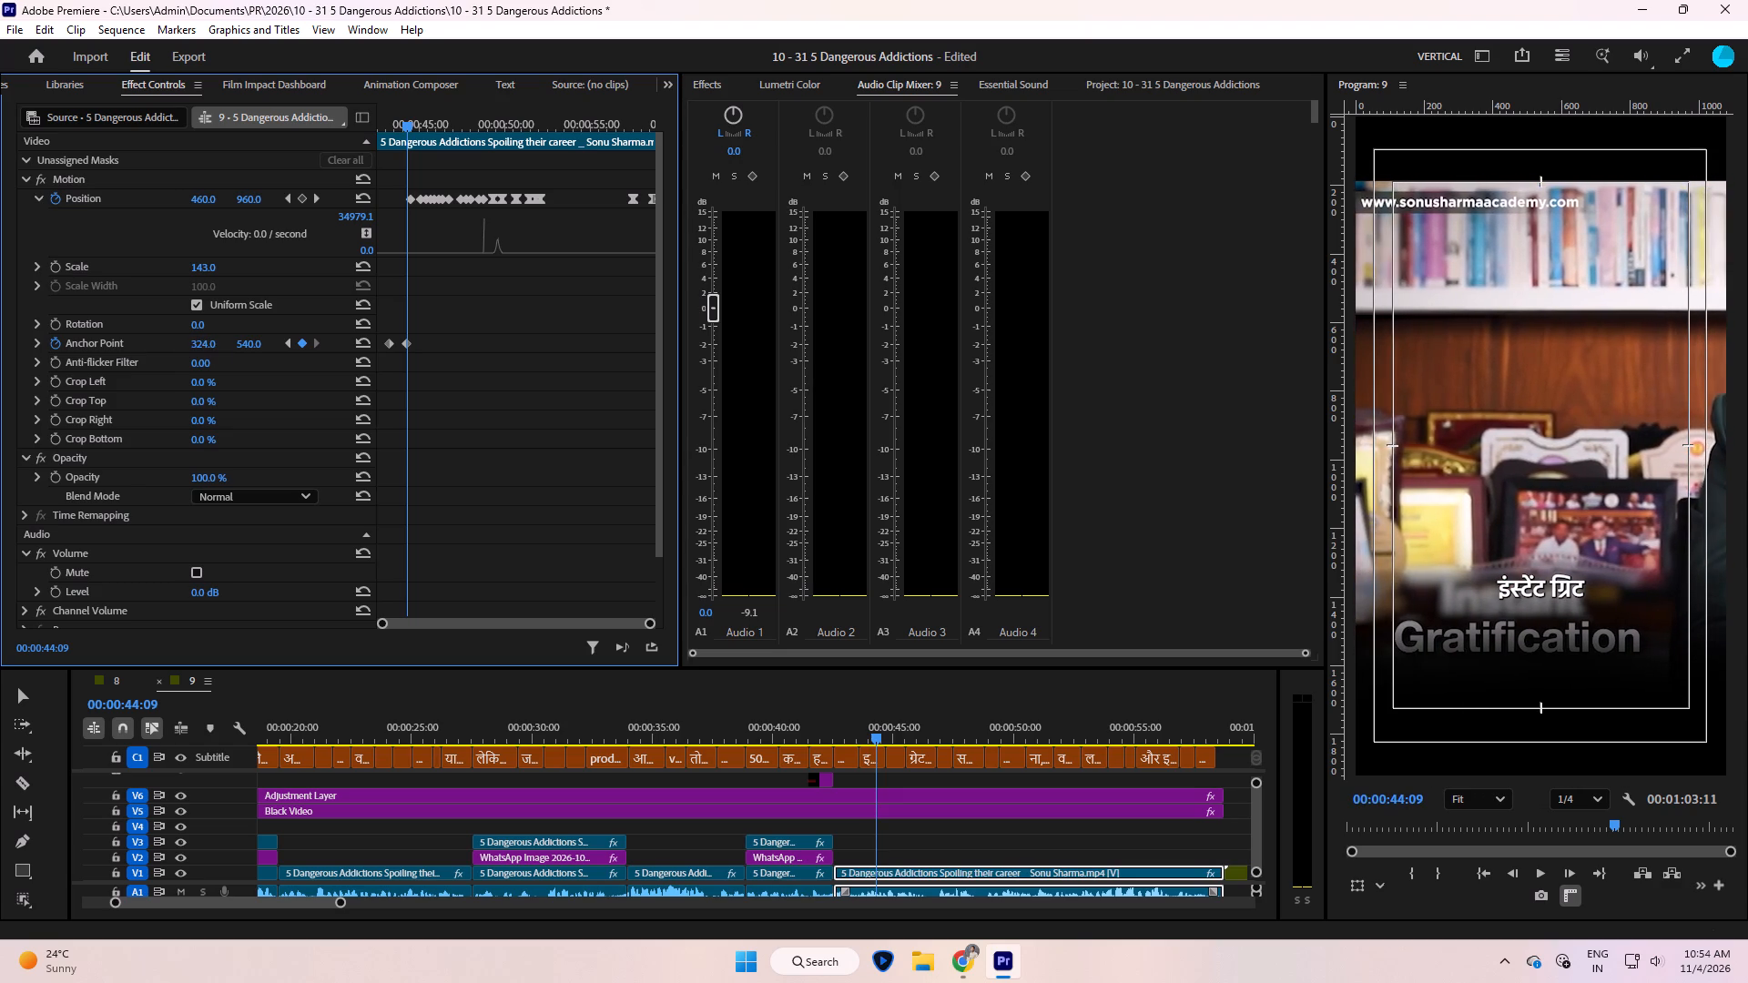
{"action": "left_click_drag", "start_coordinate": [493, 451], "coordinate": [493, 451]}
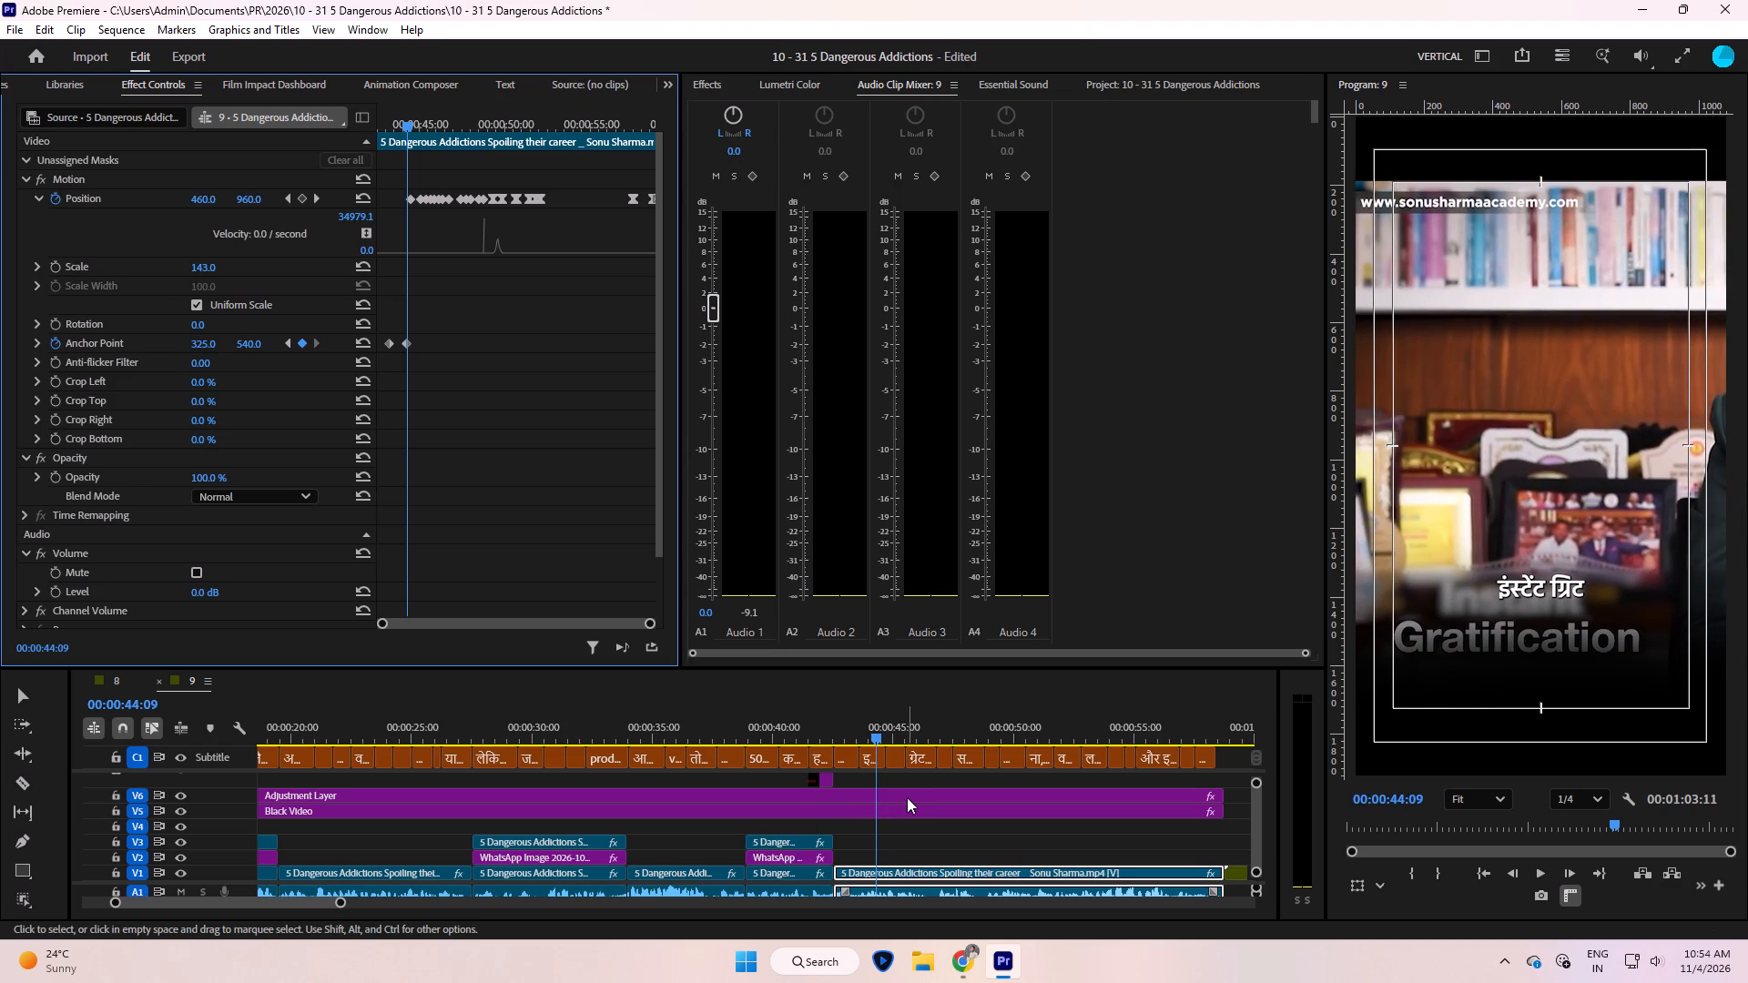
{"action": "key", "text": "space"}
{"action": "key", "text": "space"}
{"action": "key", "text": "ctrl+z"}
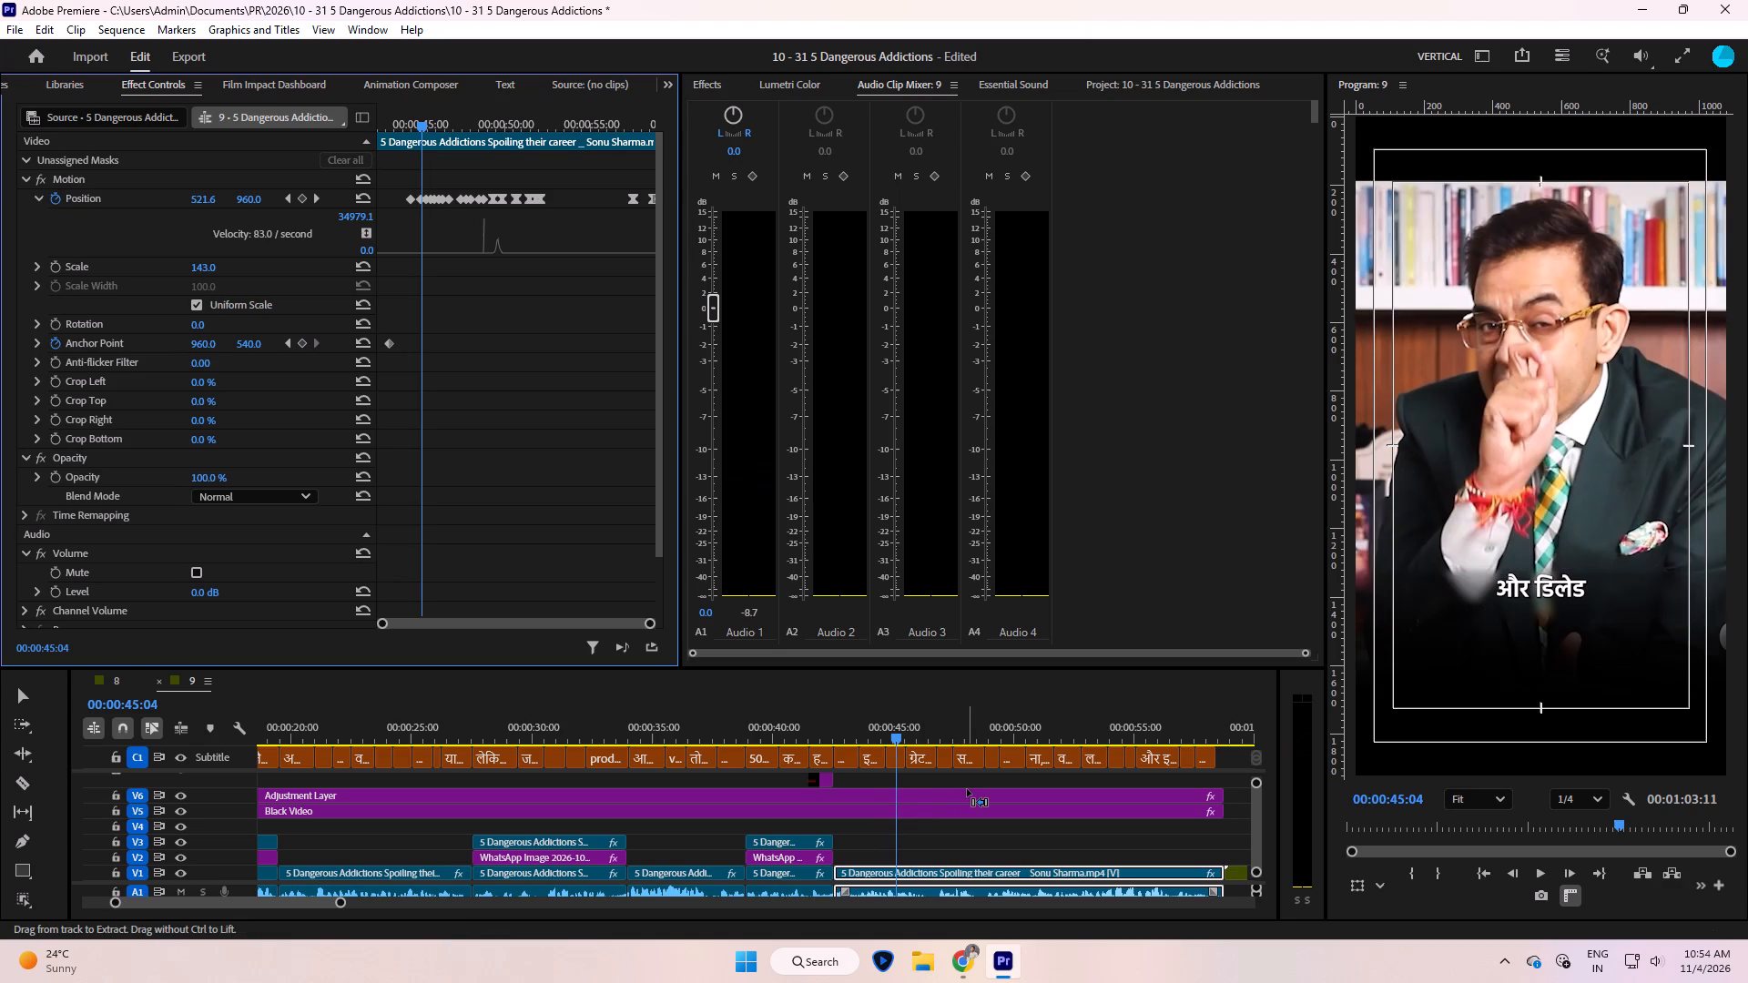
Play the sequence between about 00:00:43 and 00:00:46 to check the spoken words against the captions.
{"action": "left_click_drag", "start_coordinate": [885, 730], "coordinate": [869, 739]}
{"action": "key", "text": "space"}
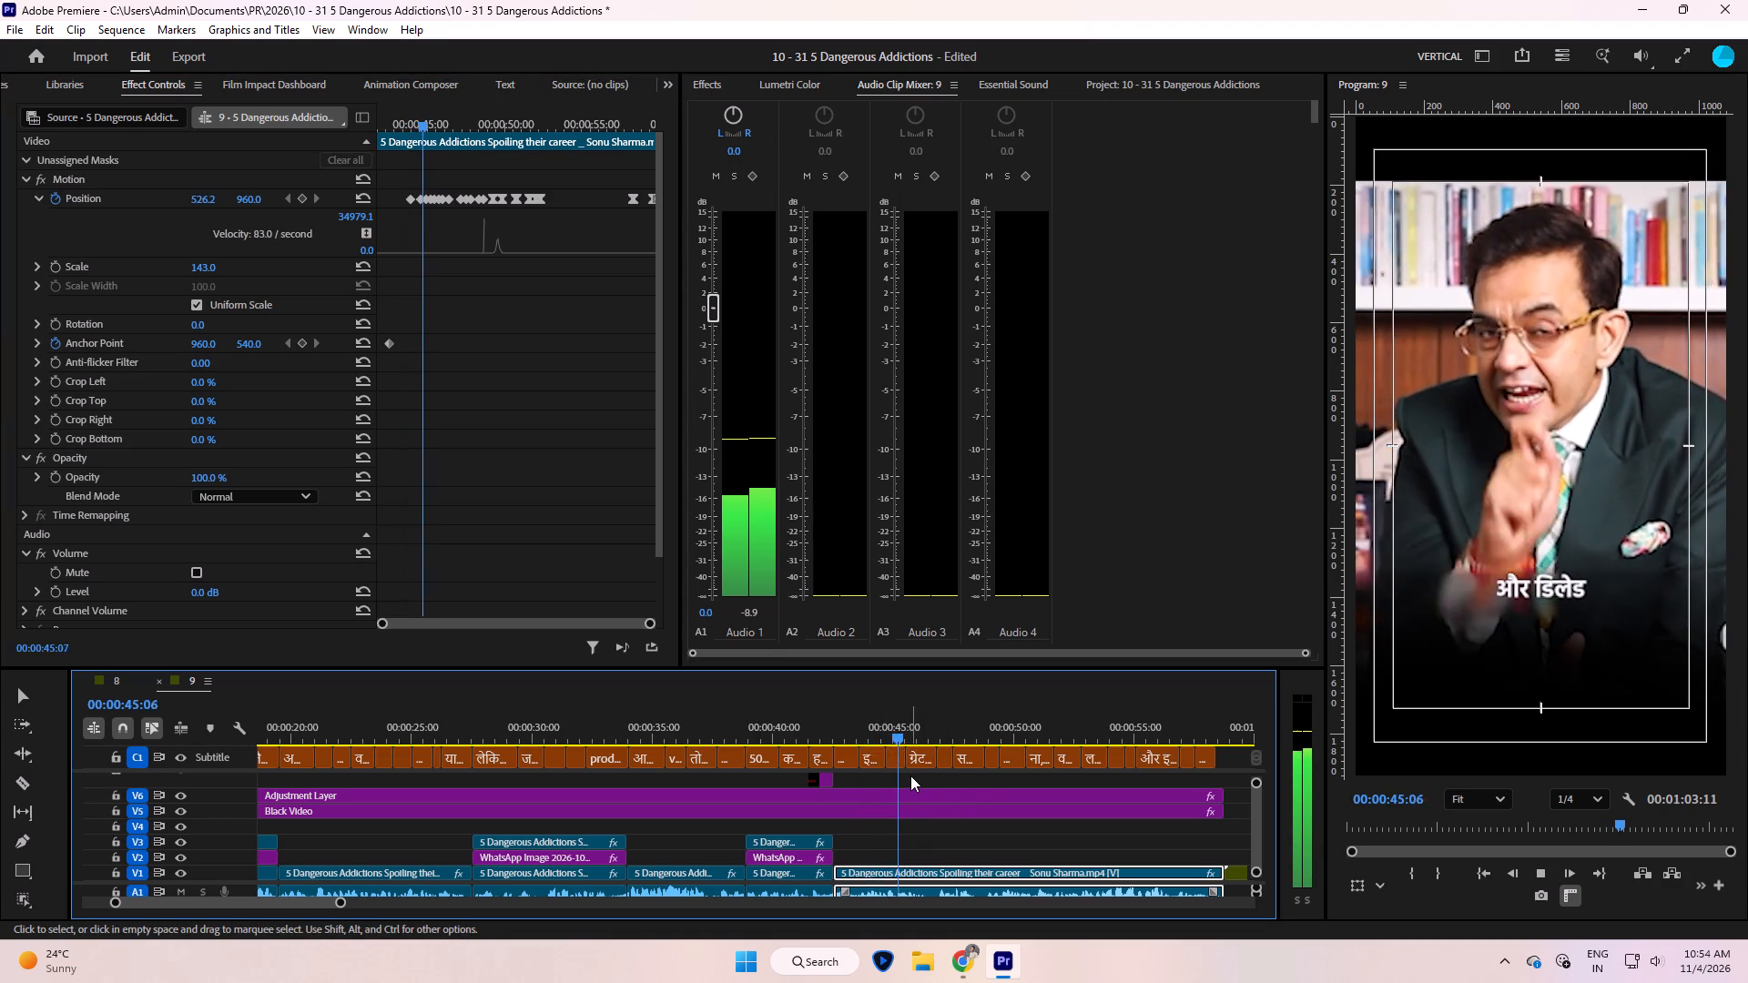
{"action": "key", "text": "space"}
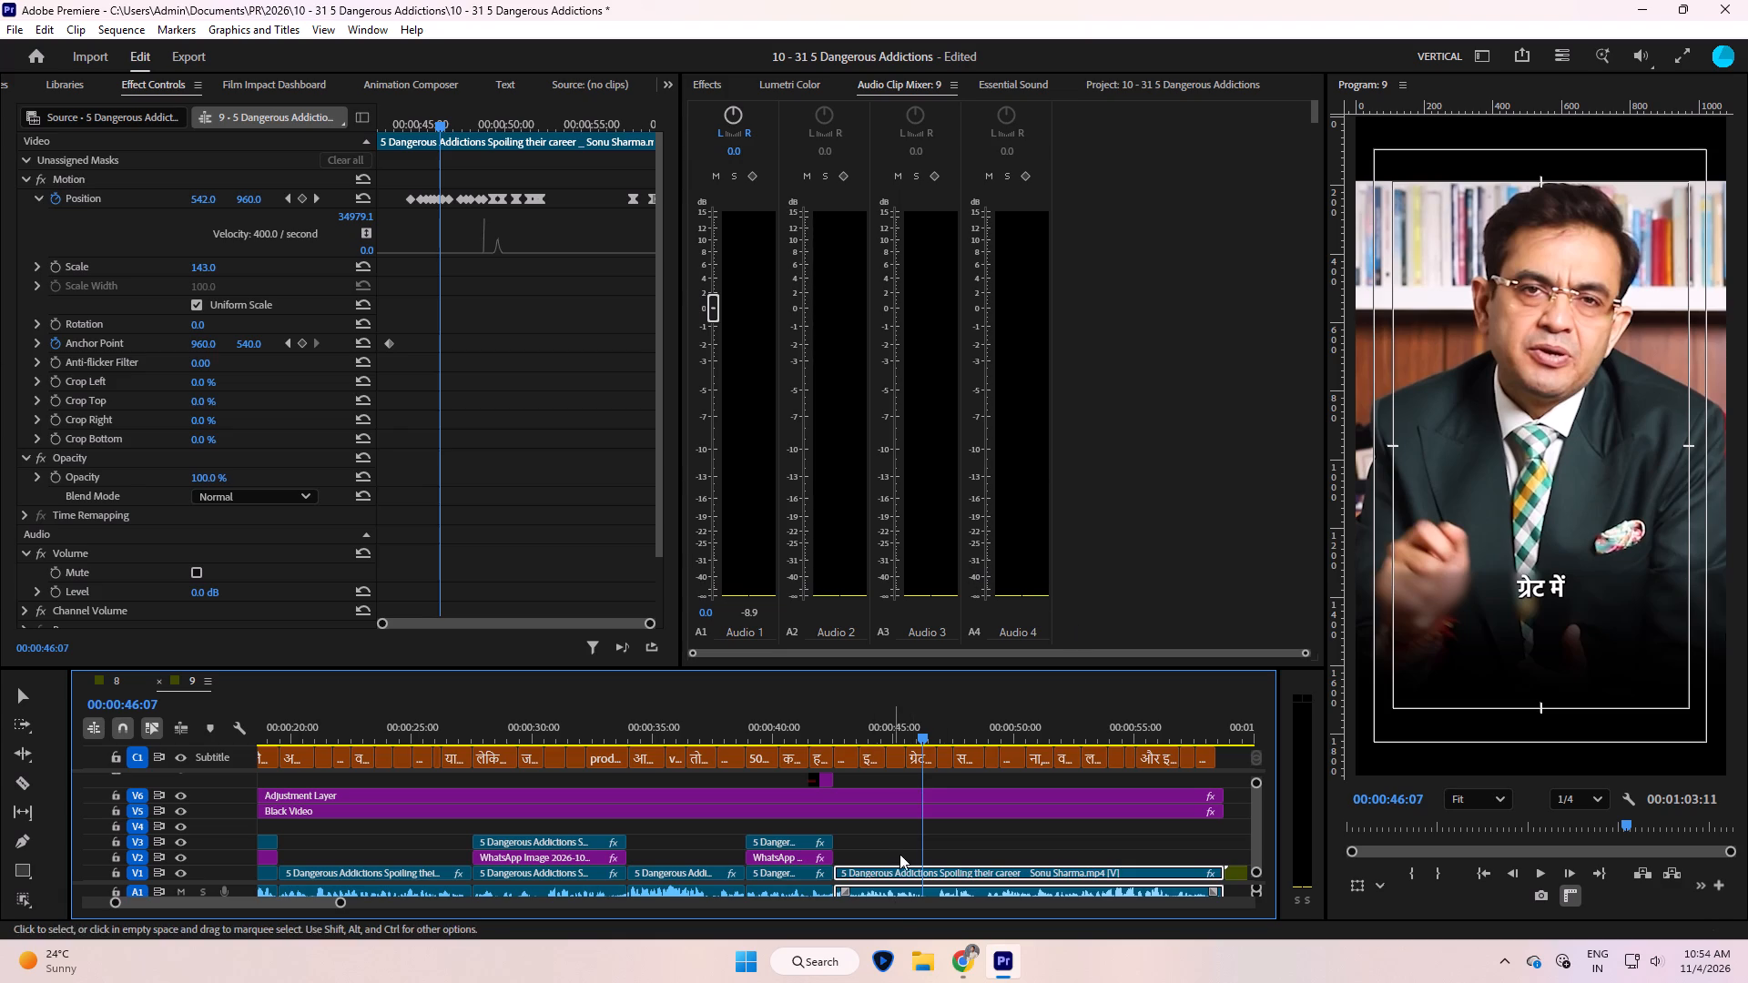
{"action": "left_click", "coordinate": [942, 867]}
{"action": "key", "text": "Up"}
{"action": "key", "text": "space"}
{"action": "key", "text": "space"}
{"action": "left_click", "coordinate": [858, 722]}
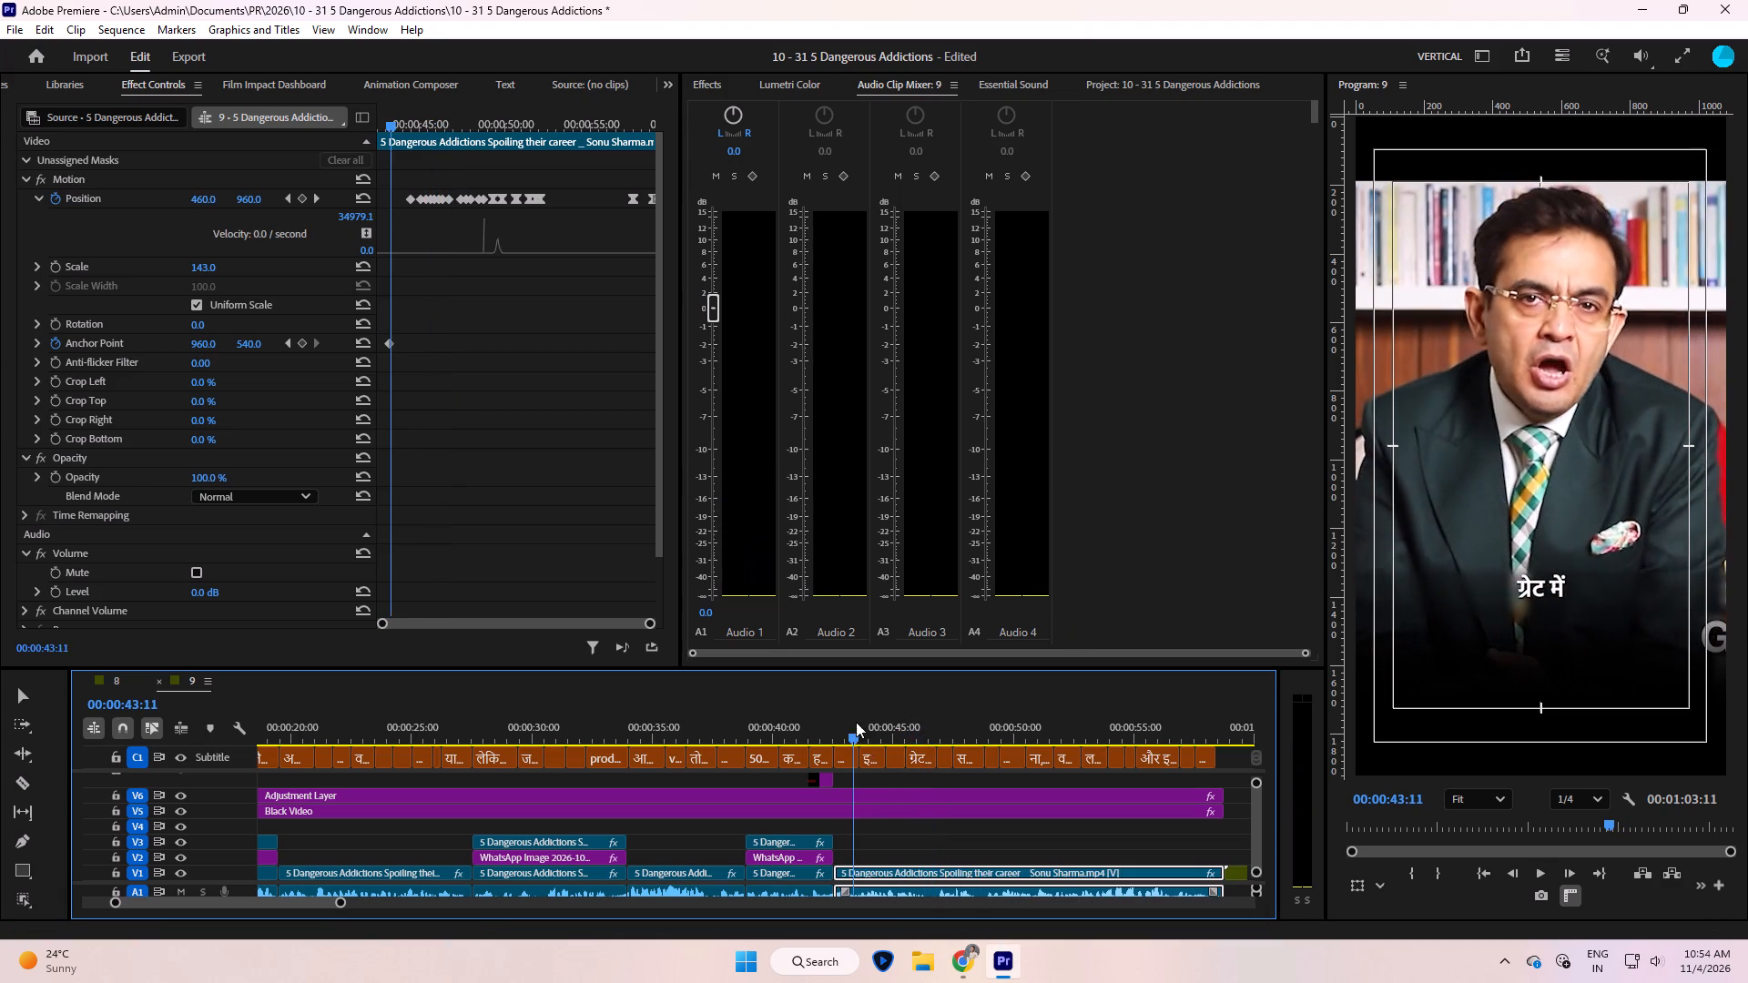
{"action": "key", "text": "space"}
{"action": "key", "text": "space"}
Load the 5 Dangerous Addictions Spoiling their career video from the Flixmate downloads folder into the Source monitor.
{"action": "key", "text": "s"}
{"action": "left_click", "coordinate": [915, 977]}
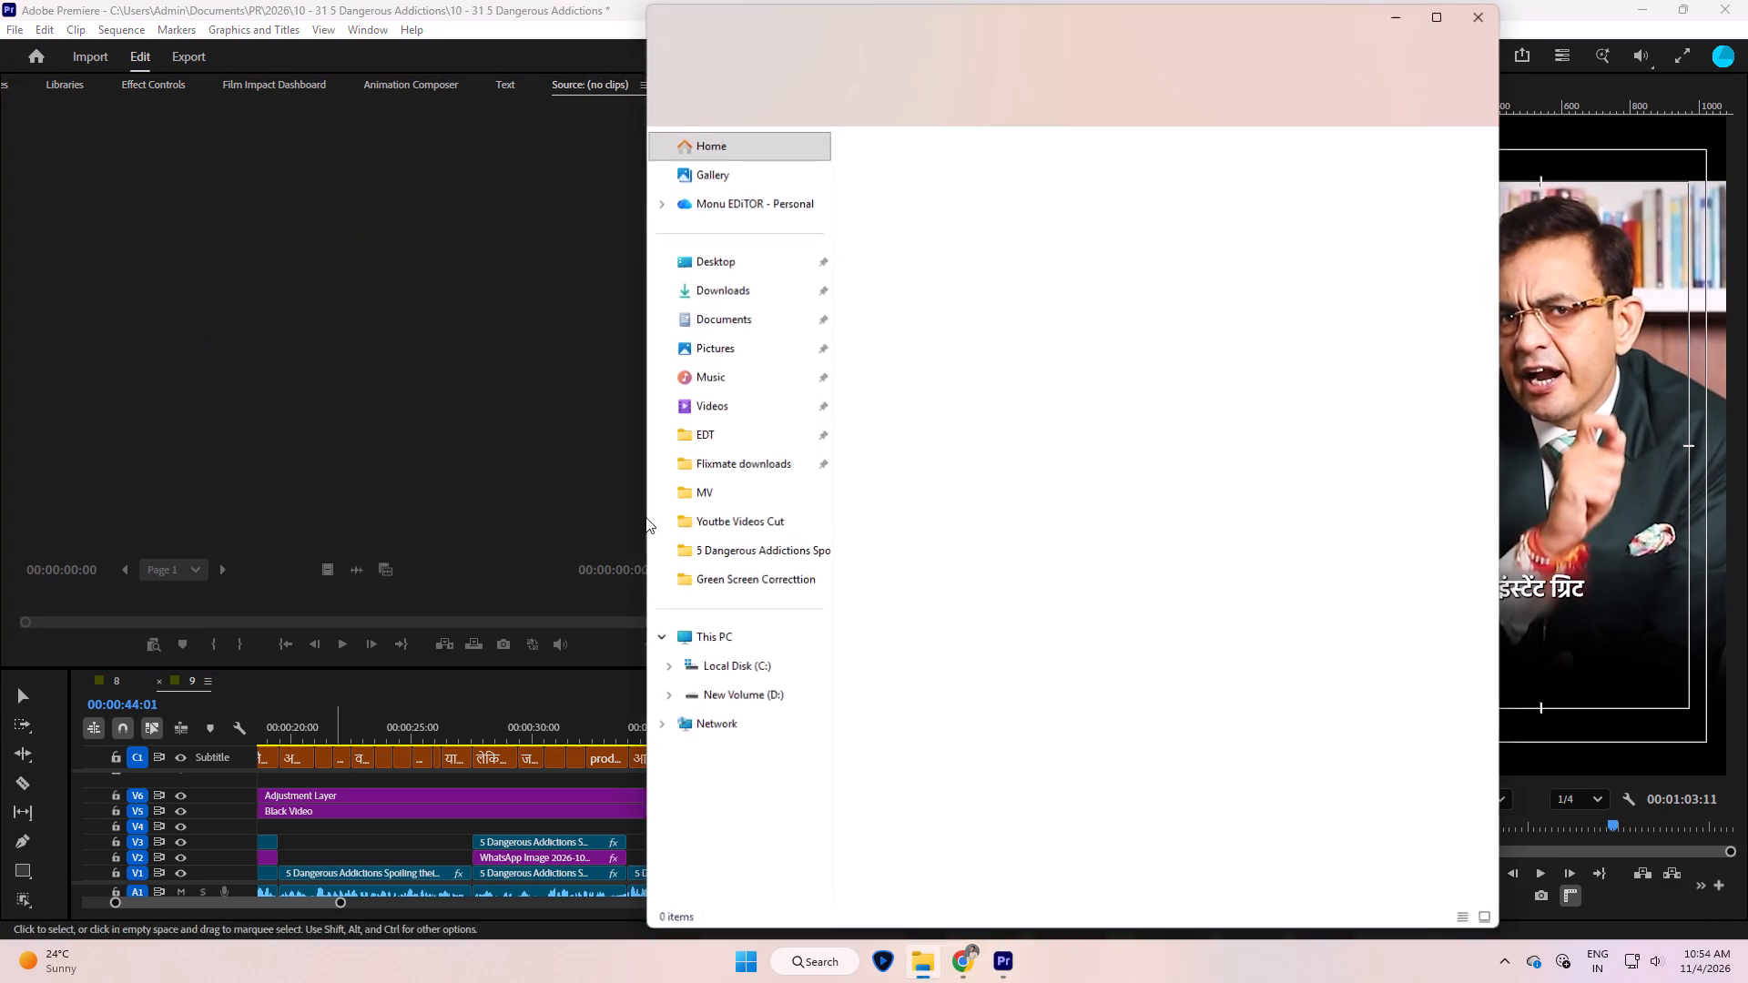
{"action": "left_click", "coordinate": [726, 468]}
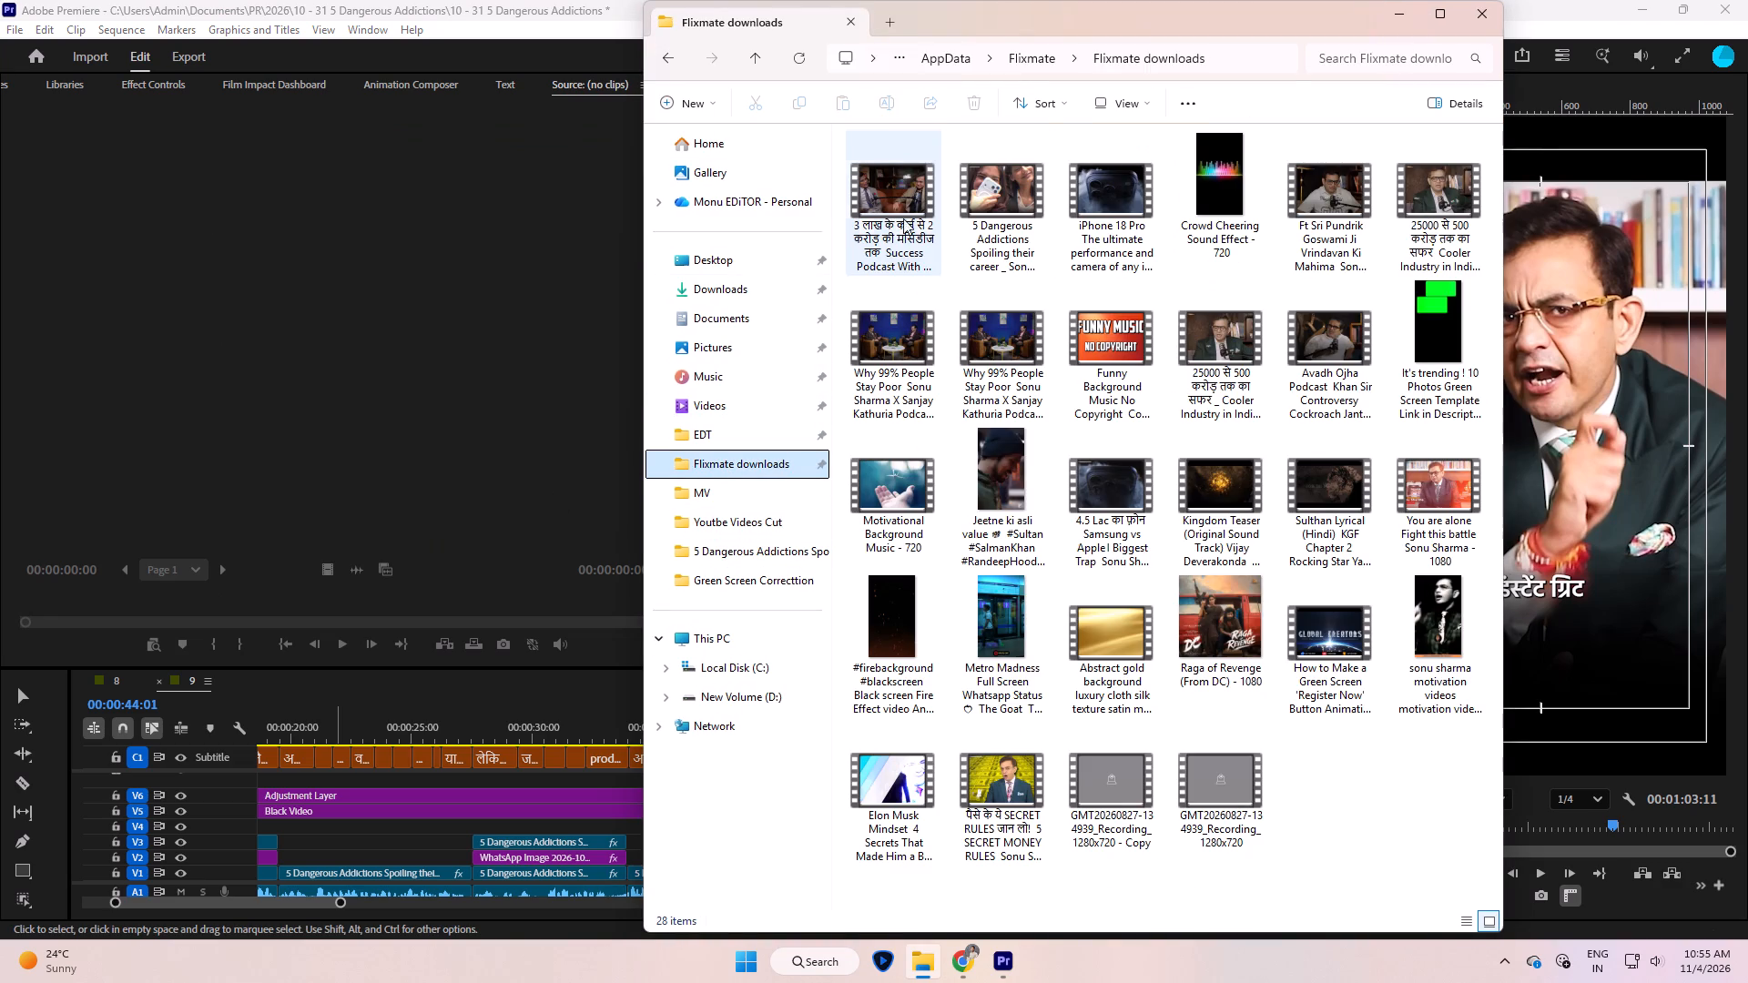
{"action": "left_click_drag", "start_coordinate": [970, 185], "coordinate": [438, 294]}
{"action": "left_click_drag", "start_coordinate": [438, 290], "coordinate": [439, 303]}
{"action": "left_click", "coordinate": [439, 303]}
Search the source video up to about 00:10:23 for the on-screen title that matches the current Hindi caption.
{"action": "key", "text": "space"}
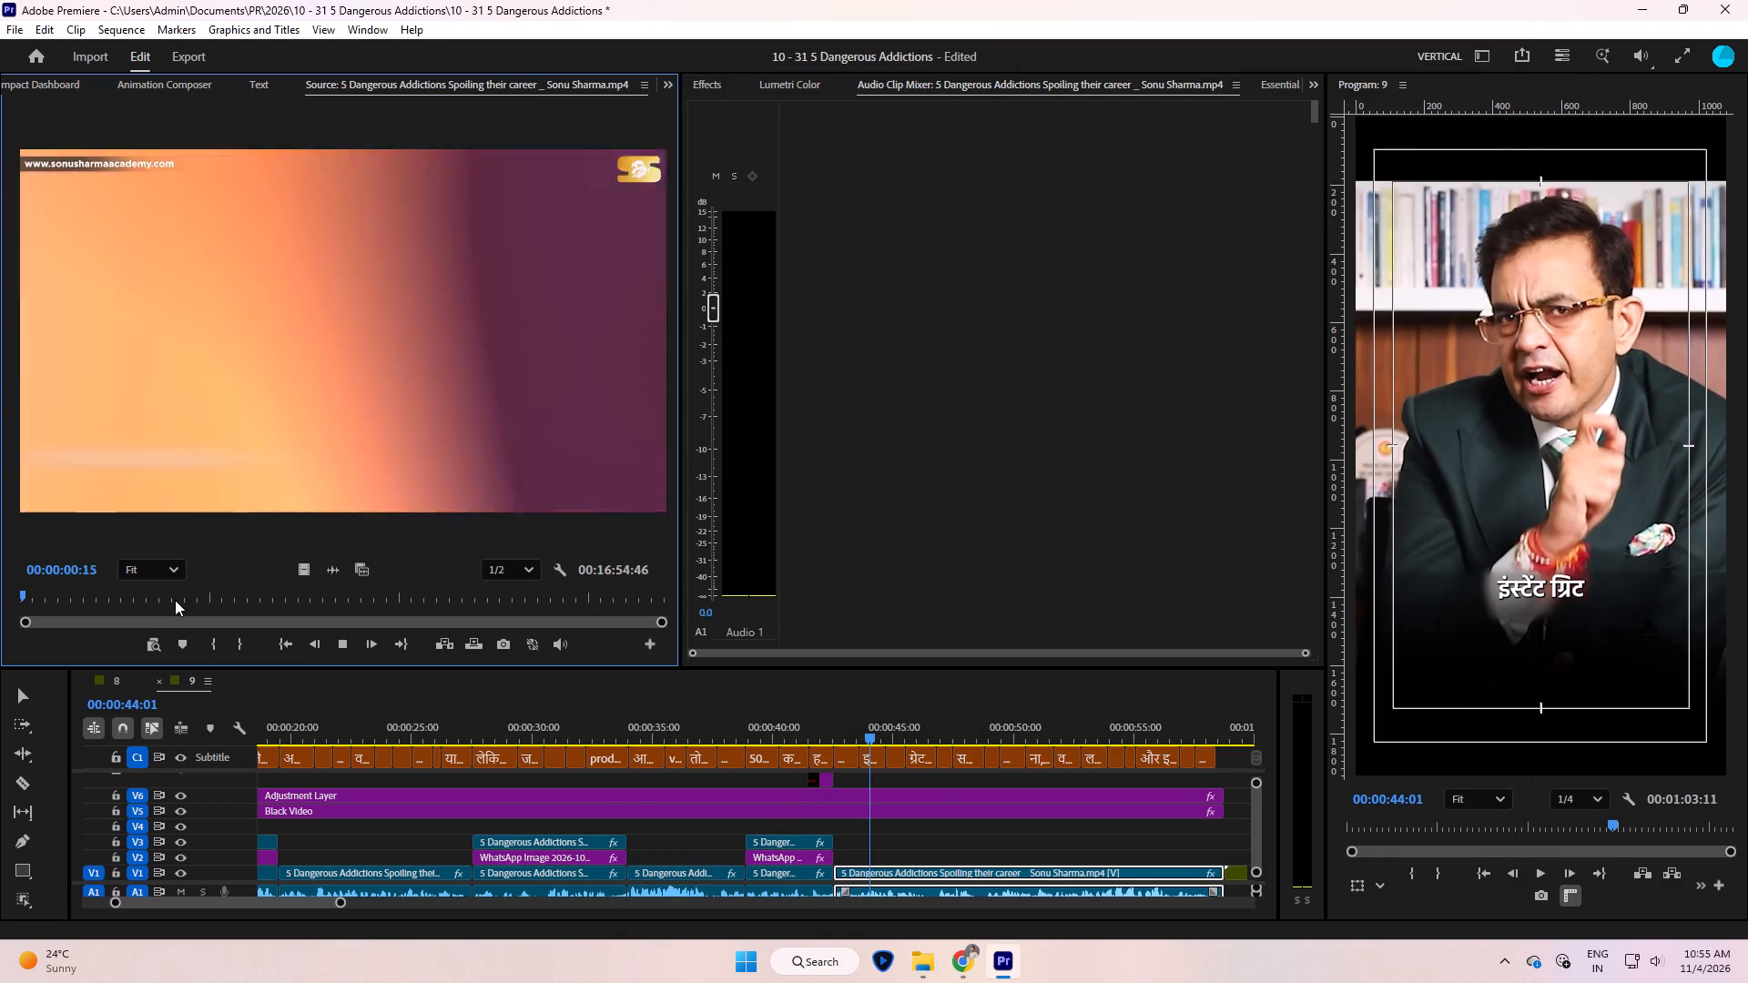
{"action": "left_click_drag", "start_coordinate": [175, 599], "coordinate": [397, 621]}
{"action": "key", "text": "space"}
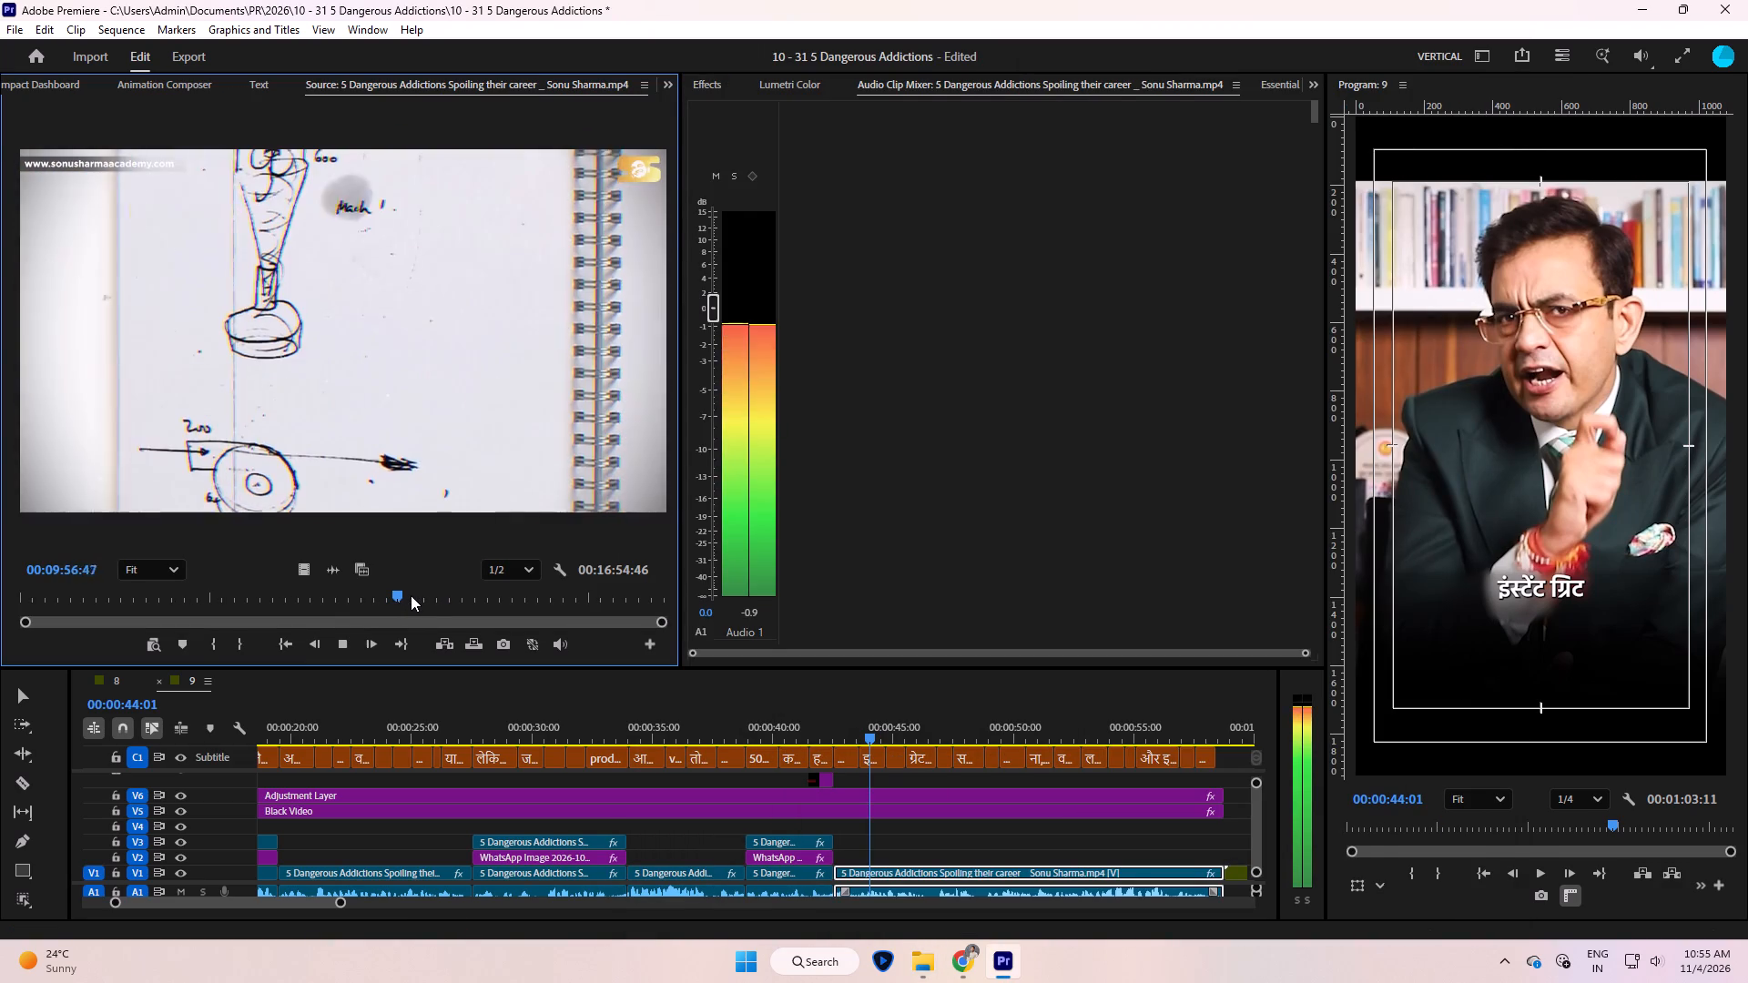
{"action": "type", "text": "==="}
{"action": "key", "text": "minus"}
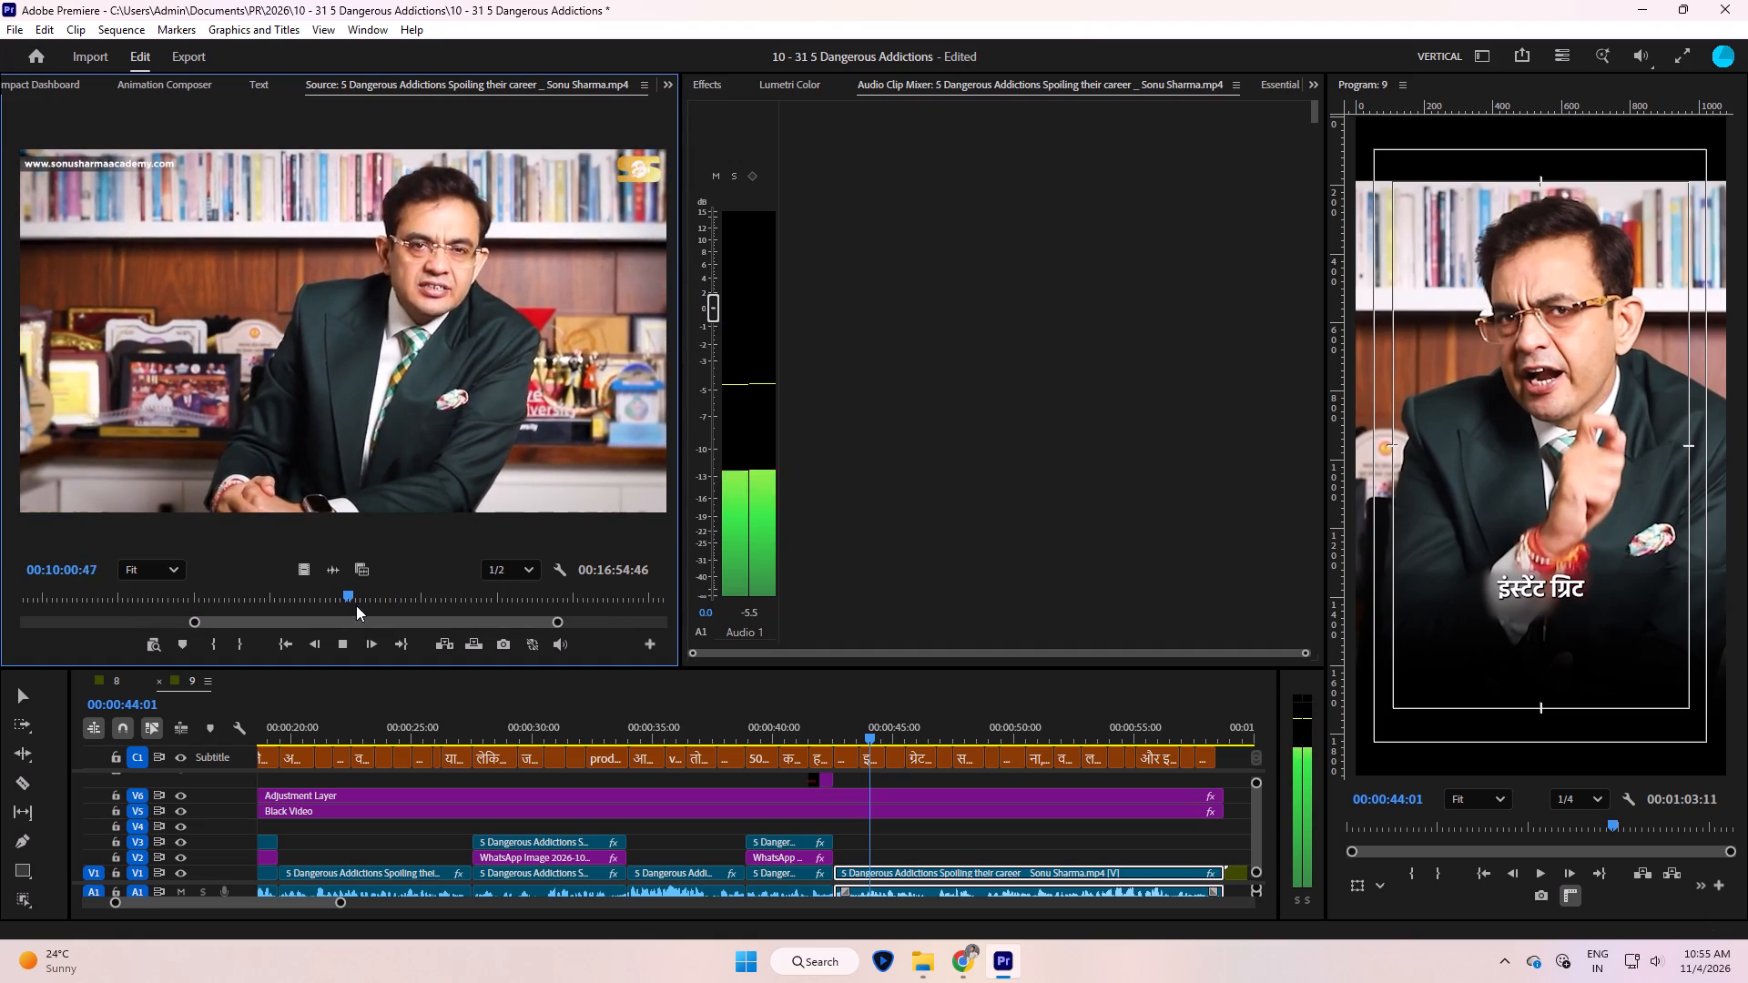
{"action": "left_click", "coordinate": [391, 596]}
{"action": "key", "text": "space"}
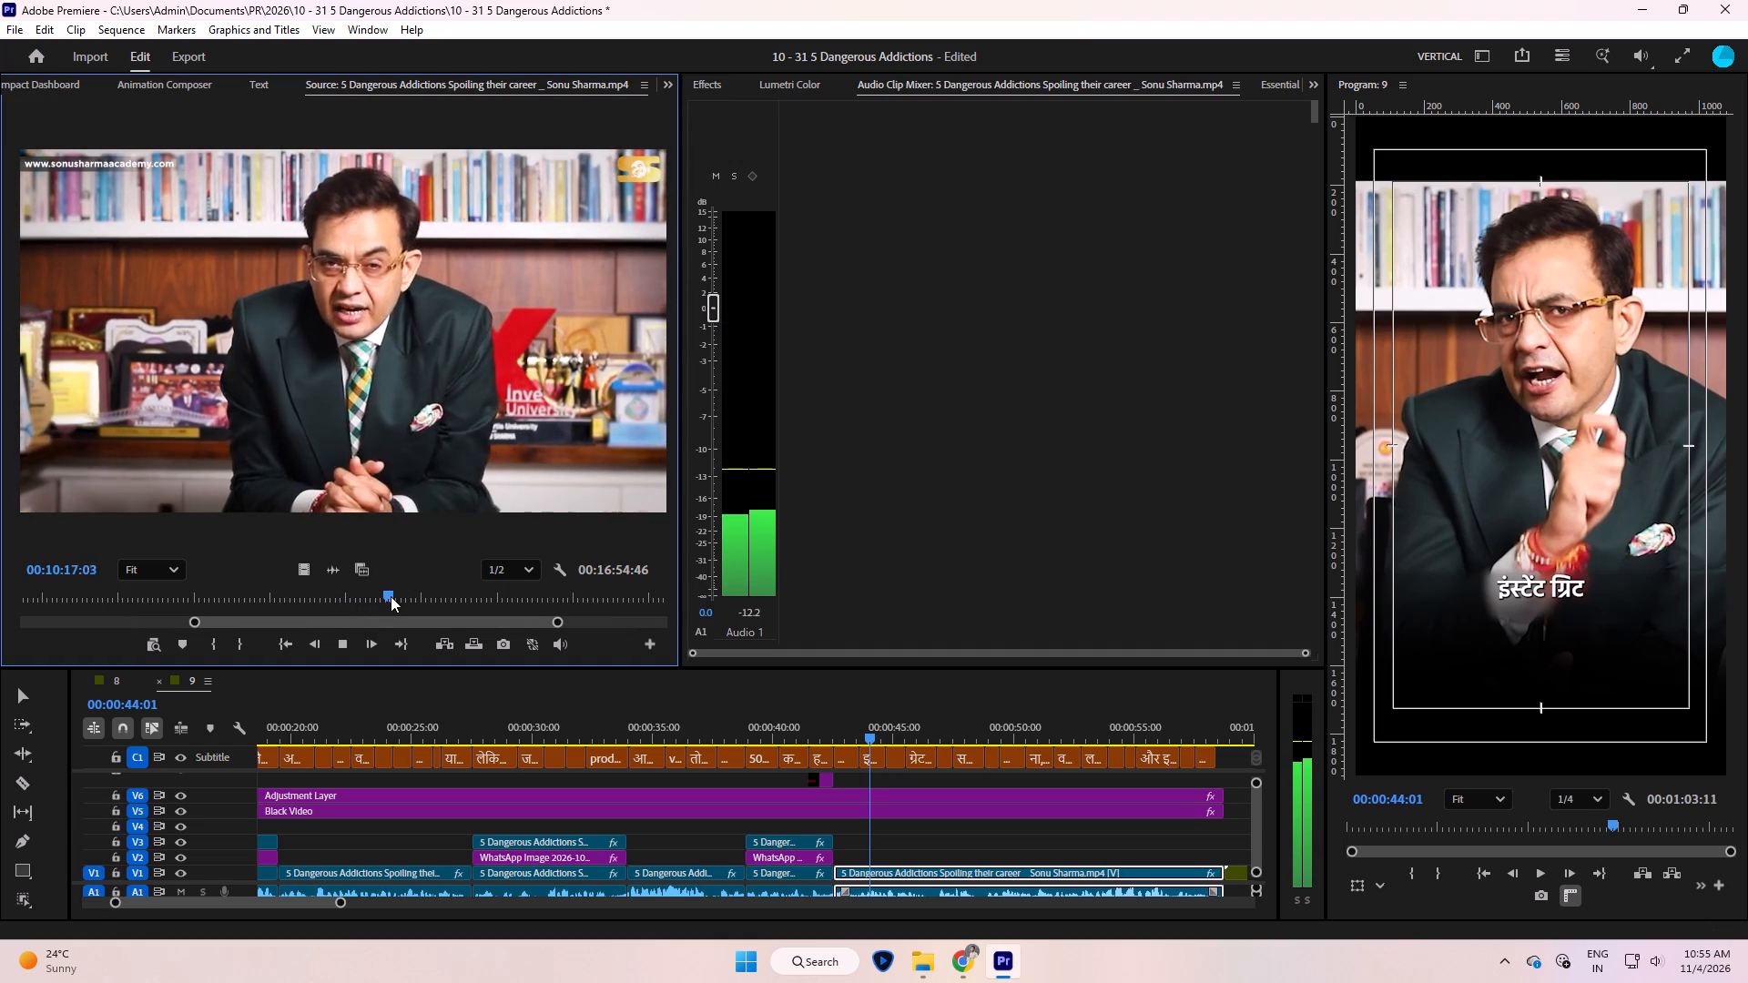
{"action": "key", "text": "equal"}
{"action": "key", "text": "equal"}
{"action": "key", "text": "minus"}
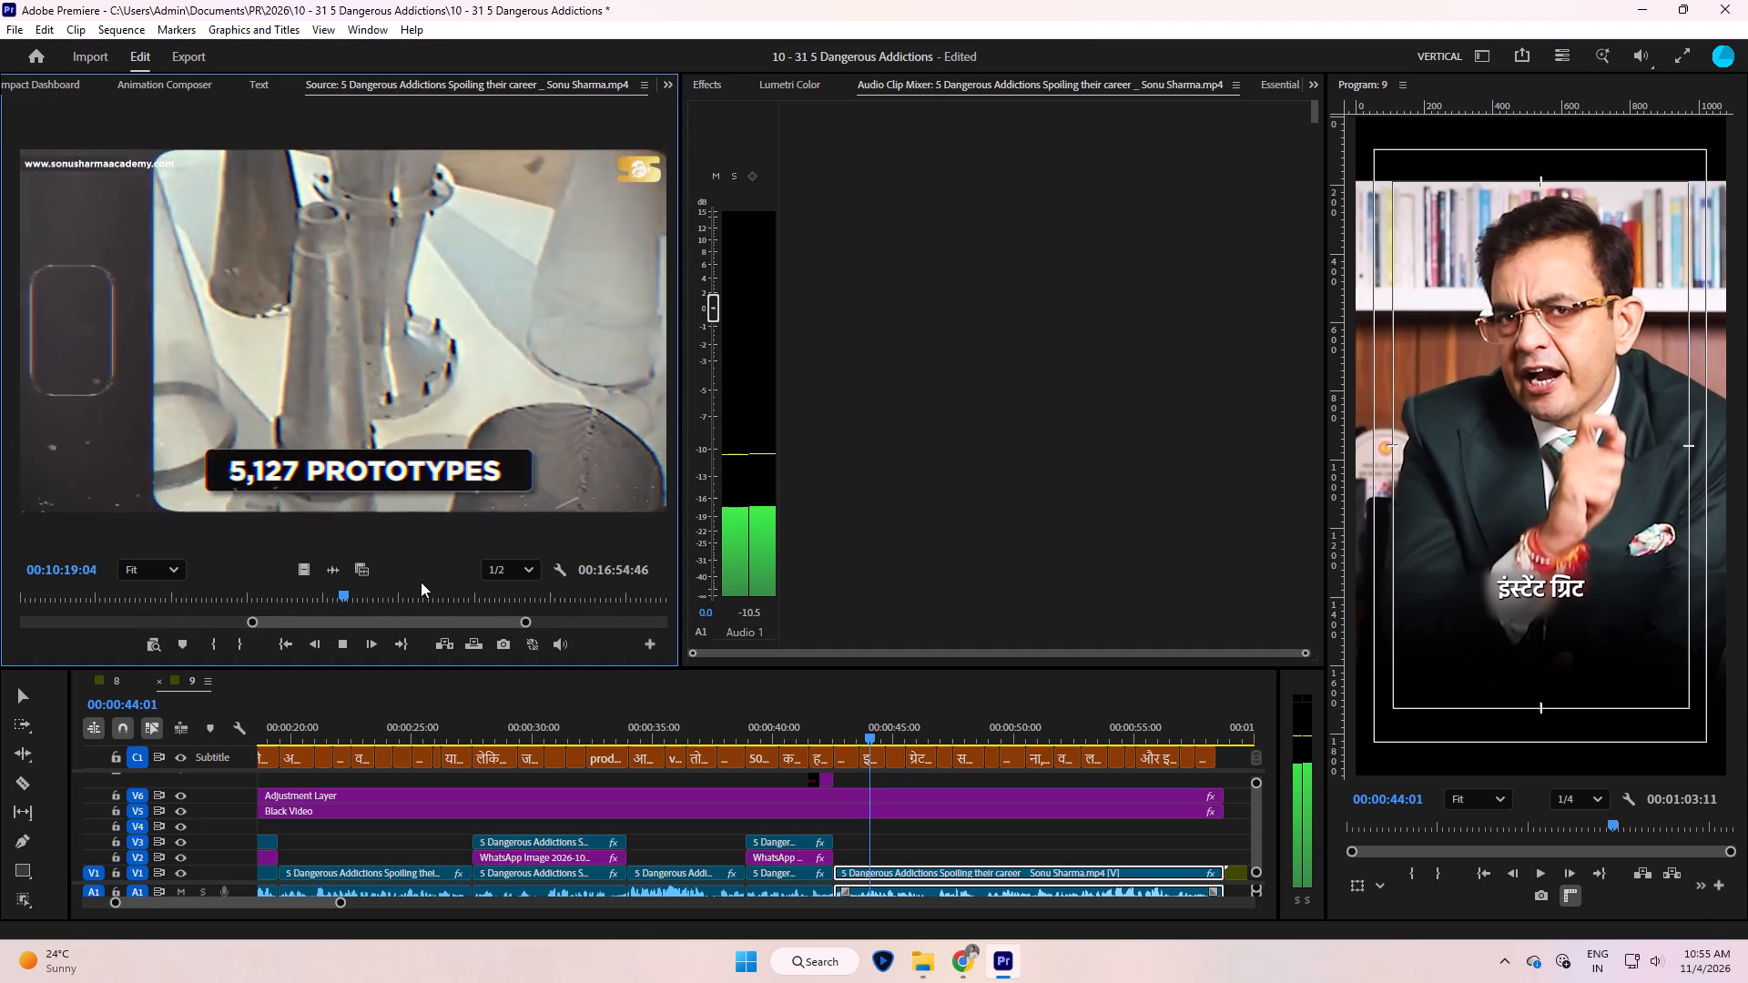
{"action": "key", "text": "minus"}
{"action": "key", "text": "equal"}
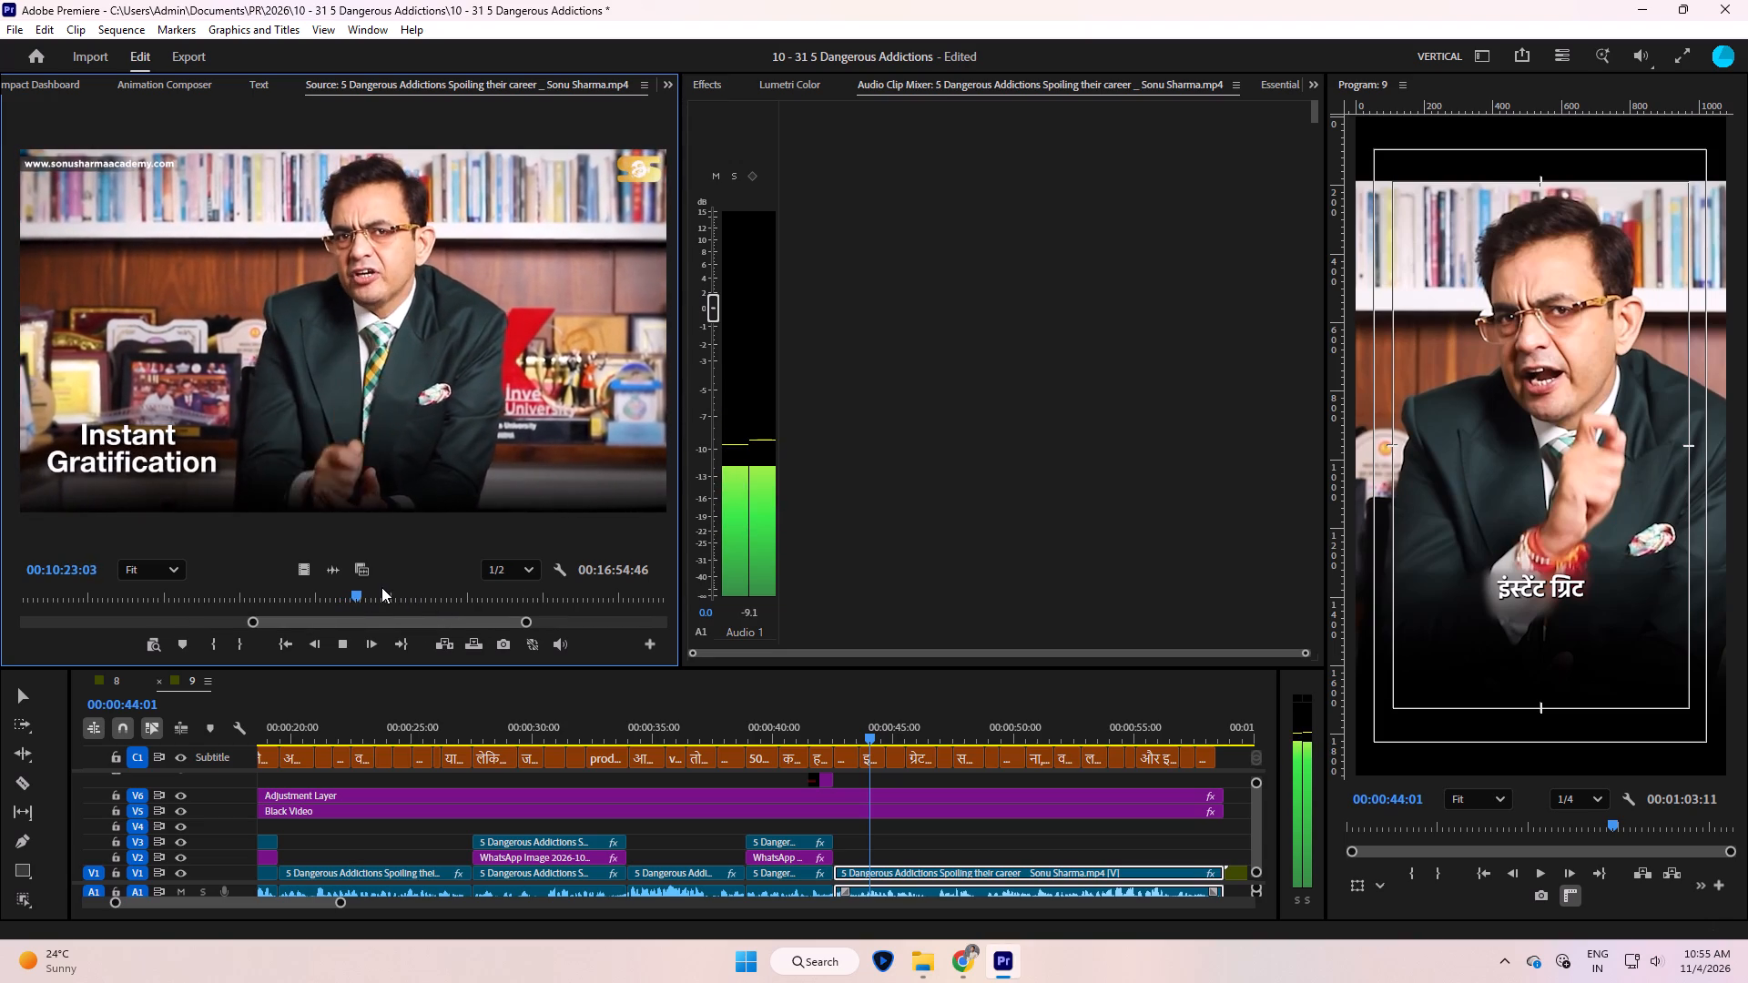
{"action": "key", "text": "space"}
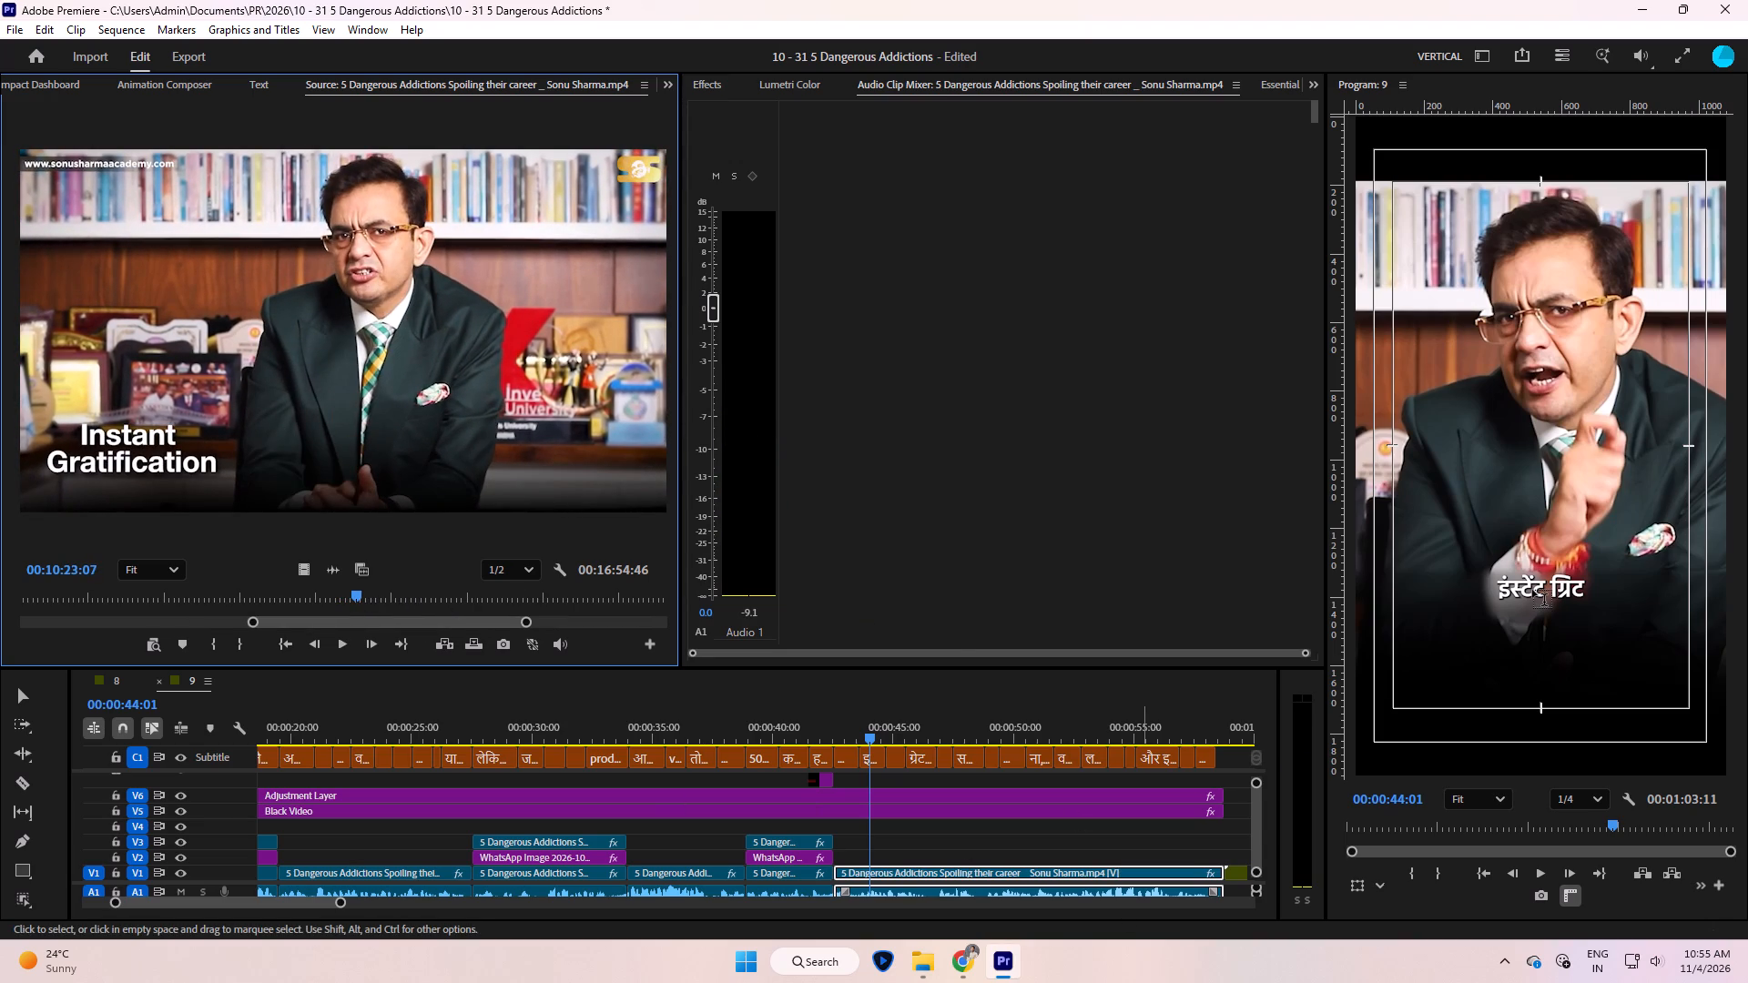
Replace the Hindi caption text at 00:00:44:01 with "instant gratification".
{"action": "double_click", "coordinate": [1532, 590]}
{"action": "key", "text": "ctrl+a"}
{"action": "type", "text": "instant"}
{"action": "key", "text": "space"}
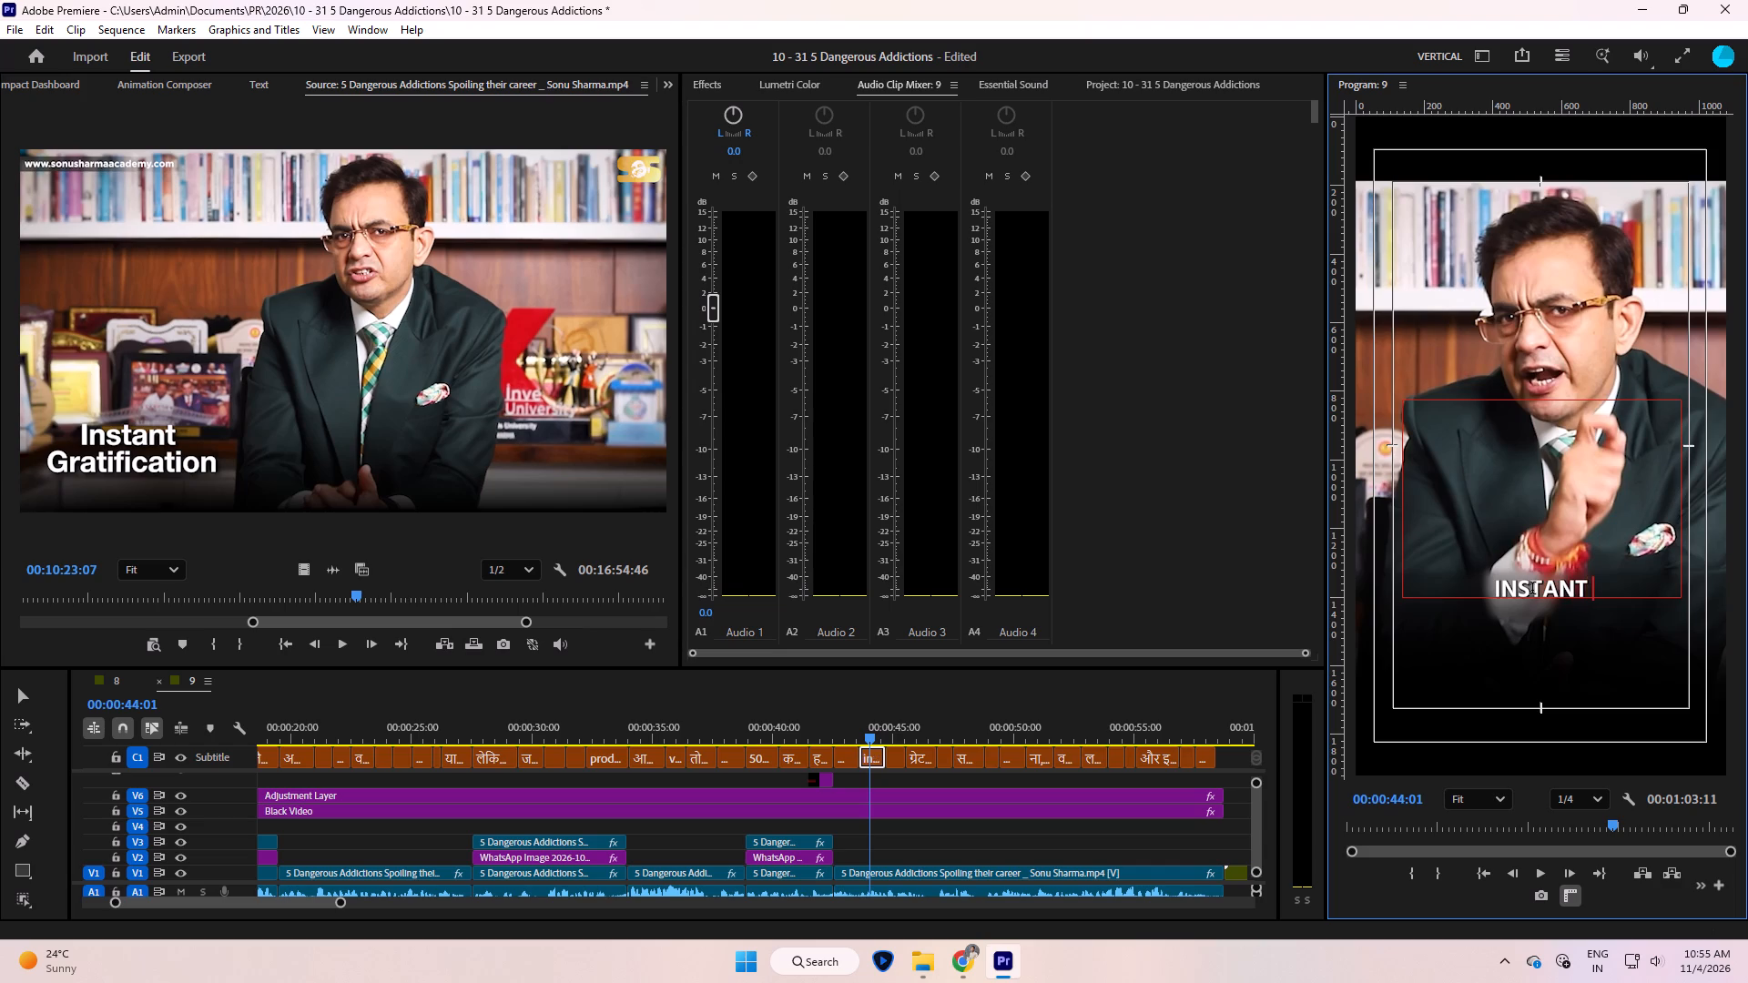
{"action": "type", "text": "gra"}
{"action": "key", "text": "BackSpace"}
{"action": "key", "text": "BackSpace"}
{"action": "key", "text": "BackSpace"}
{"action": "key", "text": "BackSpace"}
{"action": "key", "text": "BackSpace"}
{"action": "key", "text": "BackSpace"}
{"action": "key", "text": "BackSpace"}
{"action": "key", "text": "BackSpace"}
{"action": "key", "text": "BackSpace"}
{"action": "key", "text": "BackSpace"}
{"action": "key", "text": "BackSpace"}
{"action": "key", "text": "BackSpace"}
{"action": "key", "text": "ctrl+z"}
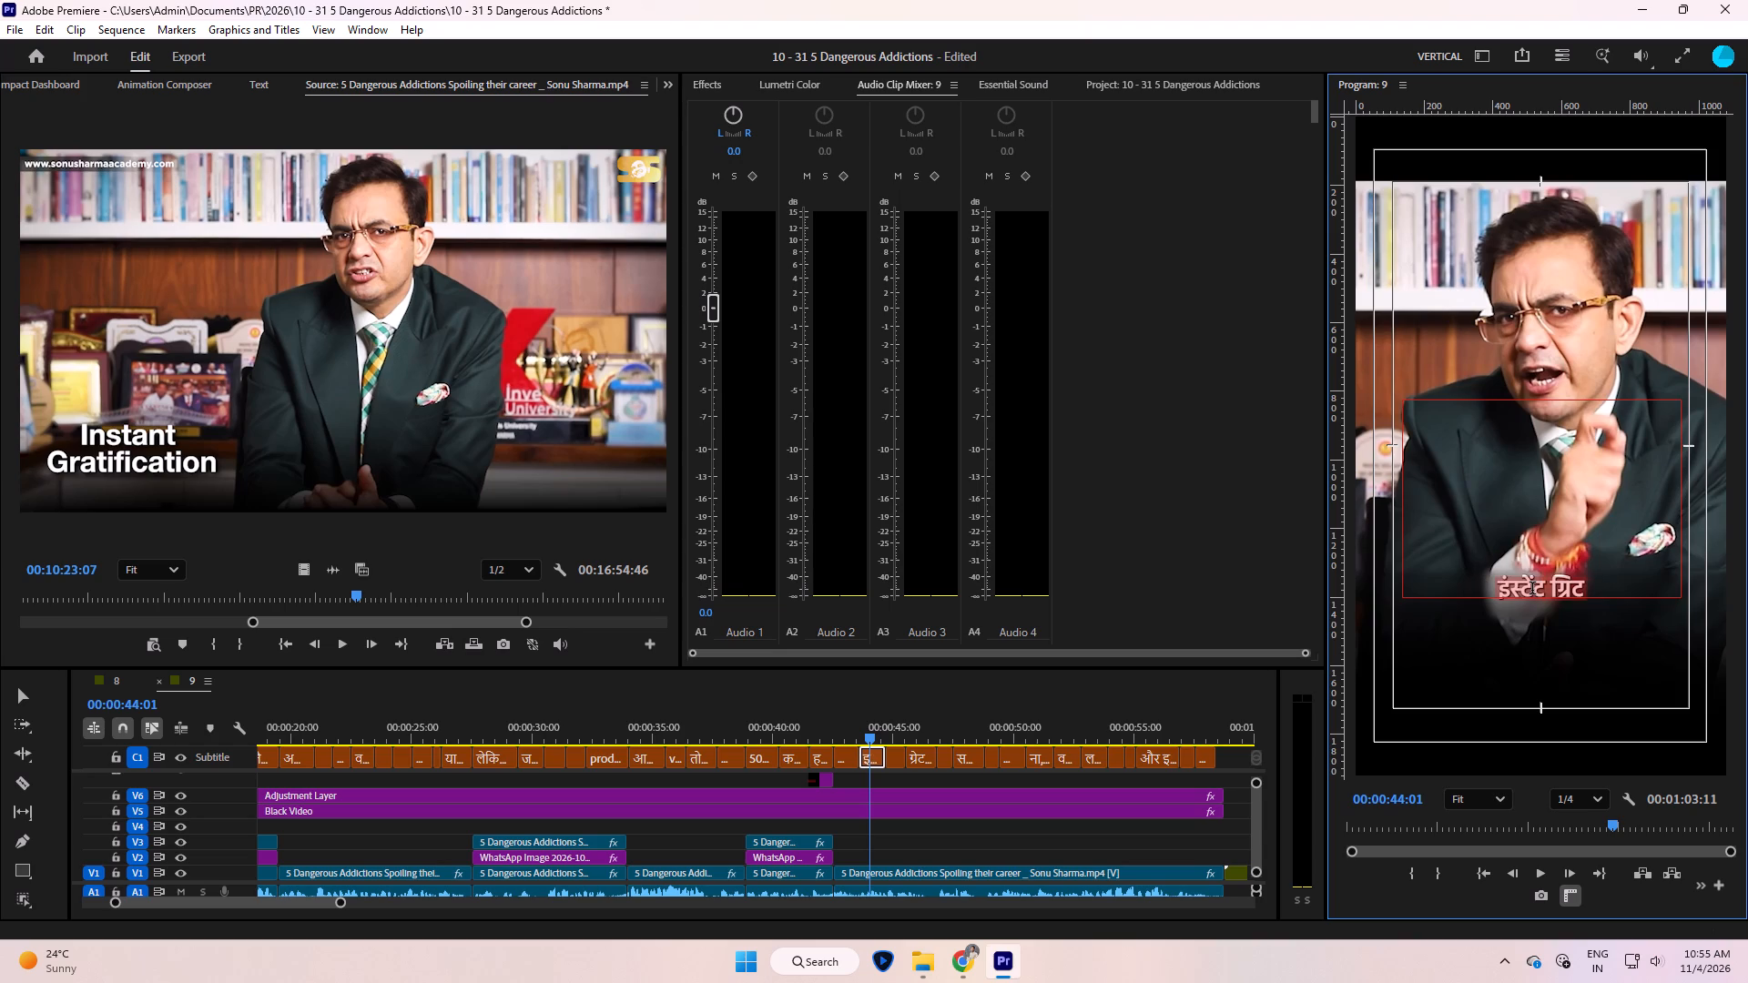
{"action": "type", "text": "instant grafi"}
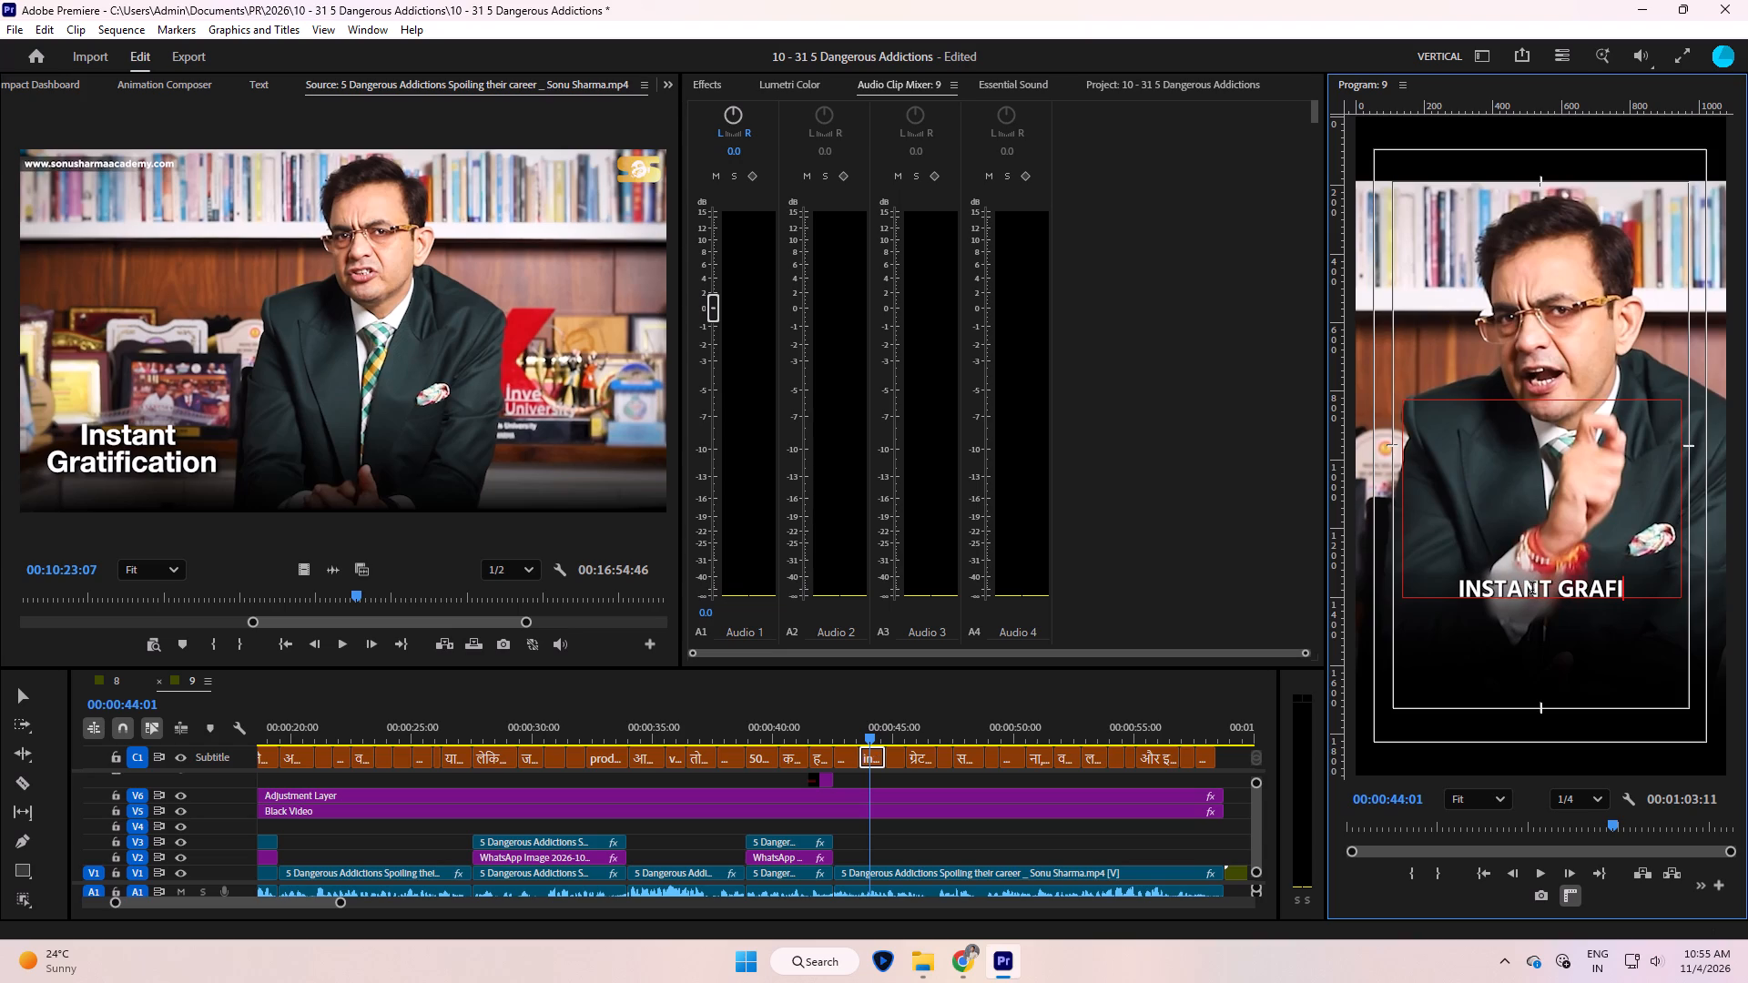
{"action": "key", "text": "BackSpace"}
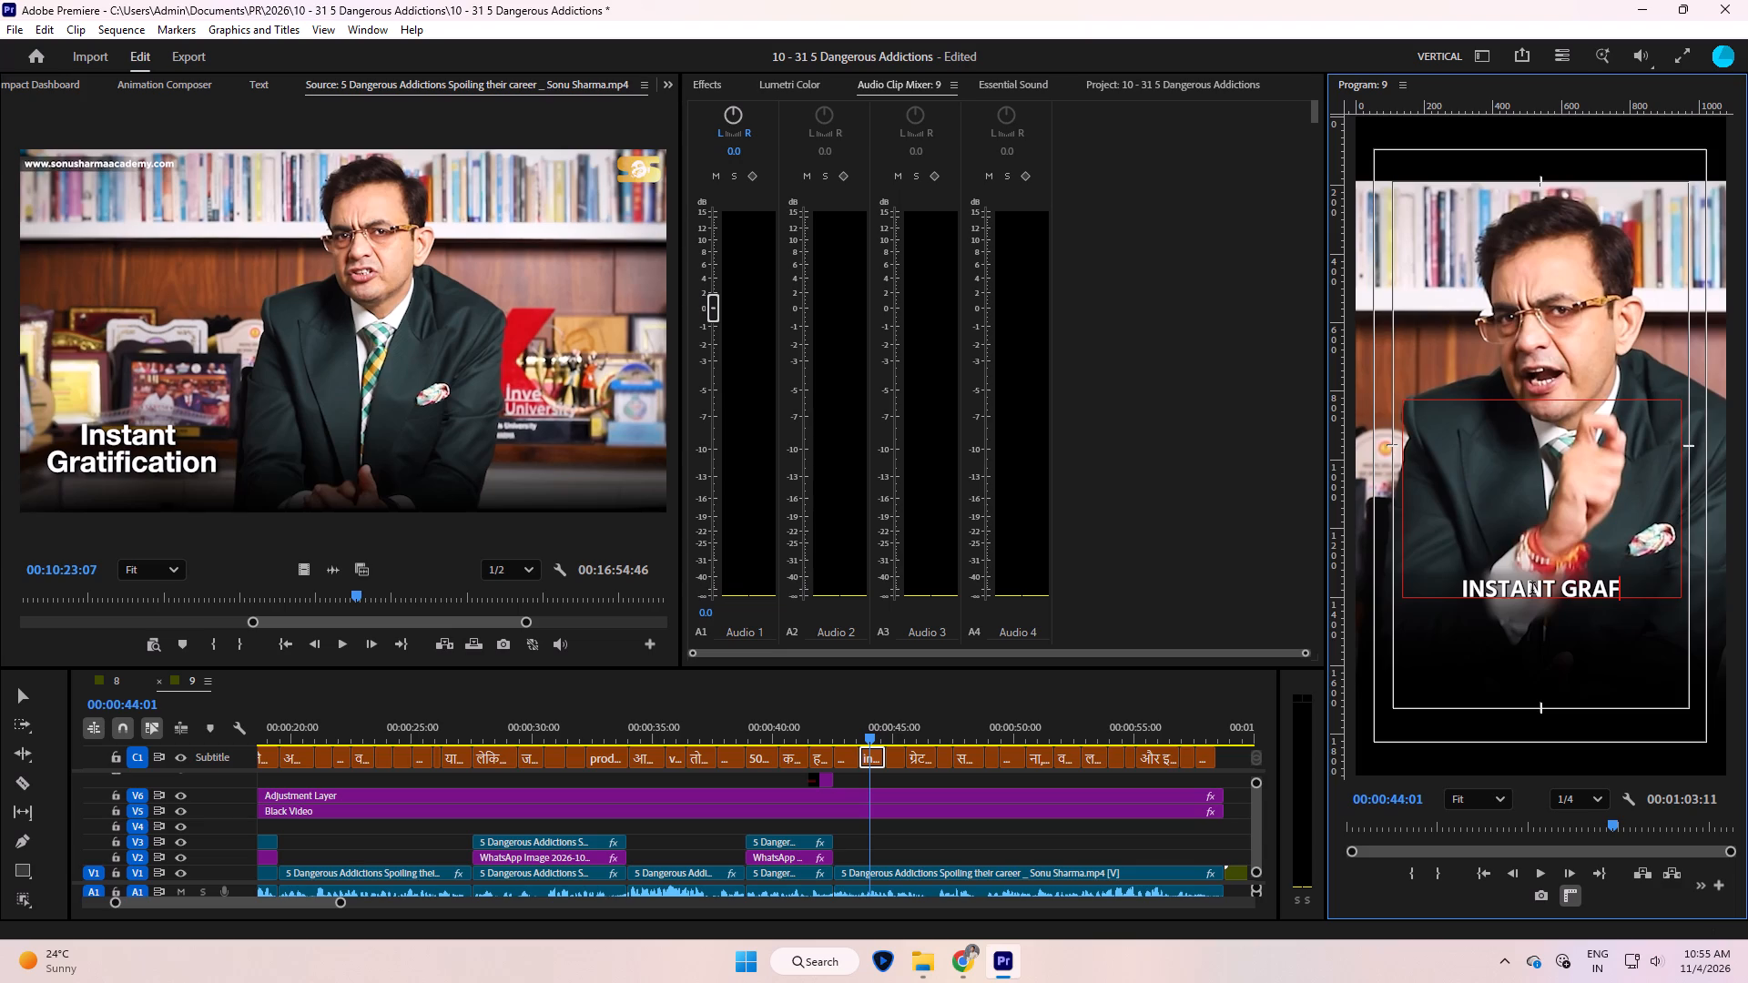
{"action": "key", "text": "BackSpace"}
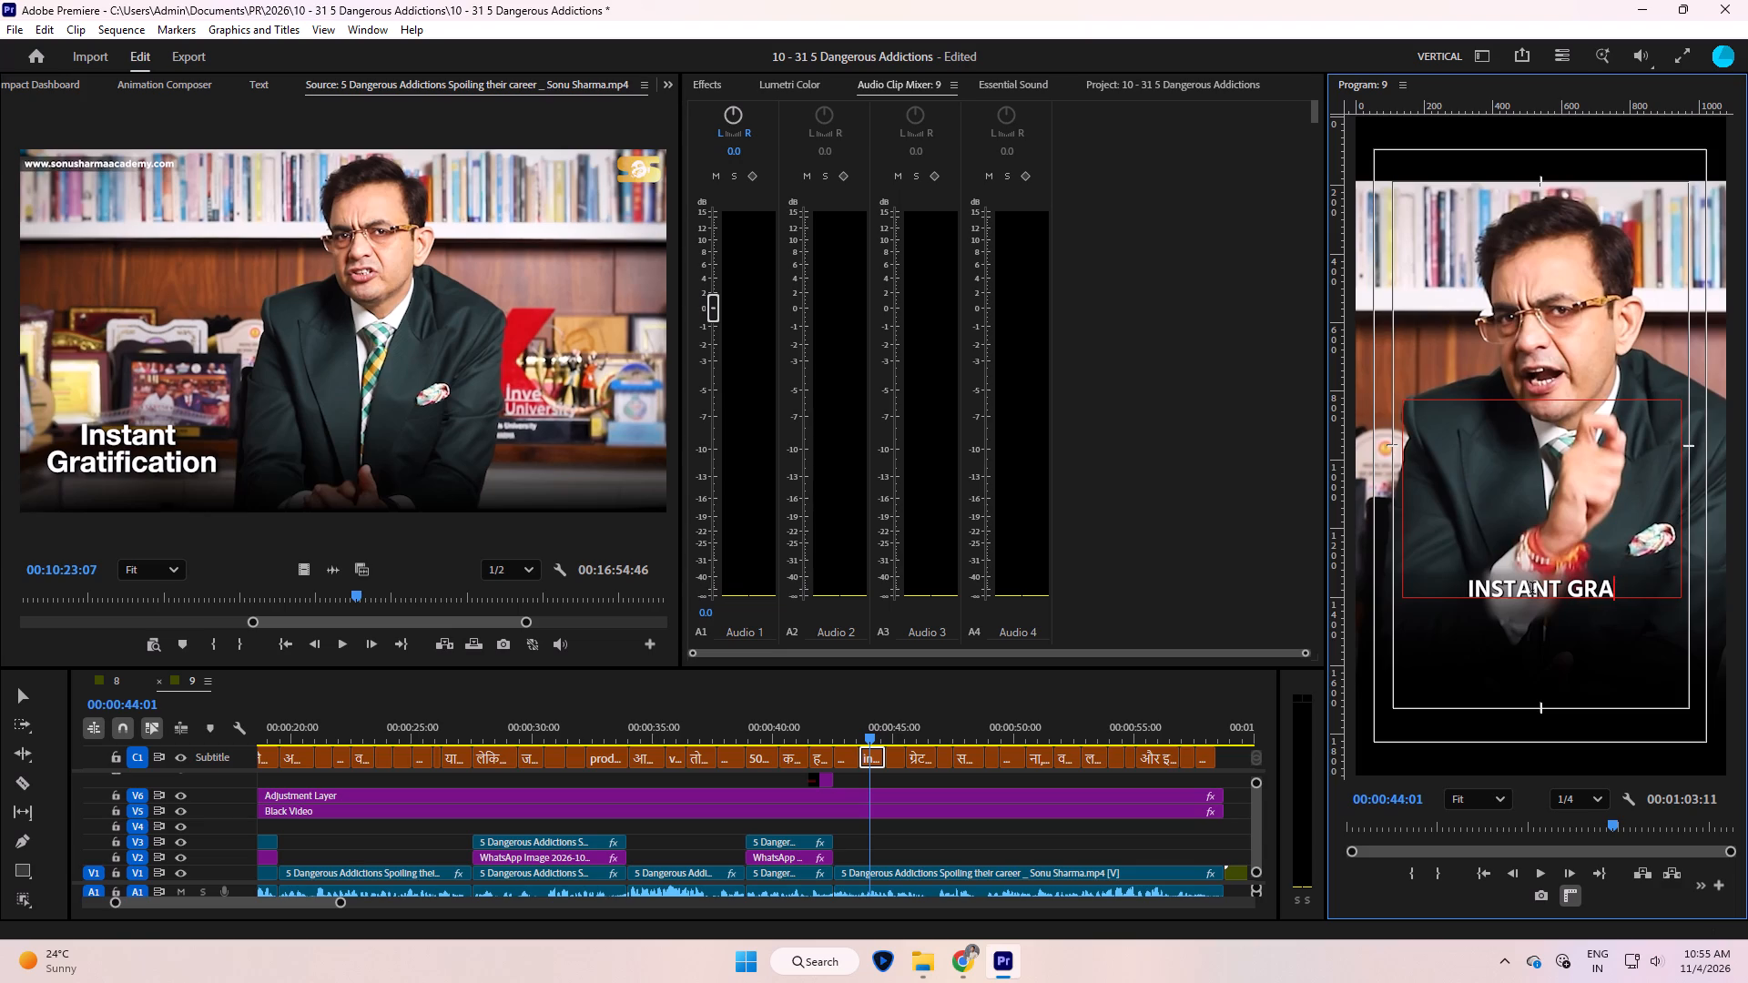
{"action": "type", "text": "ti"}
{"action": "type", "text": "fication"}
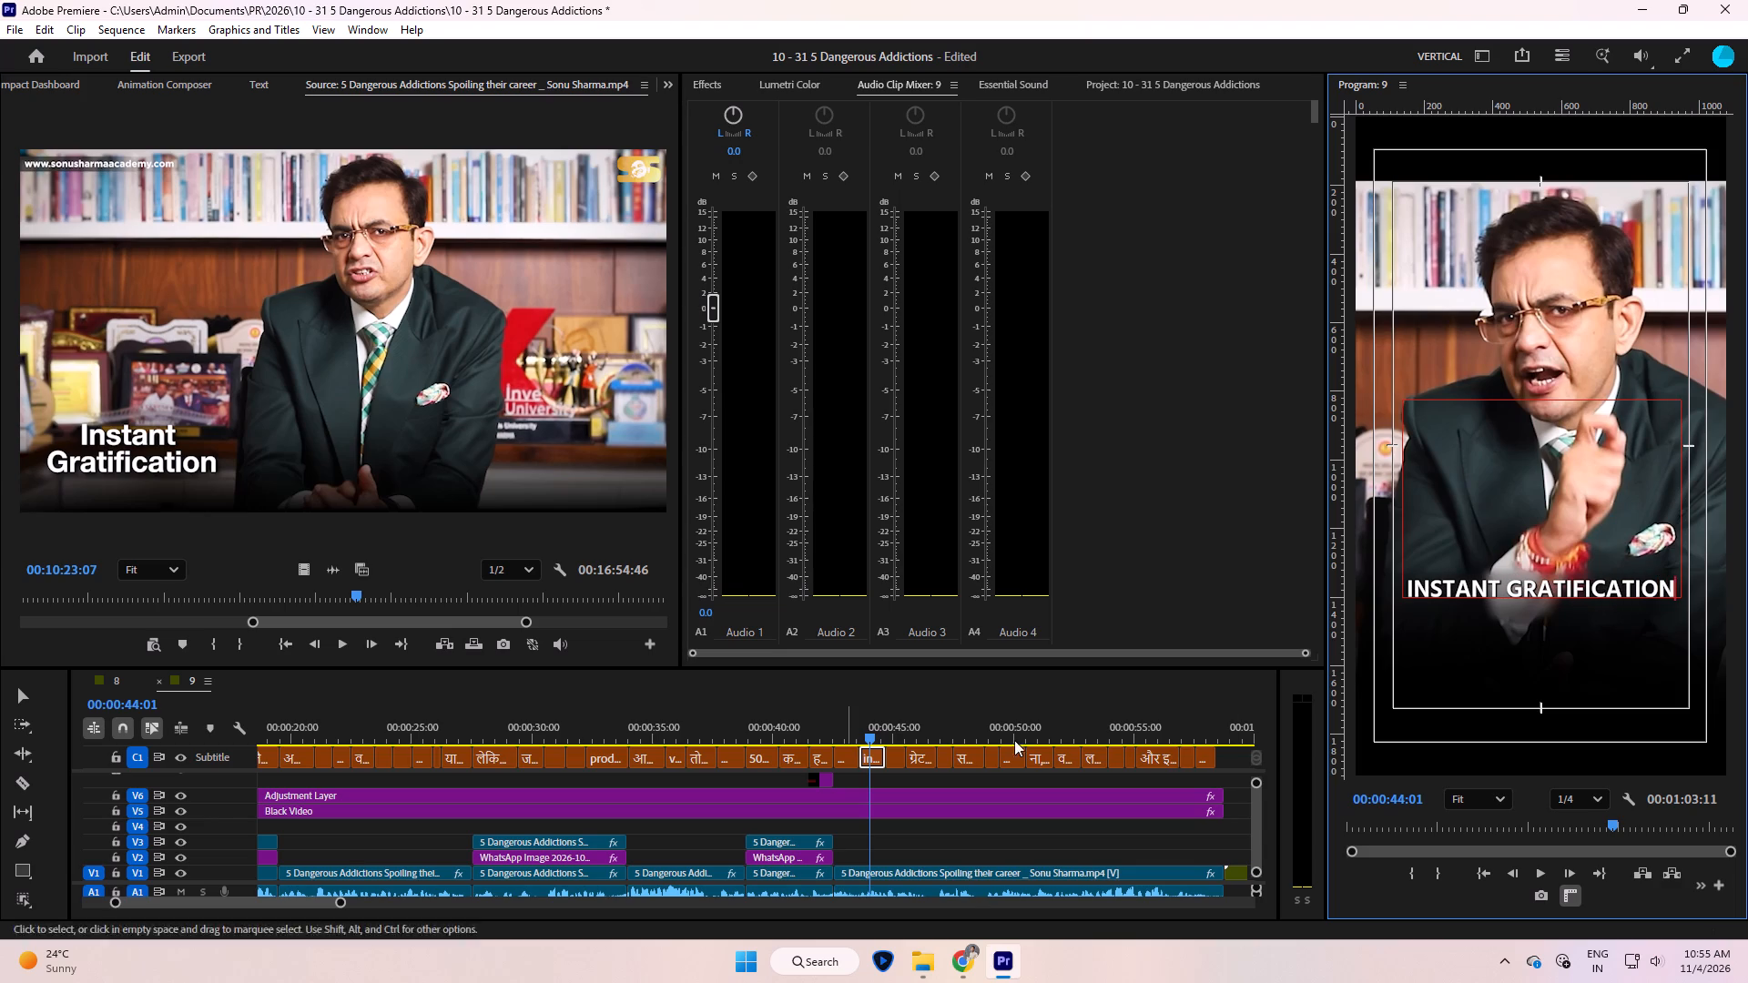
Change the fill colour of the whole "instant gratification" caption to yellow.
{"action": "key", "text": "ctrl+a"}
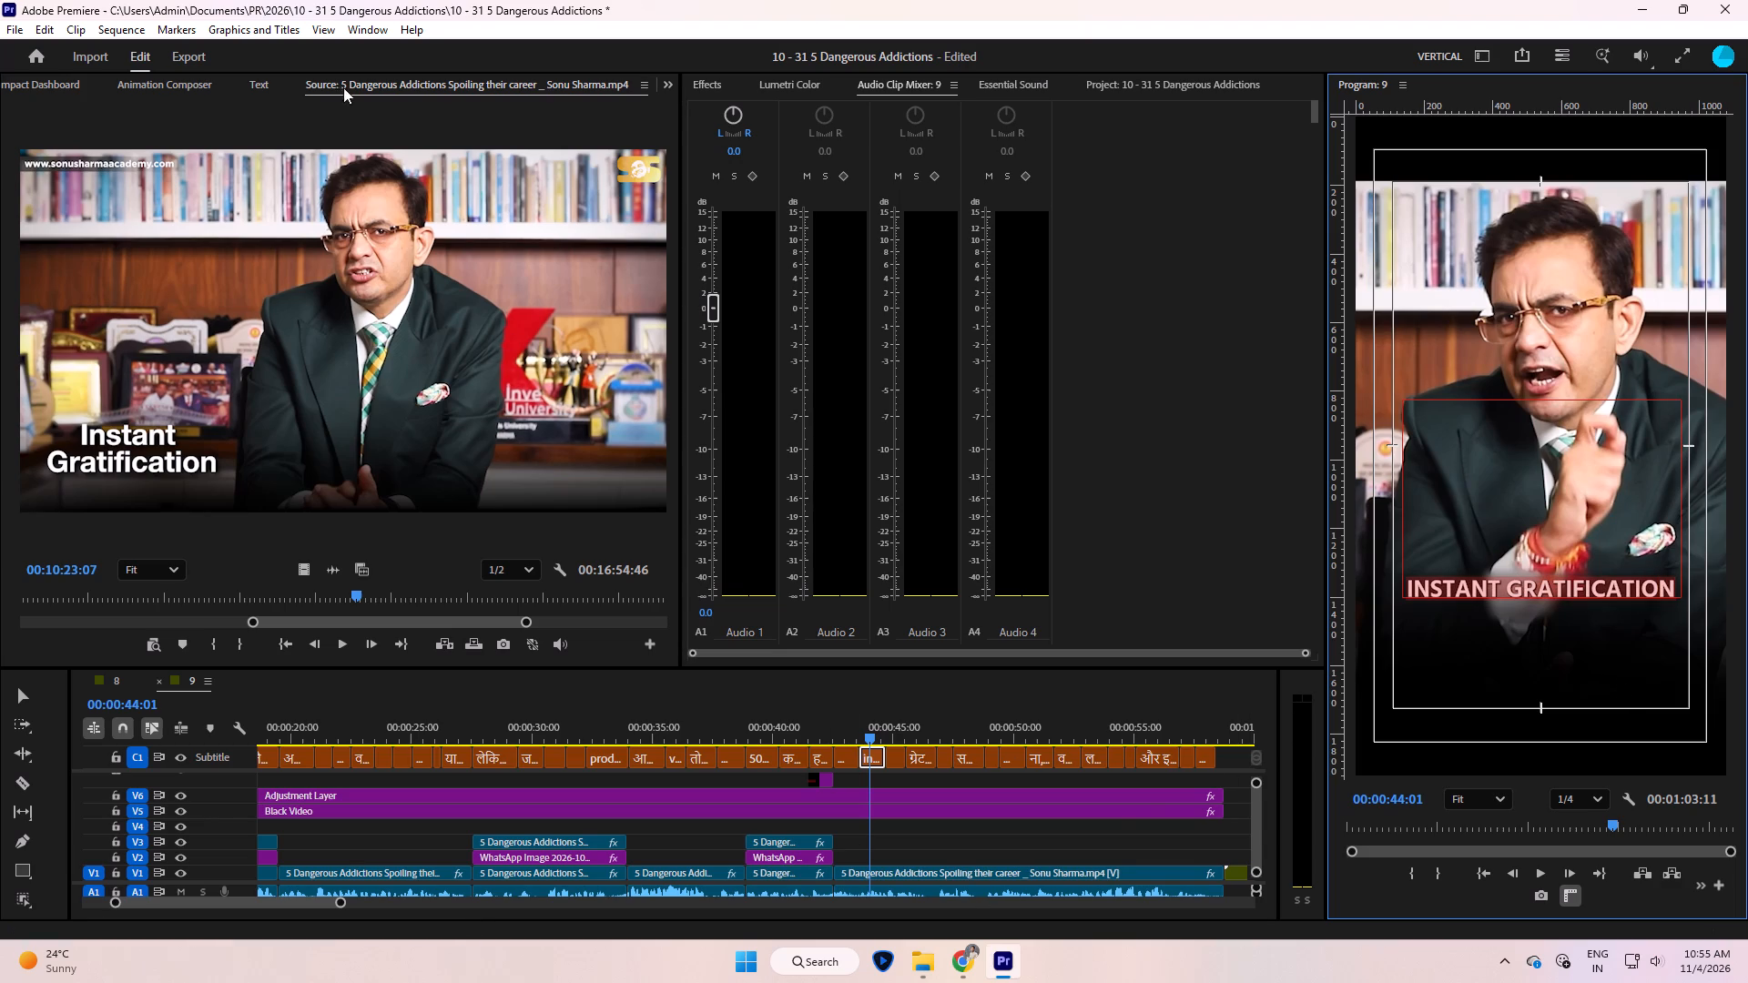
{"action": "scroll", "coordinate": [280, 84], "scroll_direction": "up", "scroll_amount": 8}
{"action": "scroll", "coordinate": [280, 82], "scroll_direction": "down", "scroll_amount": 1}
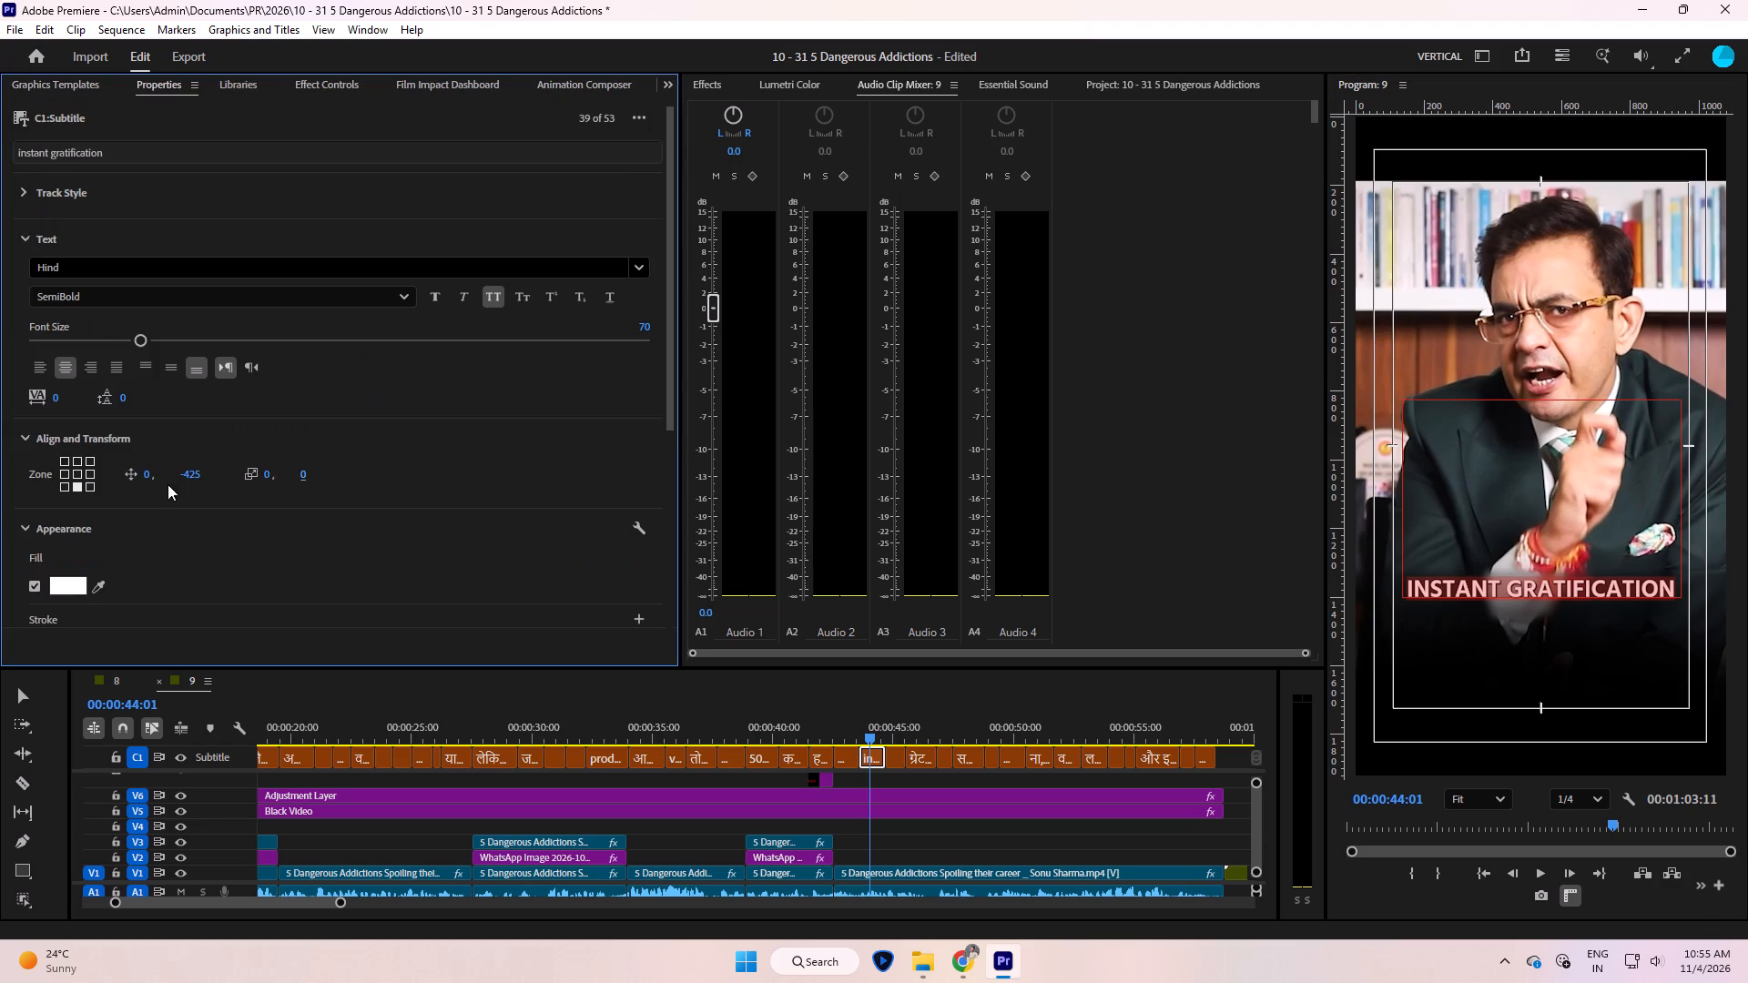
{"action": "scroll", "coordinate": [338, 473], "scroll_direction": "down", "scroll_amount": 7}
{"action": "left_click", "coordinate": [73, 461]}
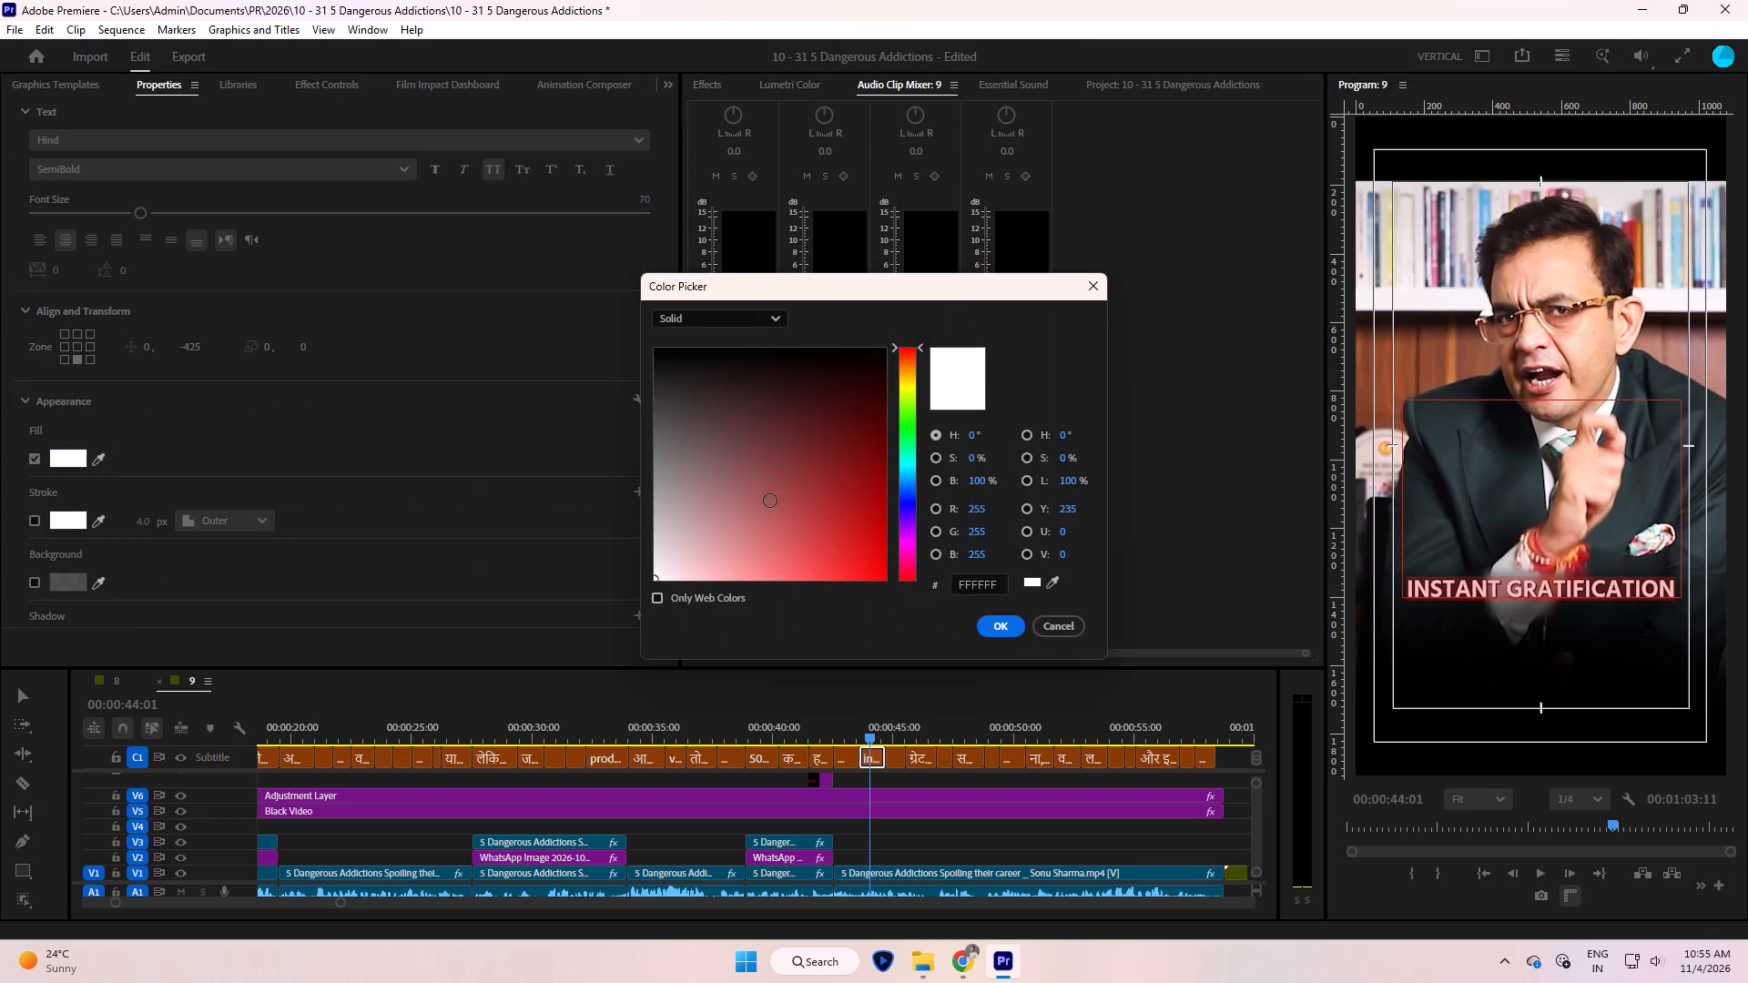
{"action": "left_click_drag", "start_coordinate": [820, 448], "coordinate": [960, 712]}
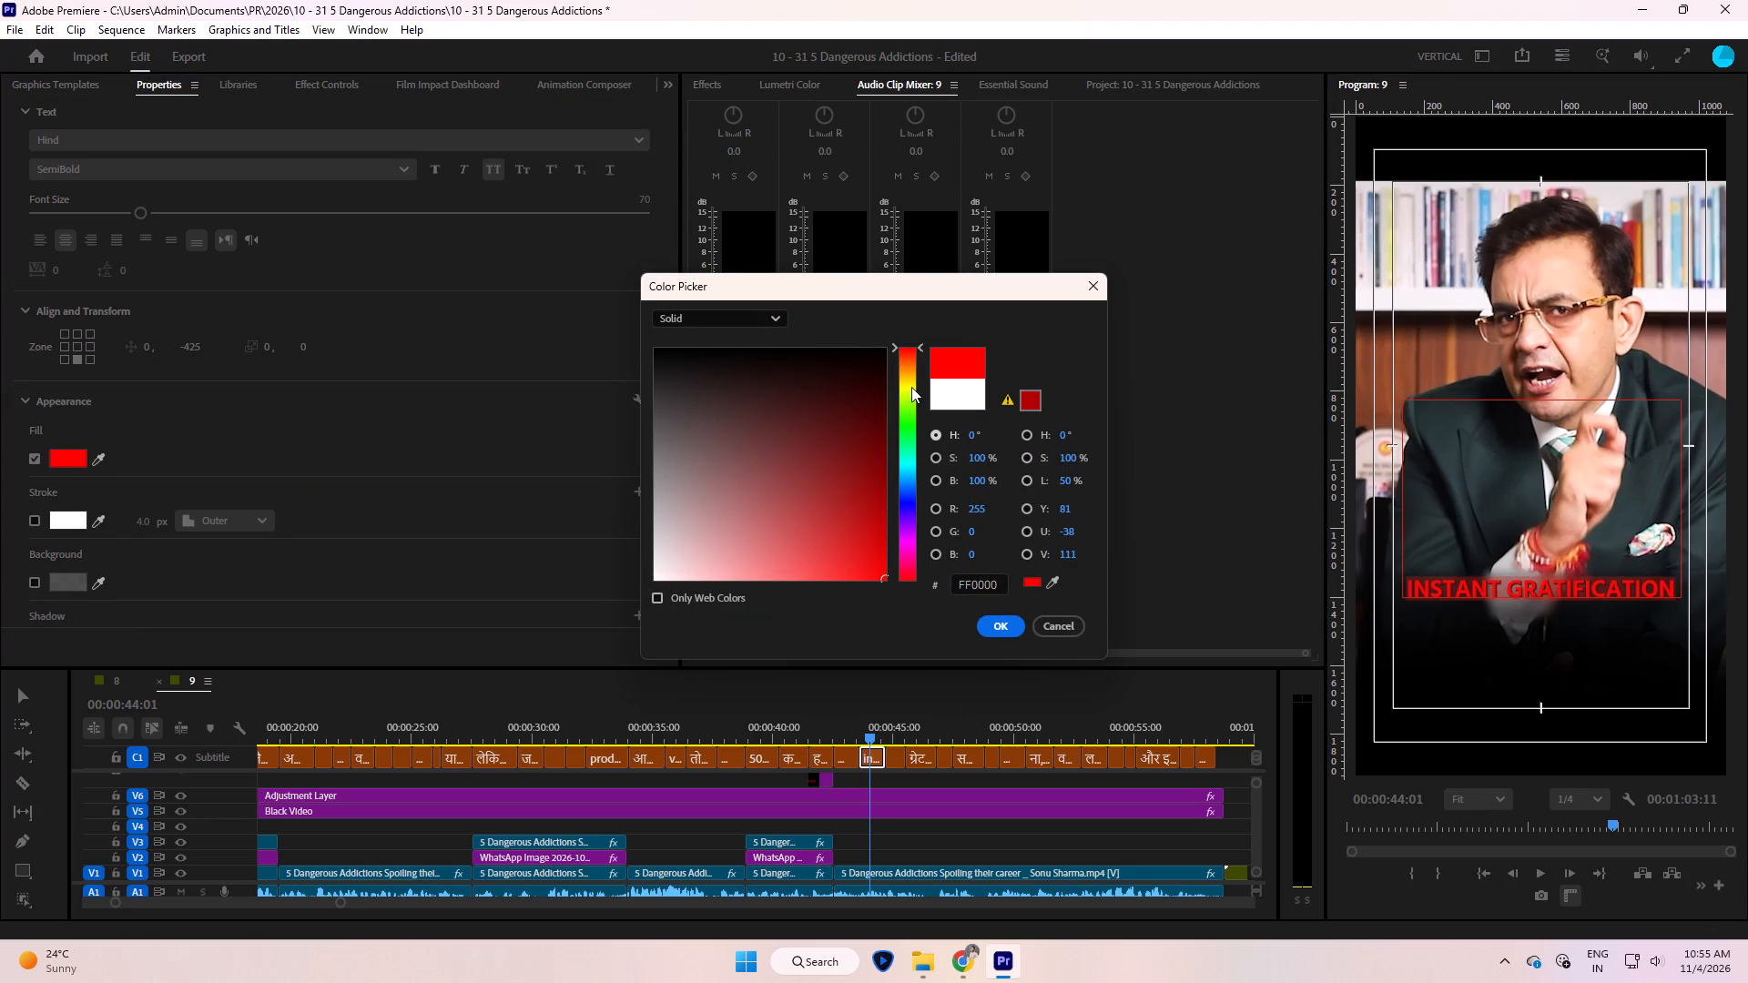
{"action": "left_click", "coordinate": [911, 387]}
{"action": "key", "text": "Return"}
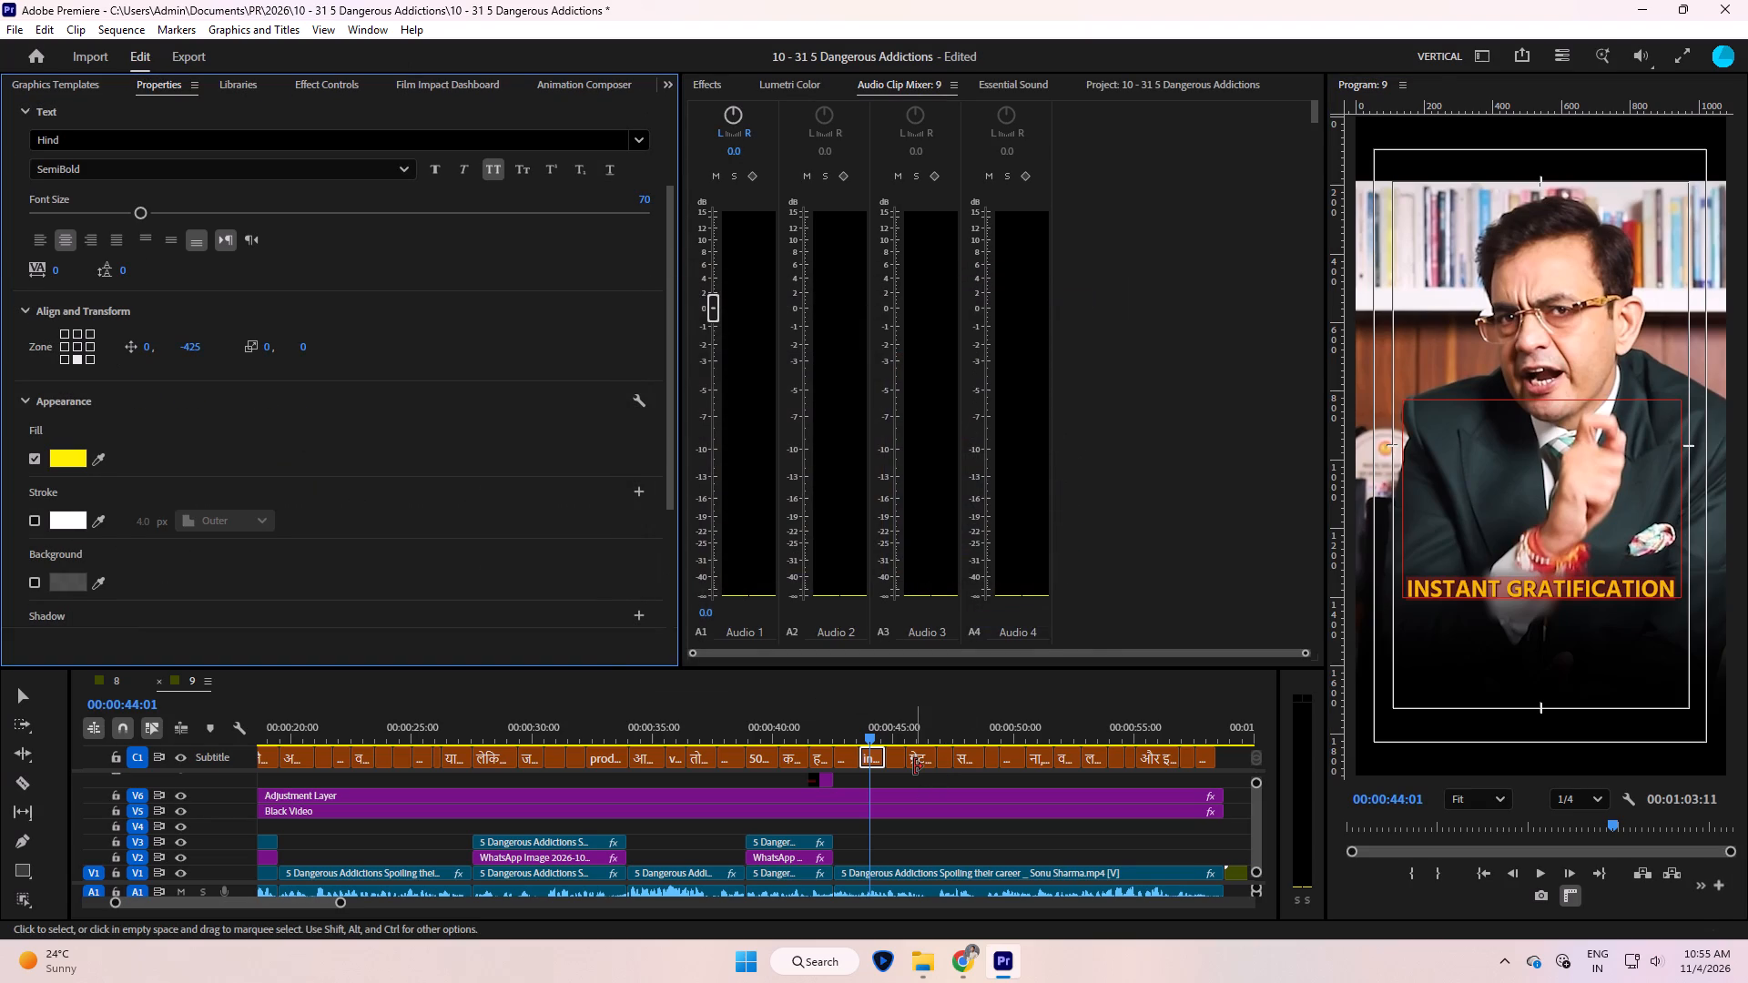
Play through the captions following "instant gratification" and delete the "ग्रेट में" caption at about 00:00:46:14.
{"action": "left_click", "coordinate": [914, 766]}
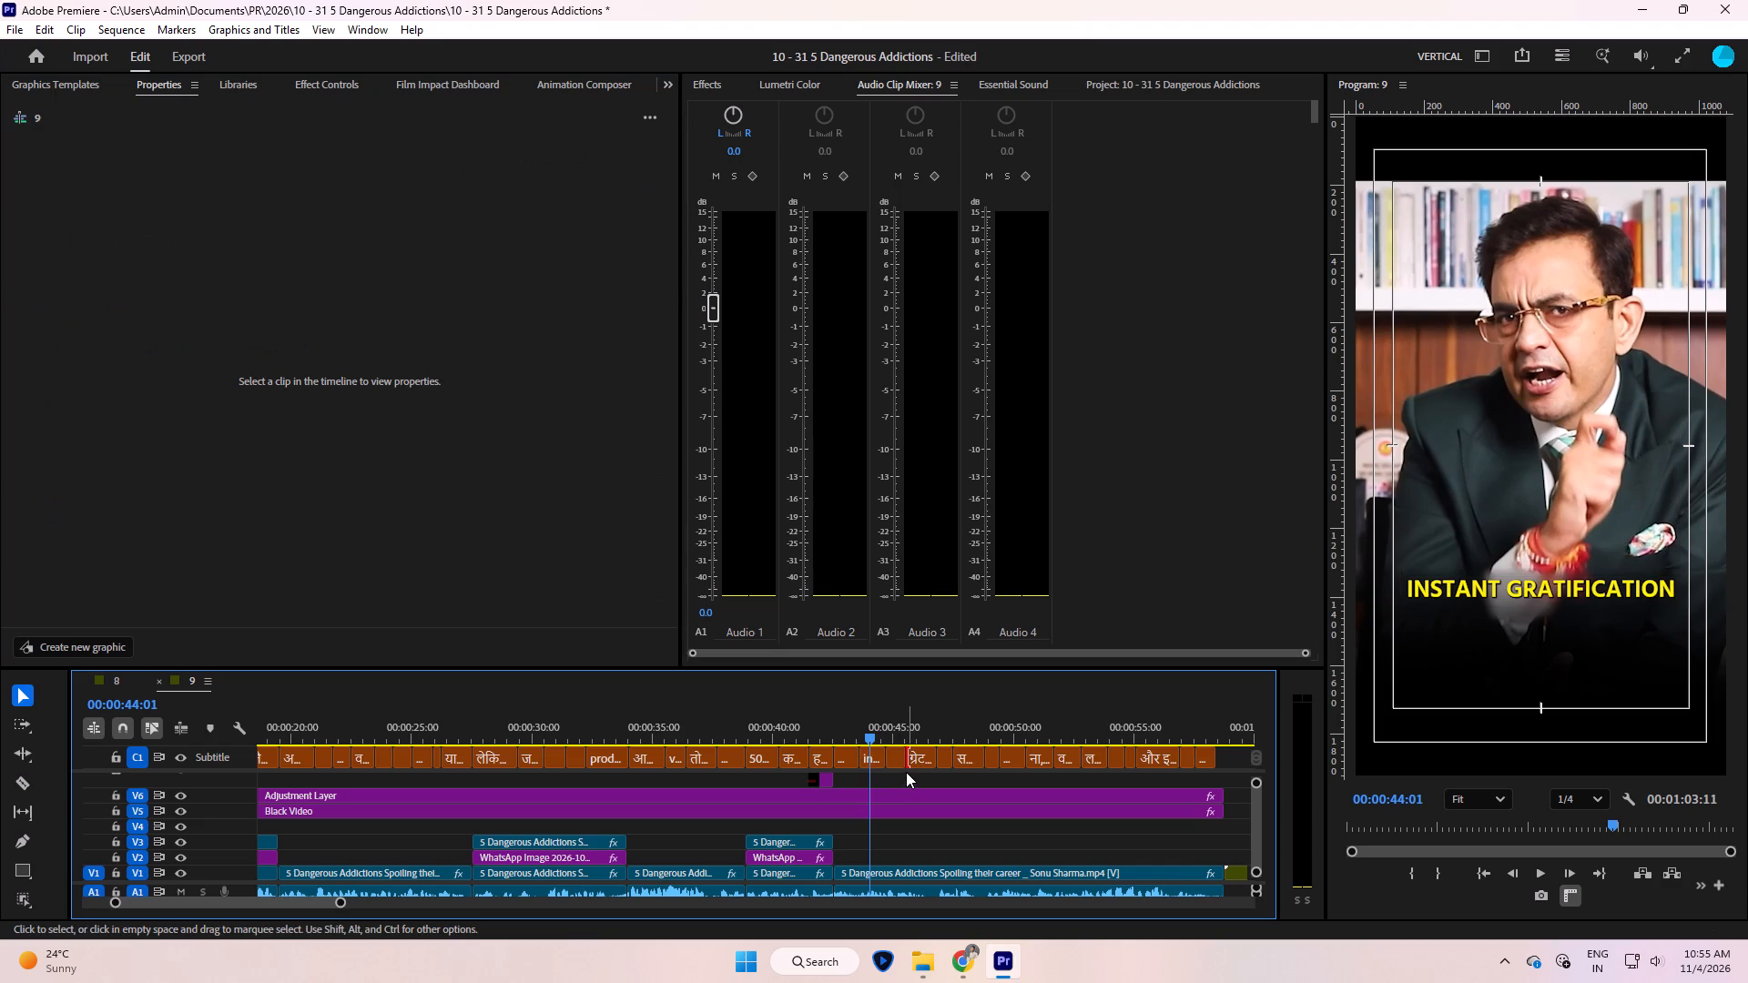
{"action": "key", "text": "space"}
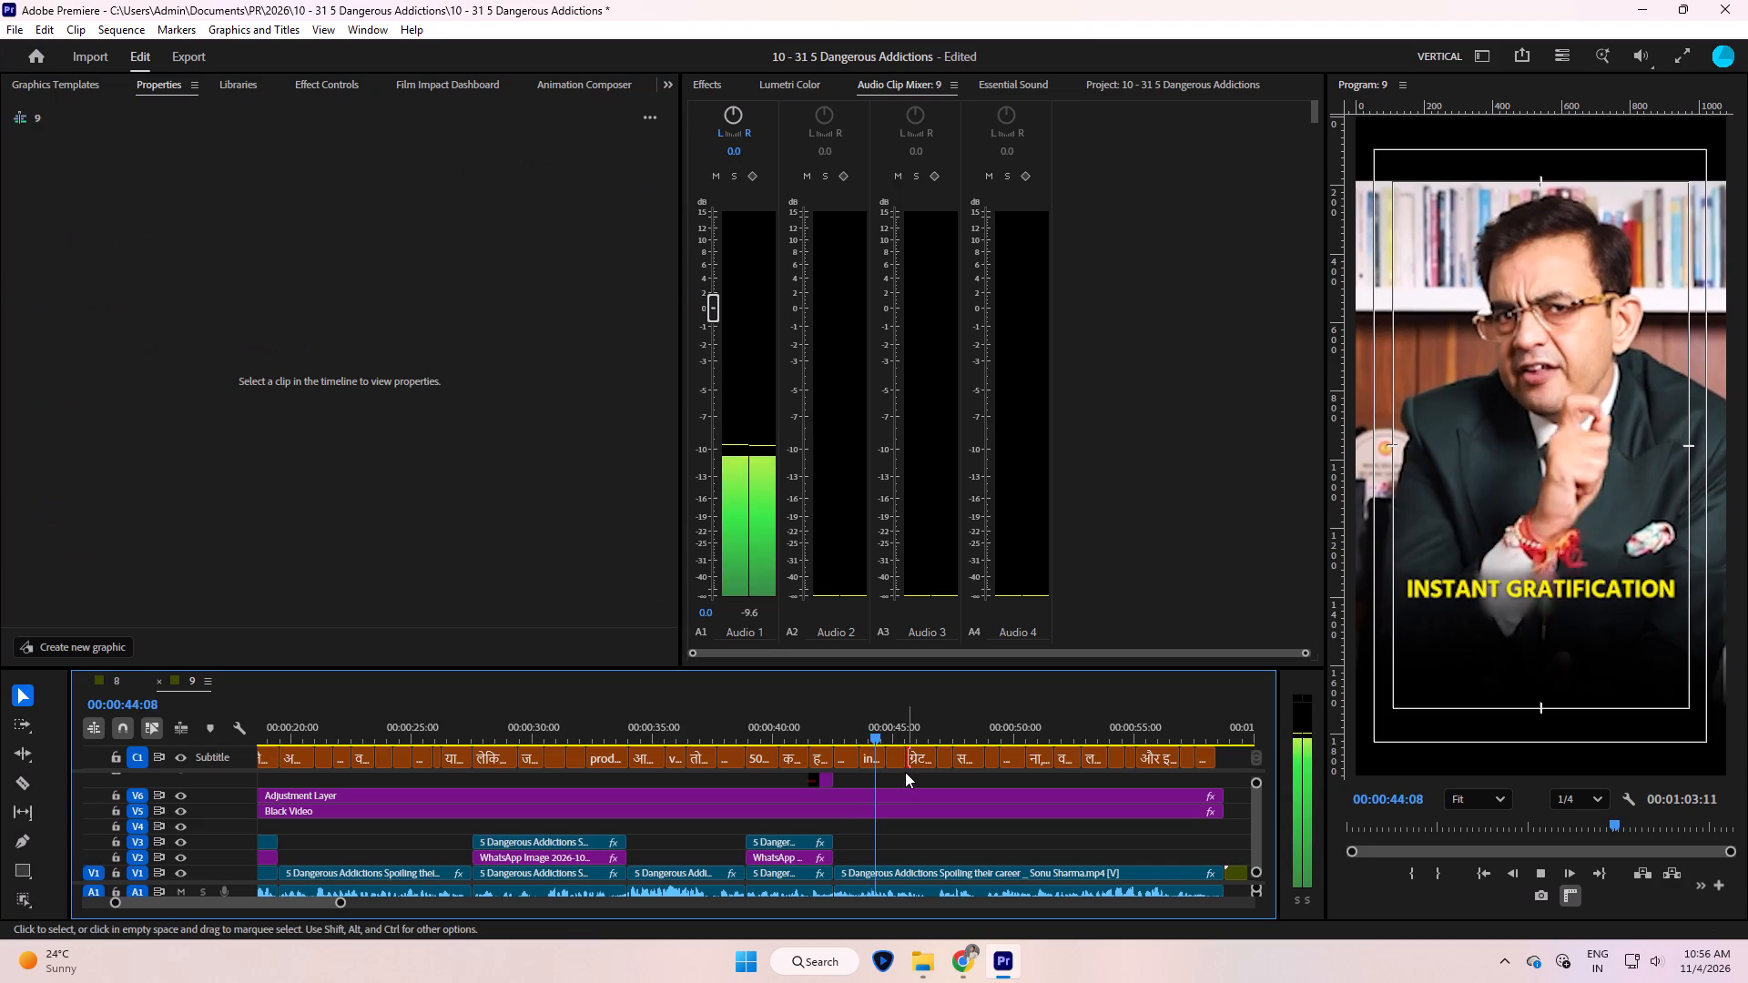
{"action": "key", "text": "space"}
{"action": "key", "text": "space"}
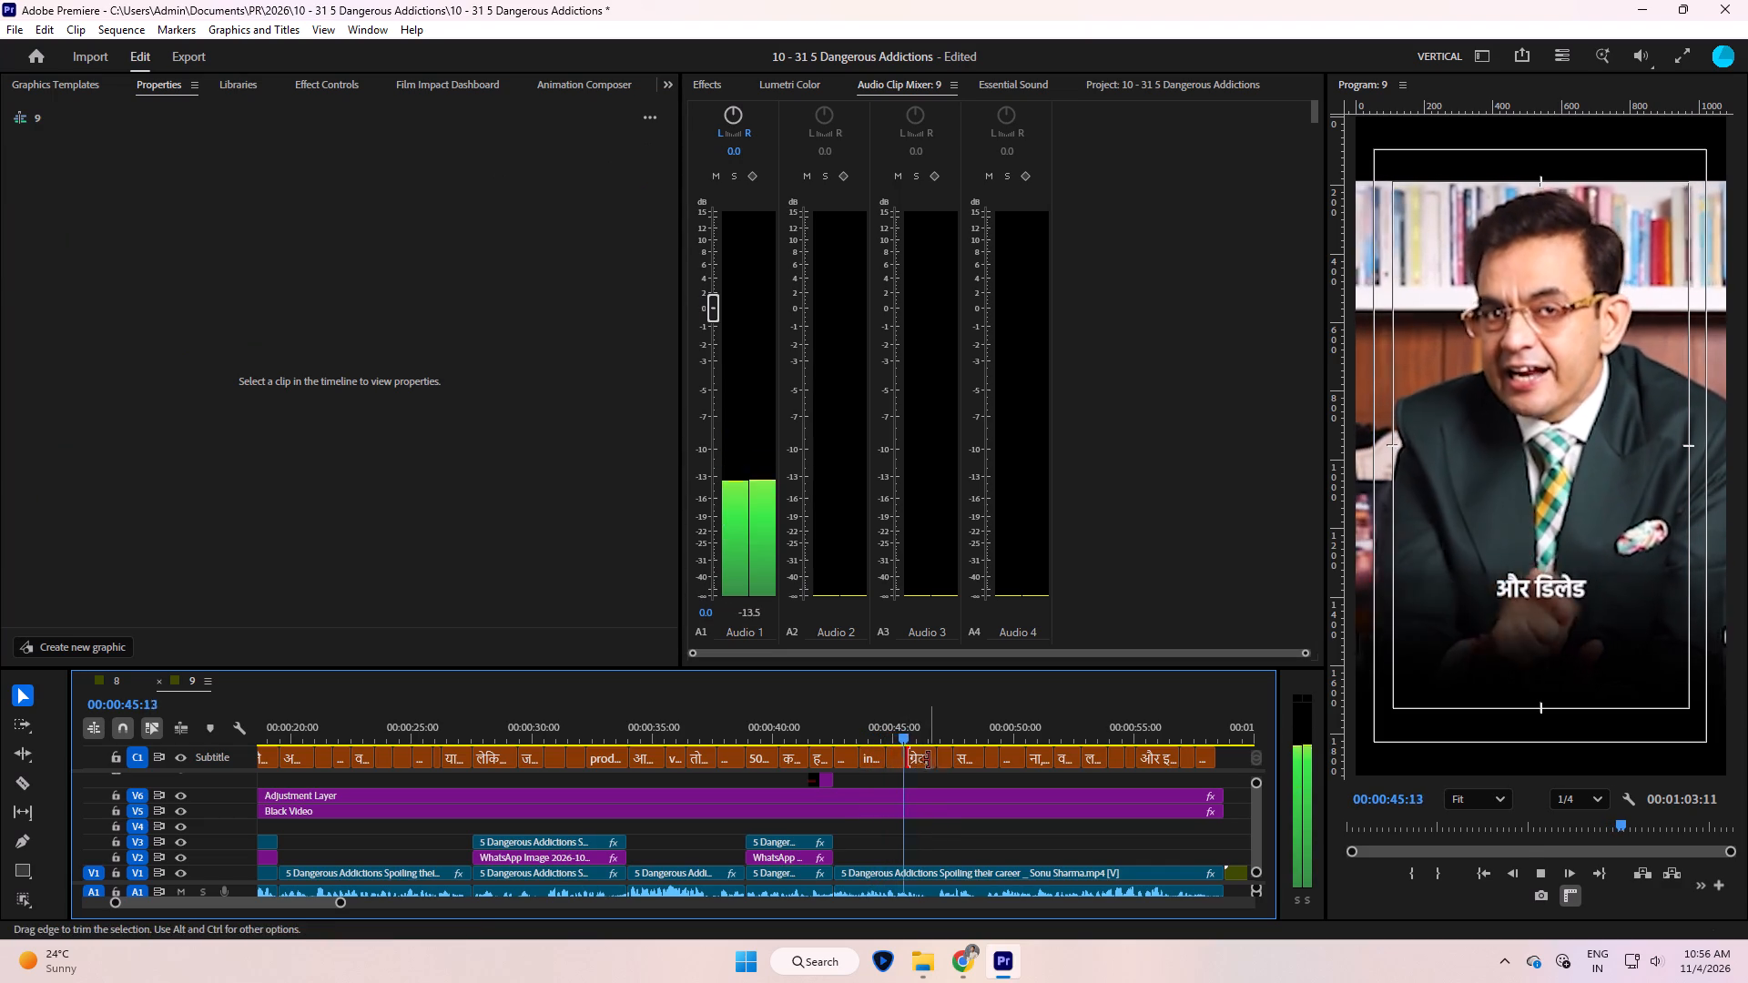
{"action": "key", "text": "space"}
{"action": "left_click", "coordinate": [890, 733]}
{"action": "key", "text": "space"}
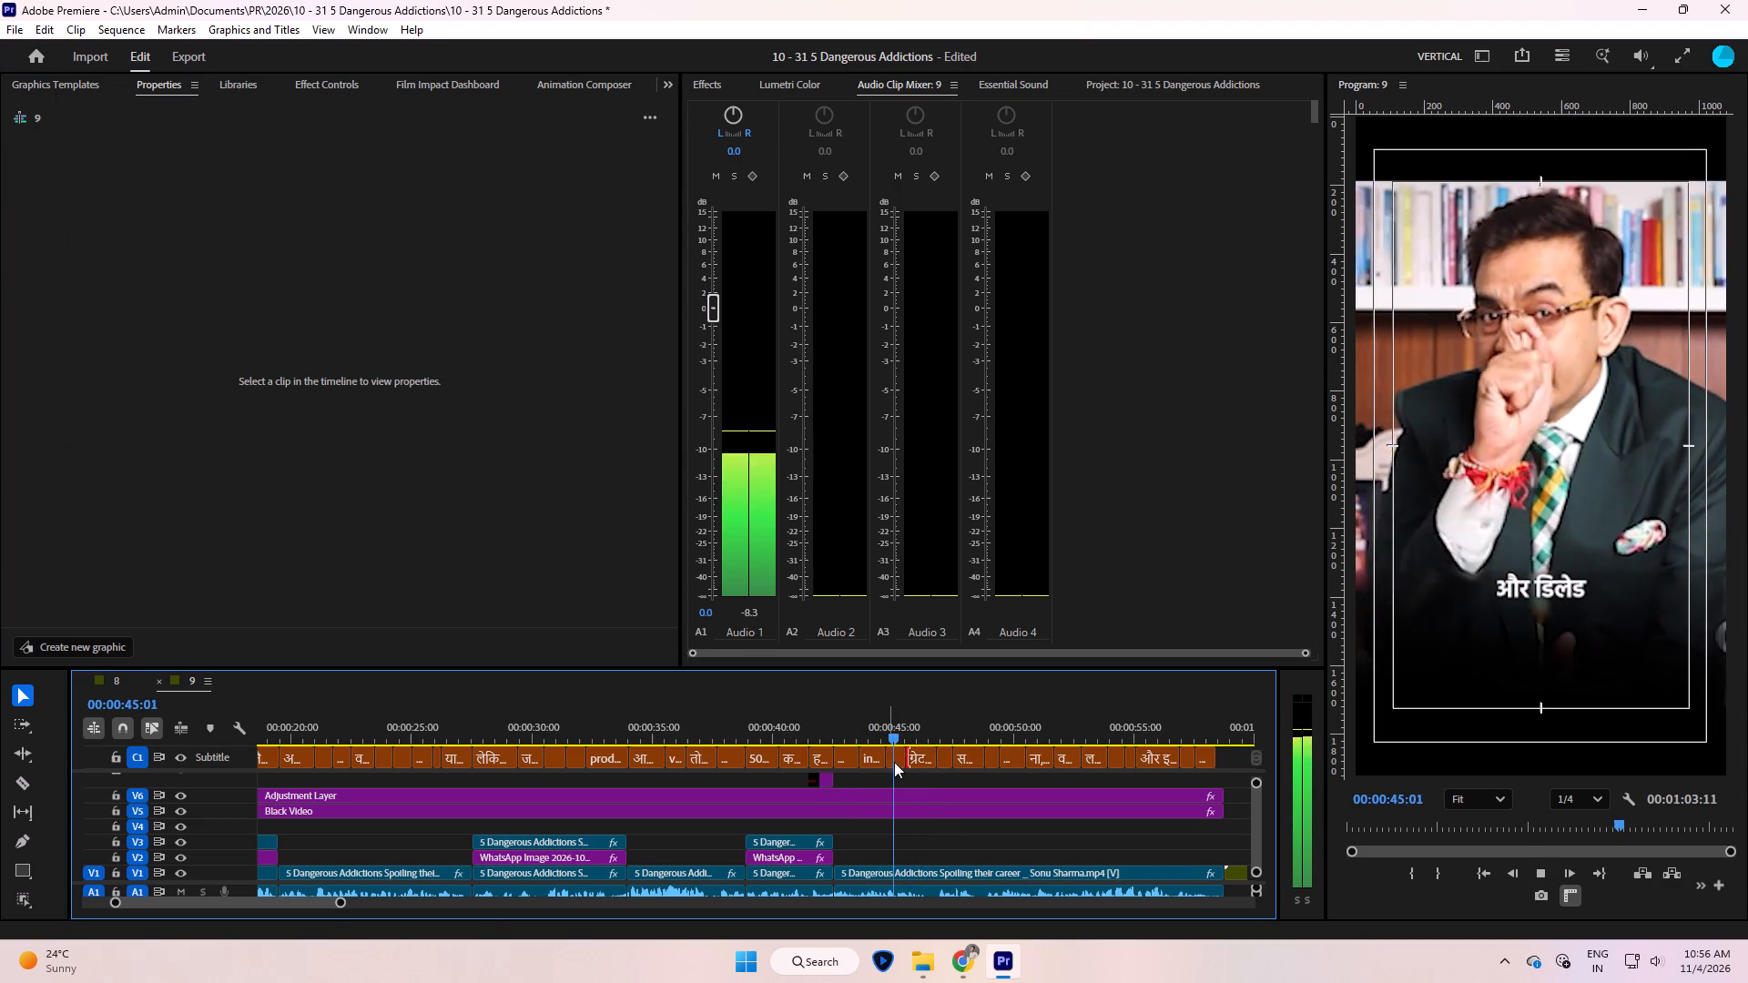
{"action": "key", "text": "space"}
{"action": "left_click_drag", "start_coordinate": [900, 740], "coordinate": [886, 743]}
{"action": "key", "text": "space"}
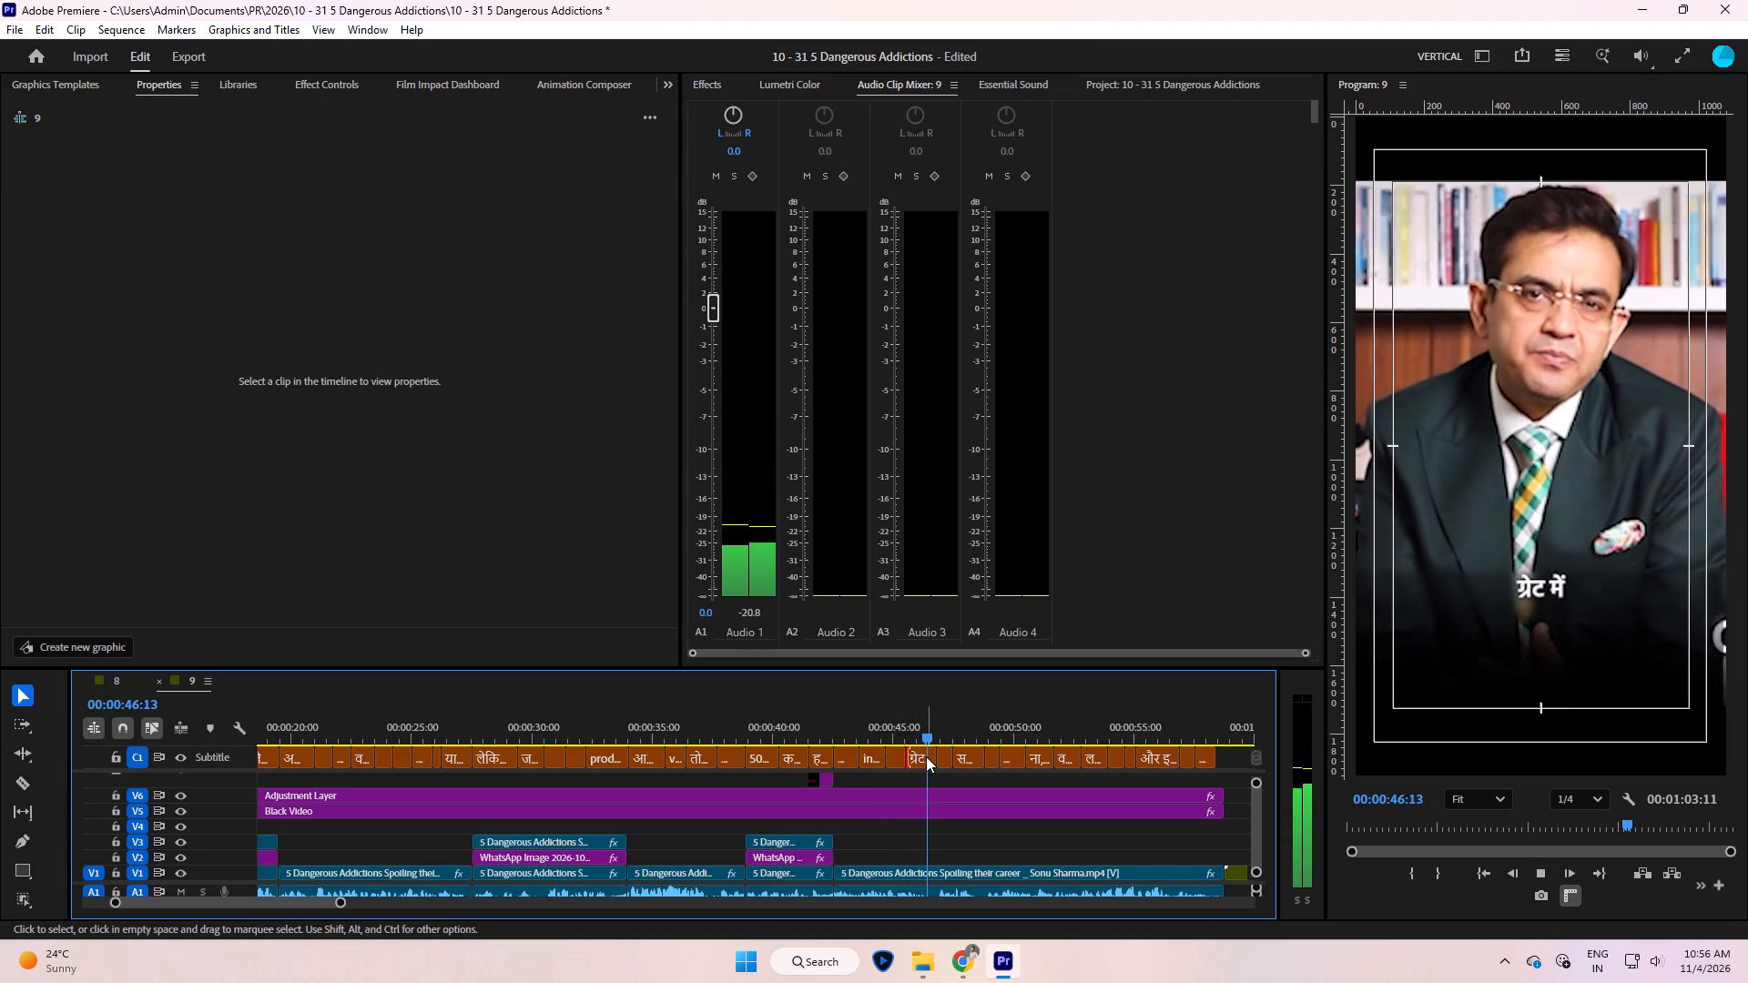
{"action": "key", "text": "space"}
{"action": "left_click", "coordinate": [926, 756]}
{"action": "key", "text": "Delete"}
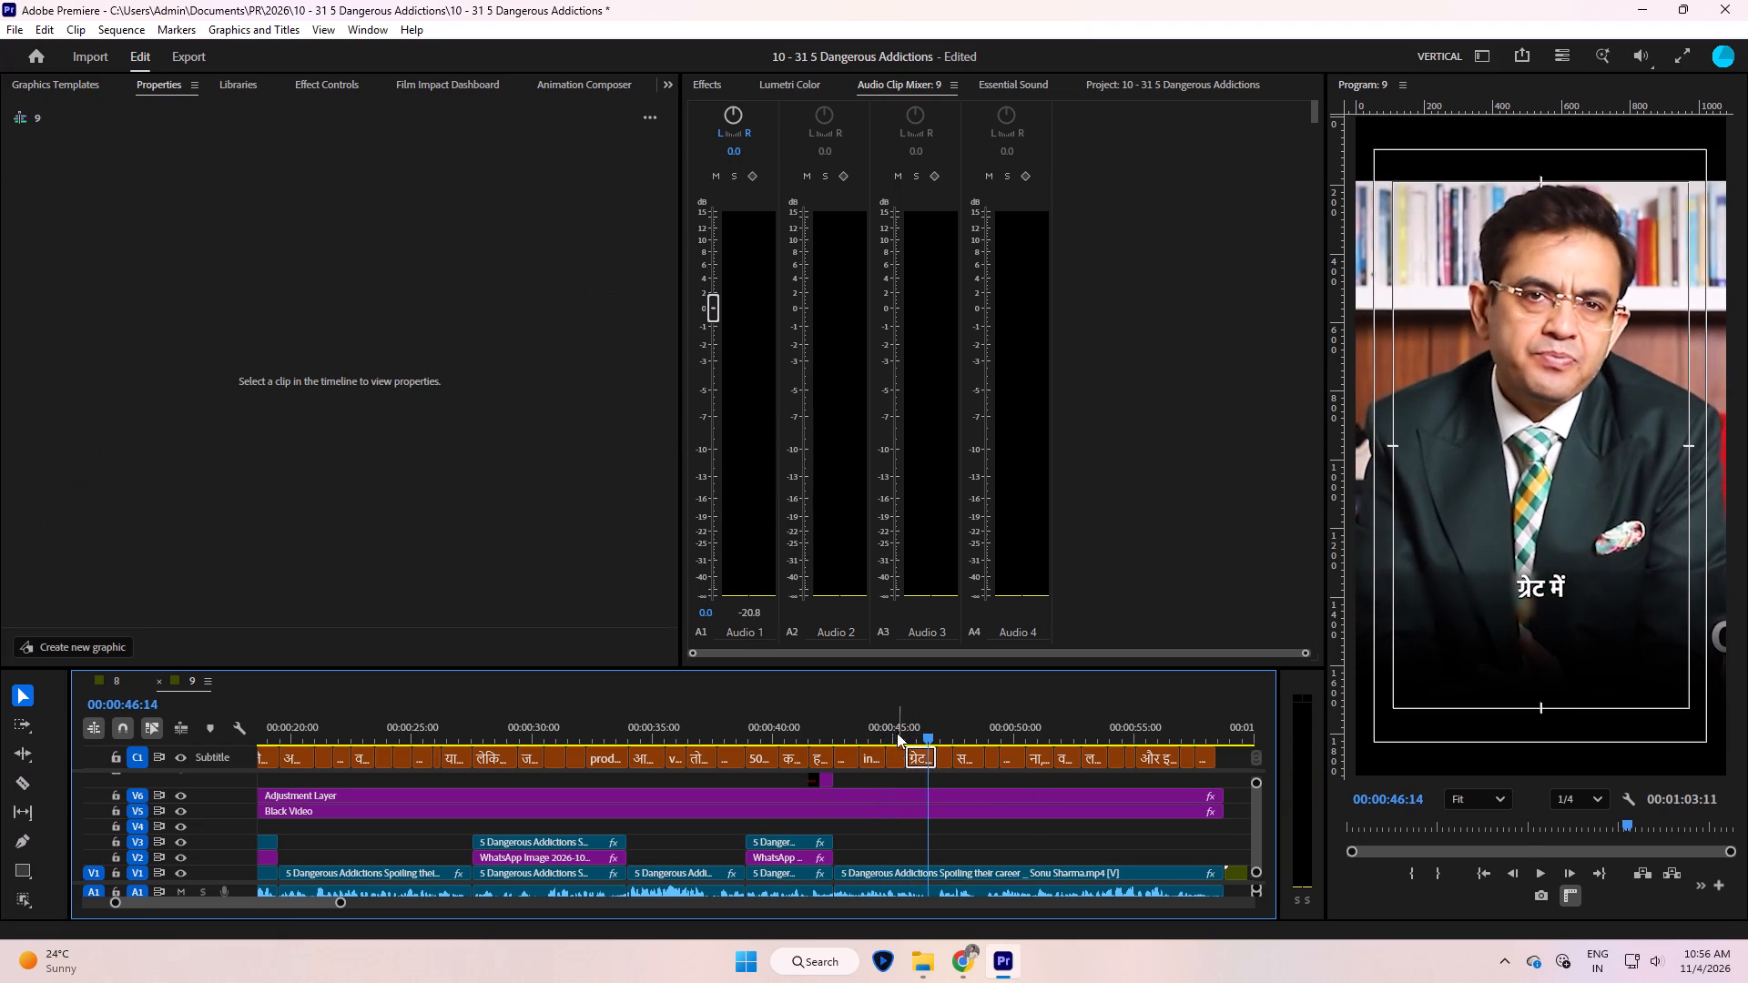
Extend the end of the "और डिलेड" caption across the gap to the start of the following caption.
{"action": "left_click", "coordinate": [897, 727]}
{"action": "left_click_drag", "start_coordinate": [908, 758], "coordinate": [955, 757]}
{"action": "key", "text": "Up"}
{"action": "key", "text": "space"}
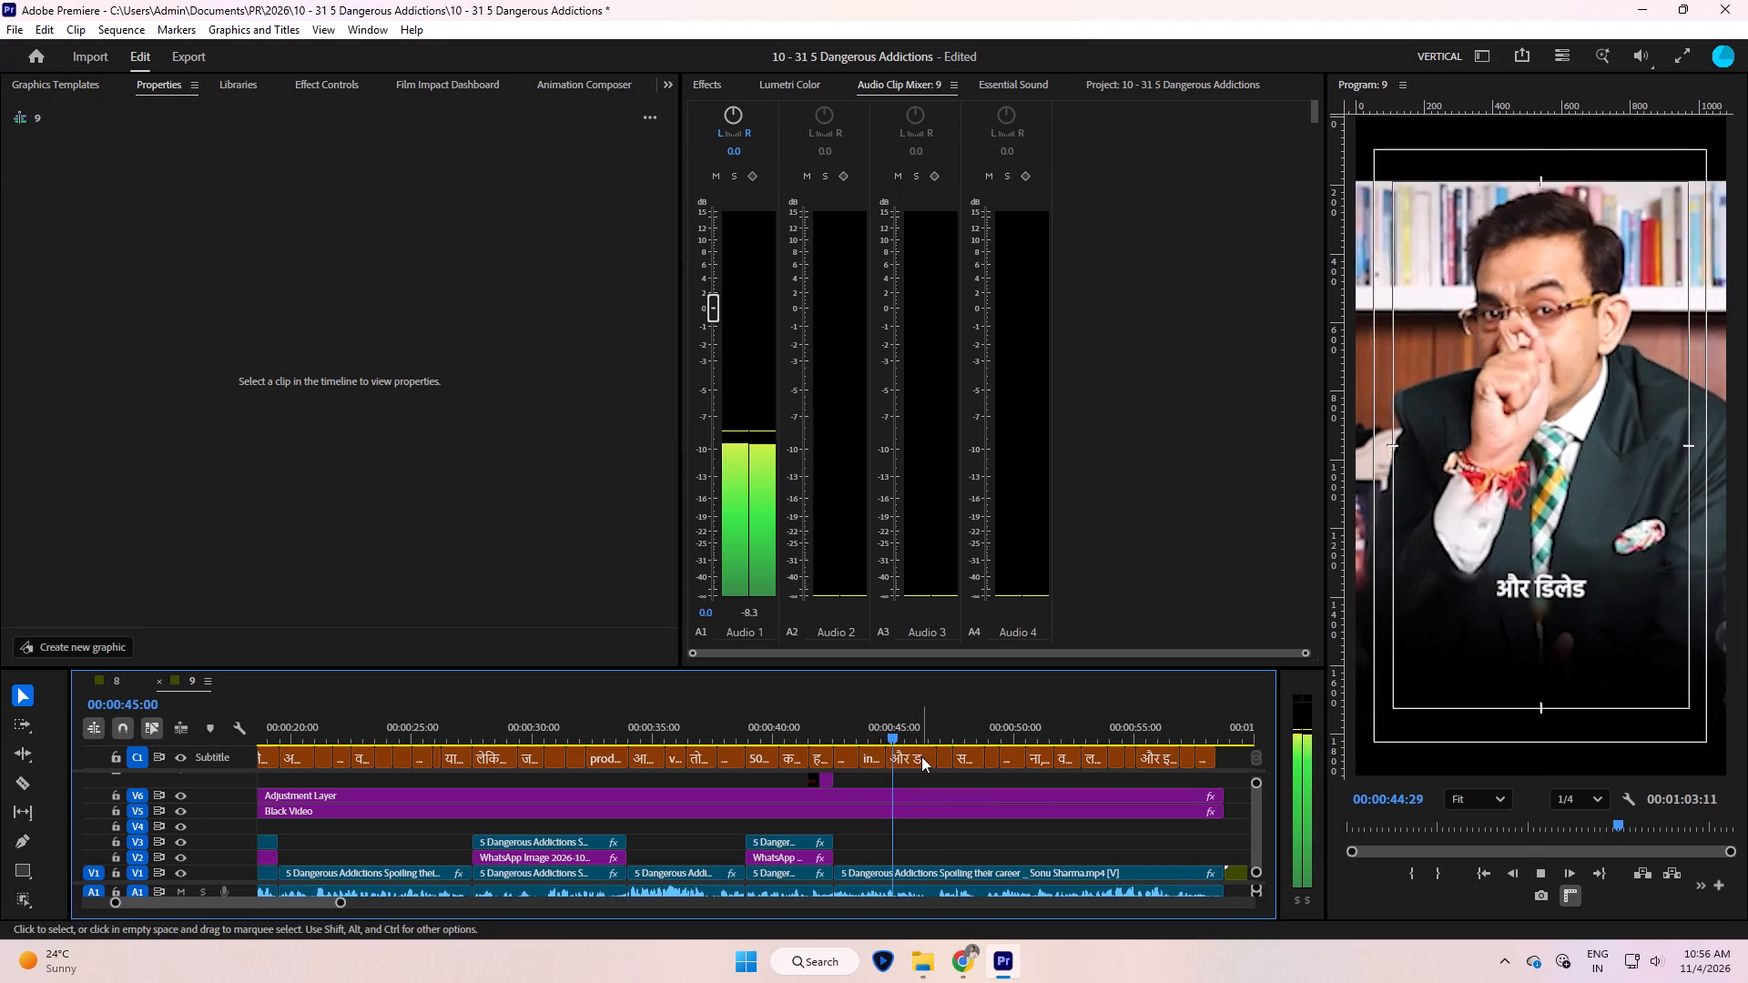
{"action": "key", "text": "space"}
Play the source video on from 00:10:23 for its on-screen title and replace "डिलेड" in the "और डिलेड" caption with "delayed gratification".
{"action": "left_click", "coordinate": [921, 755]}
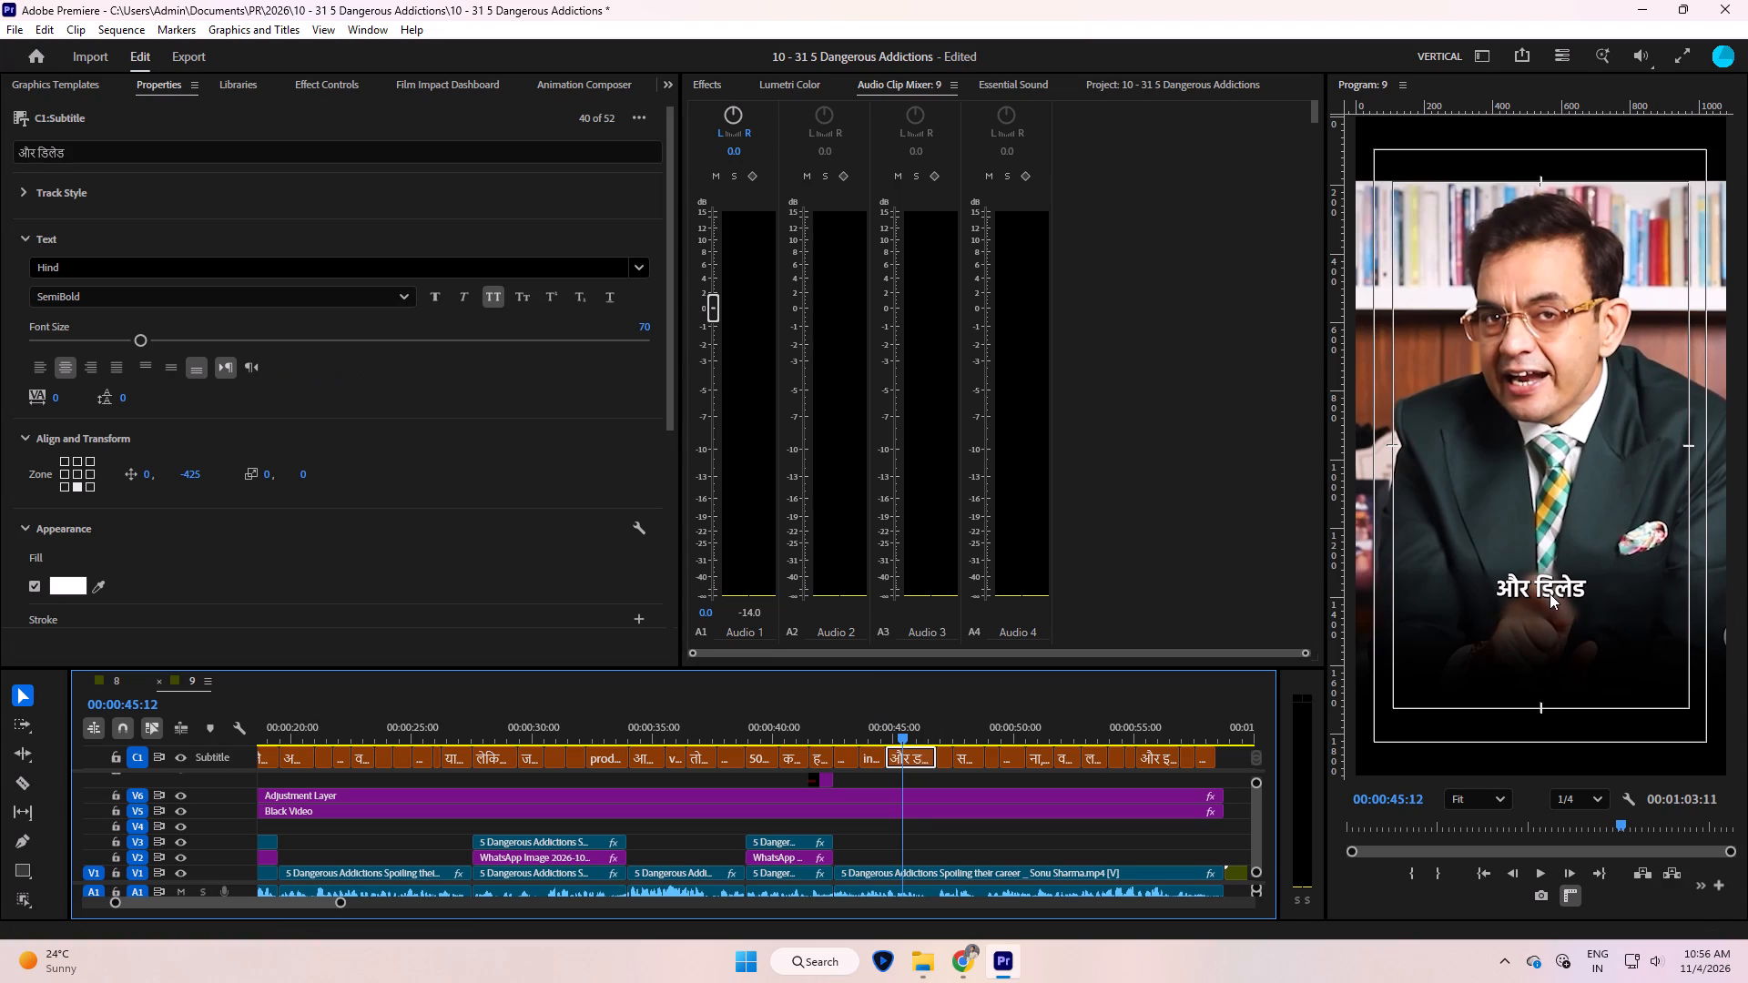
{"action": "key", "text": "s"}
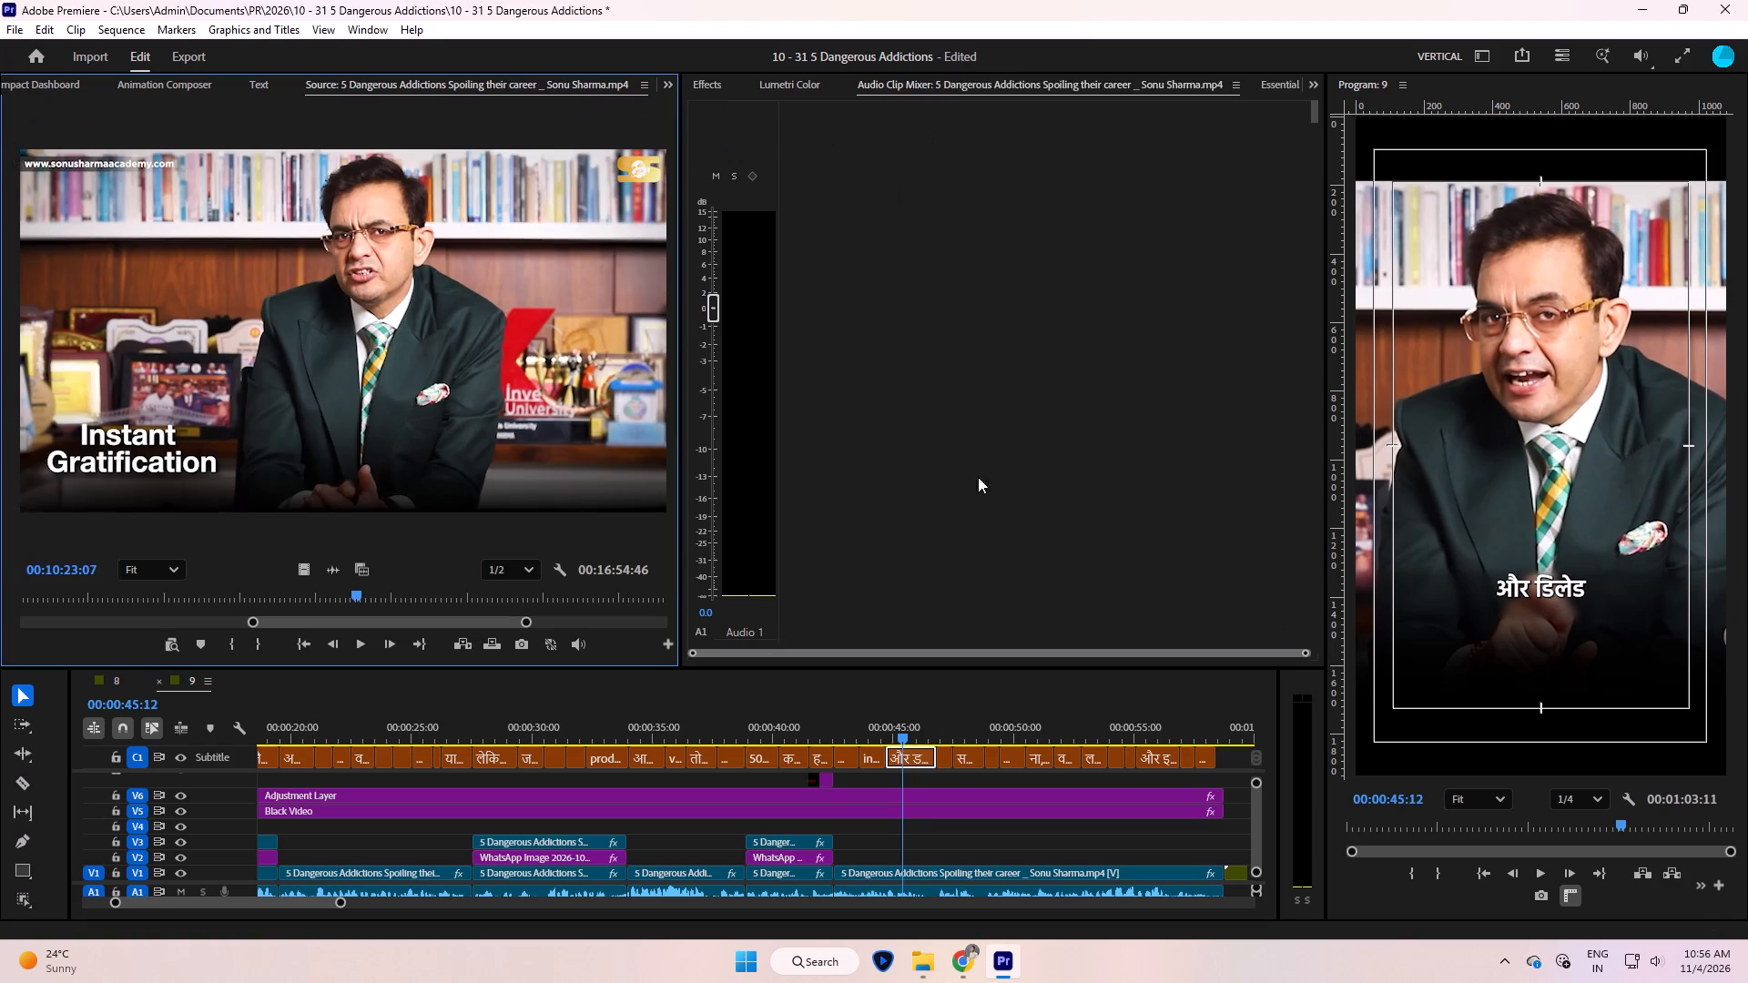
{"action": "key", "text": "space"}
{"action": "key", "text": "space"}
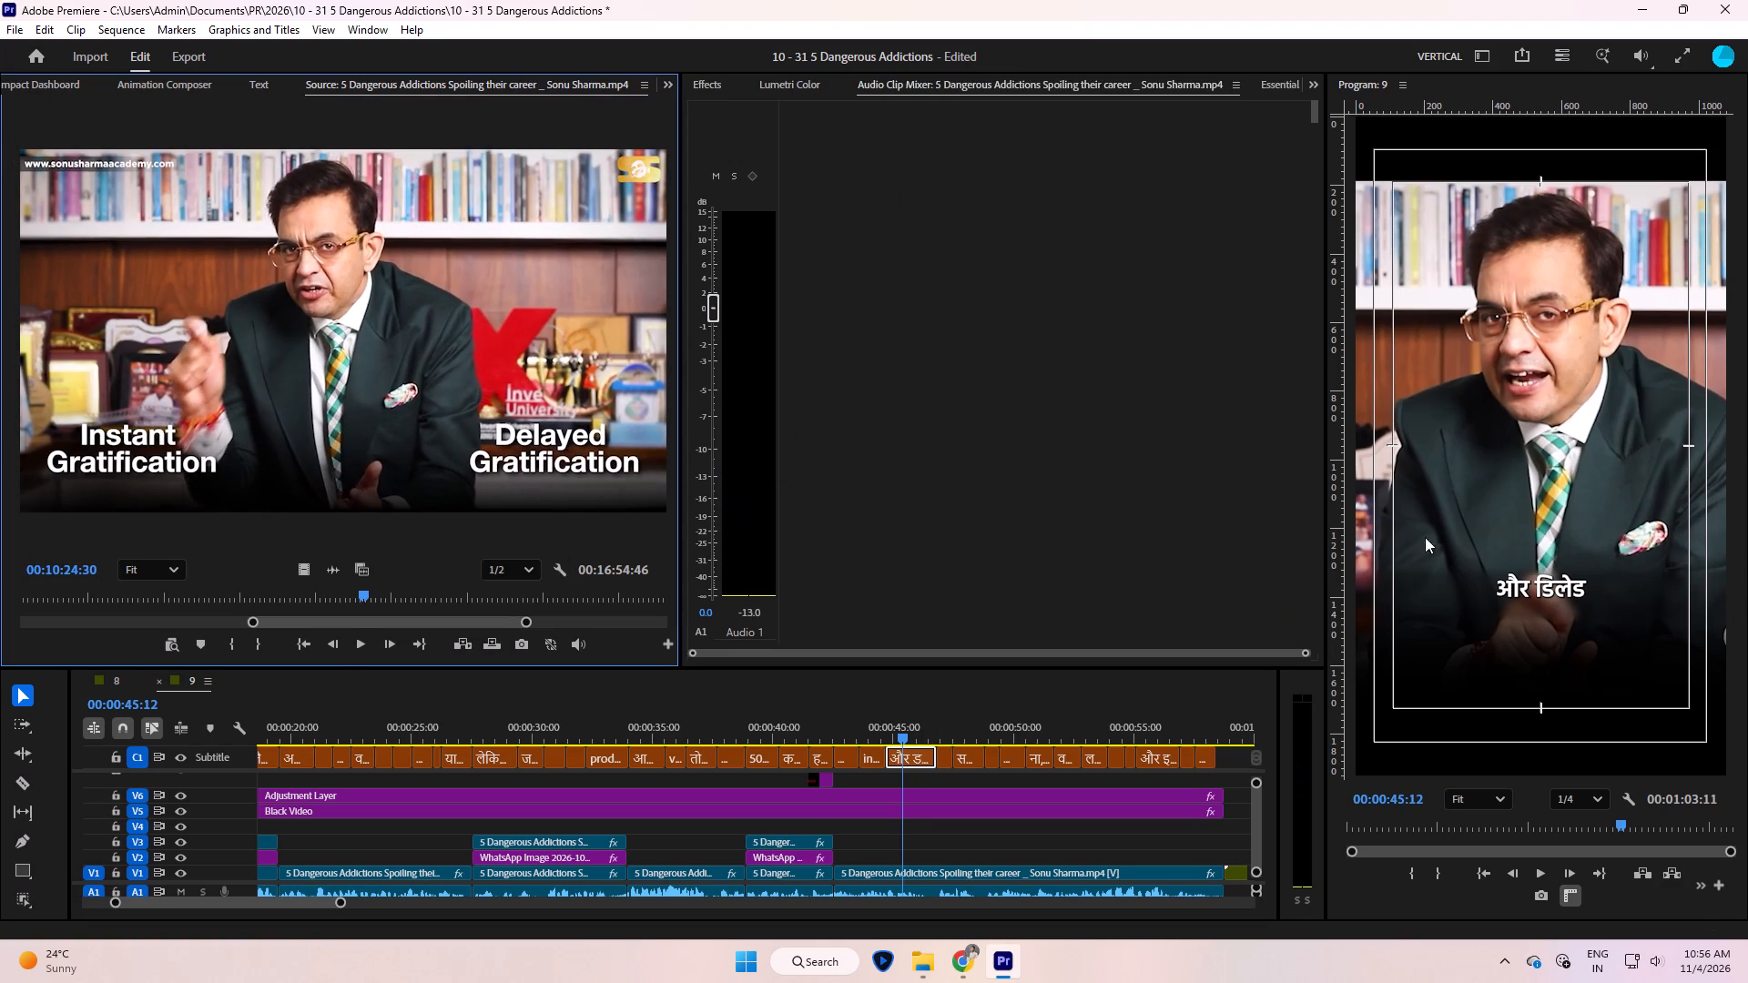
{"action": "triple_click", "coordinate": [1517, 583]}
{"action": "left_click", "coordinate": [1562, 594]}
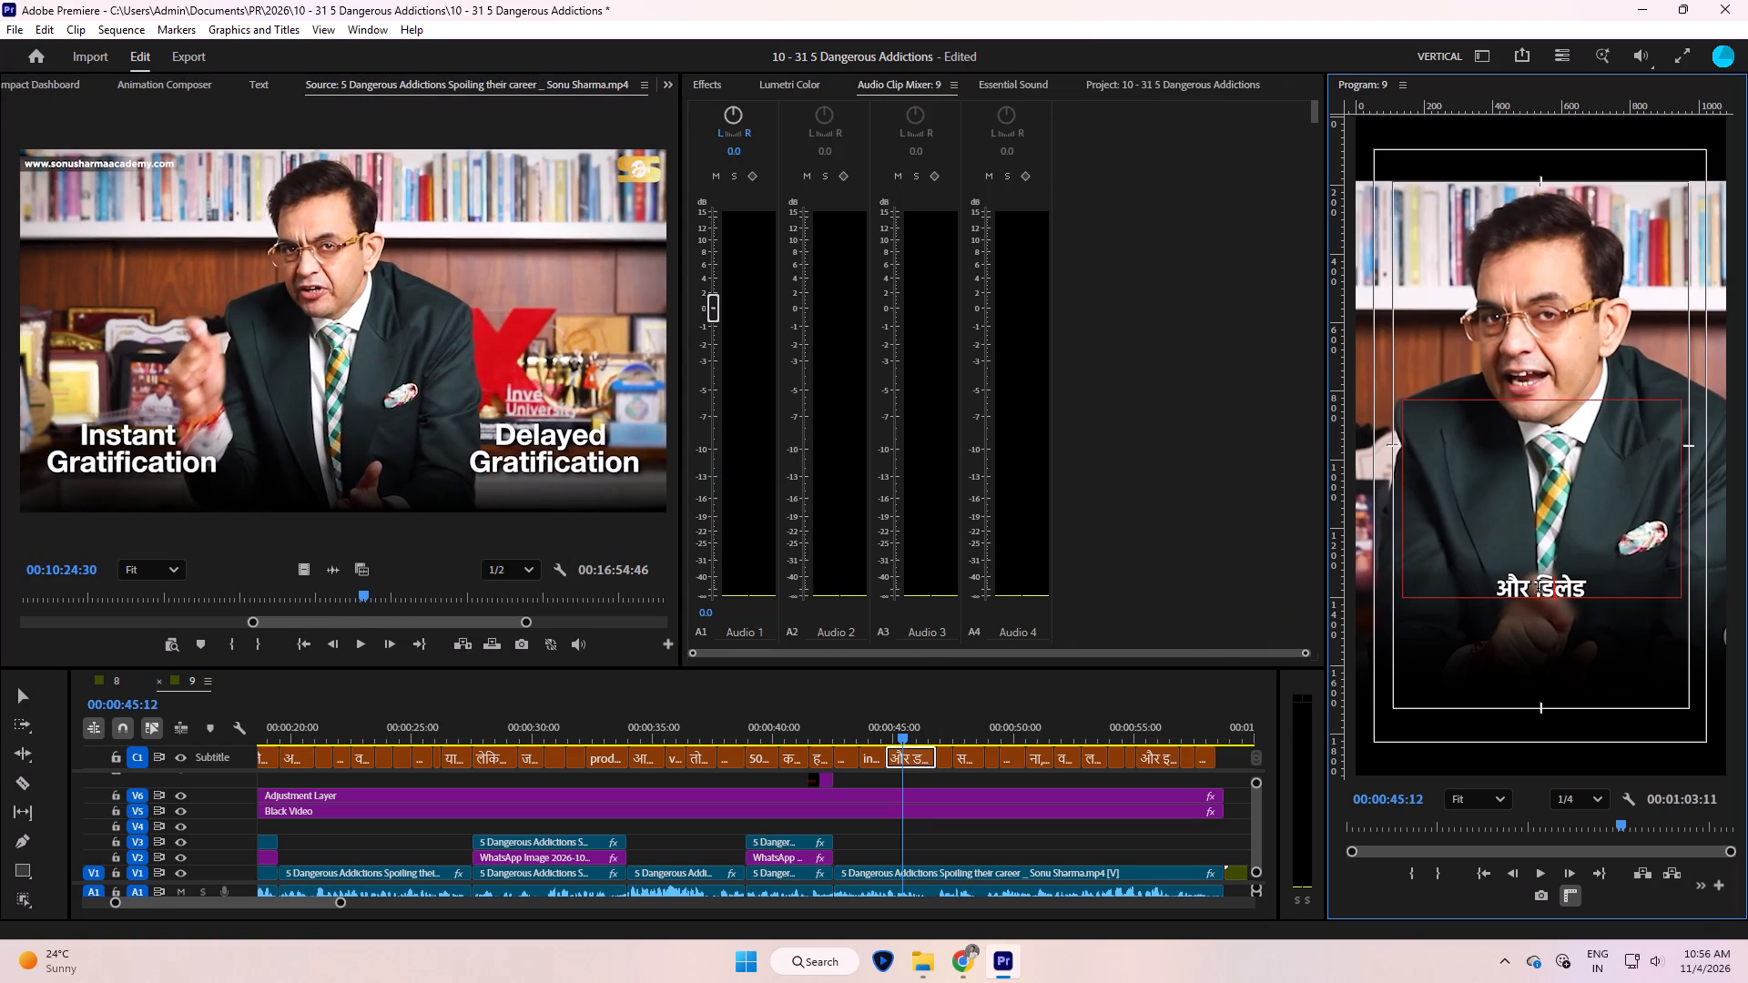
{"action": "left_click_drag", "start_coordinate": [1538, 588], "coordinate": [1624, 583]}
{"action": "type", "text": "de"}
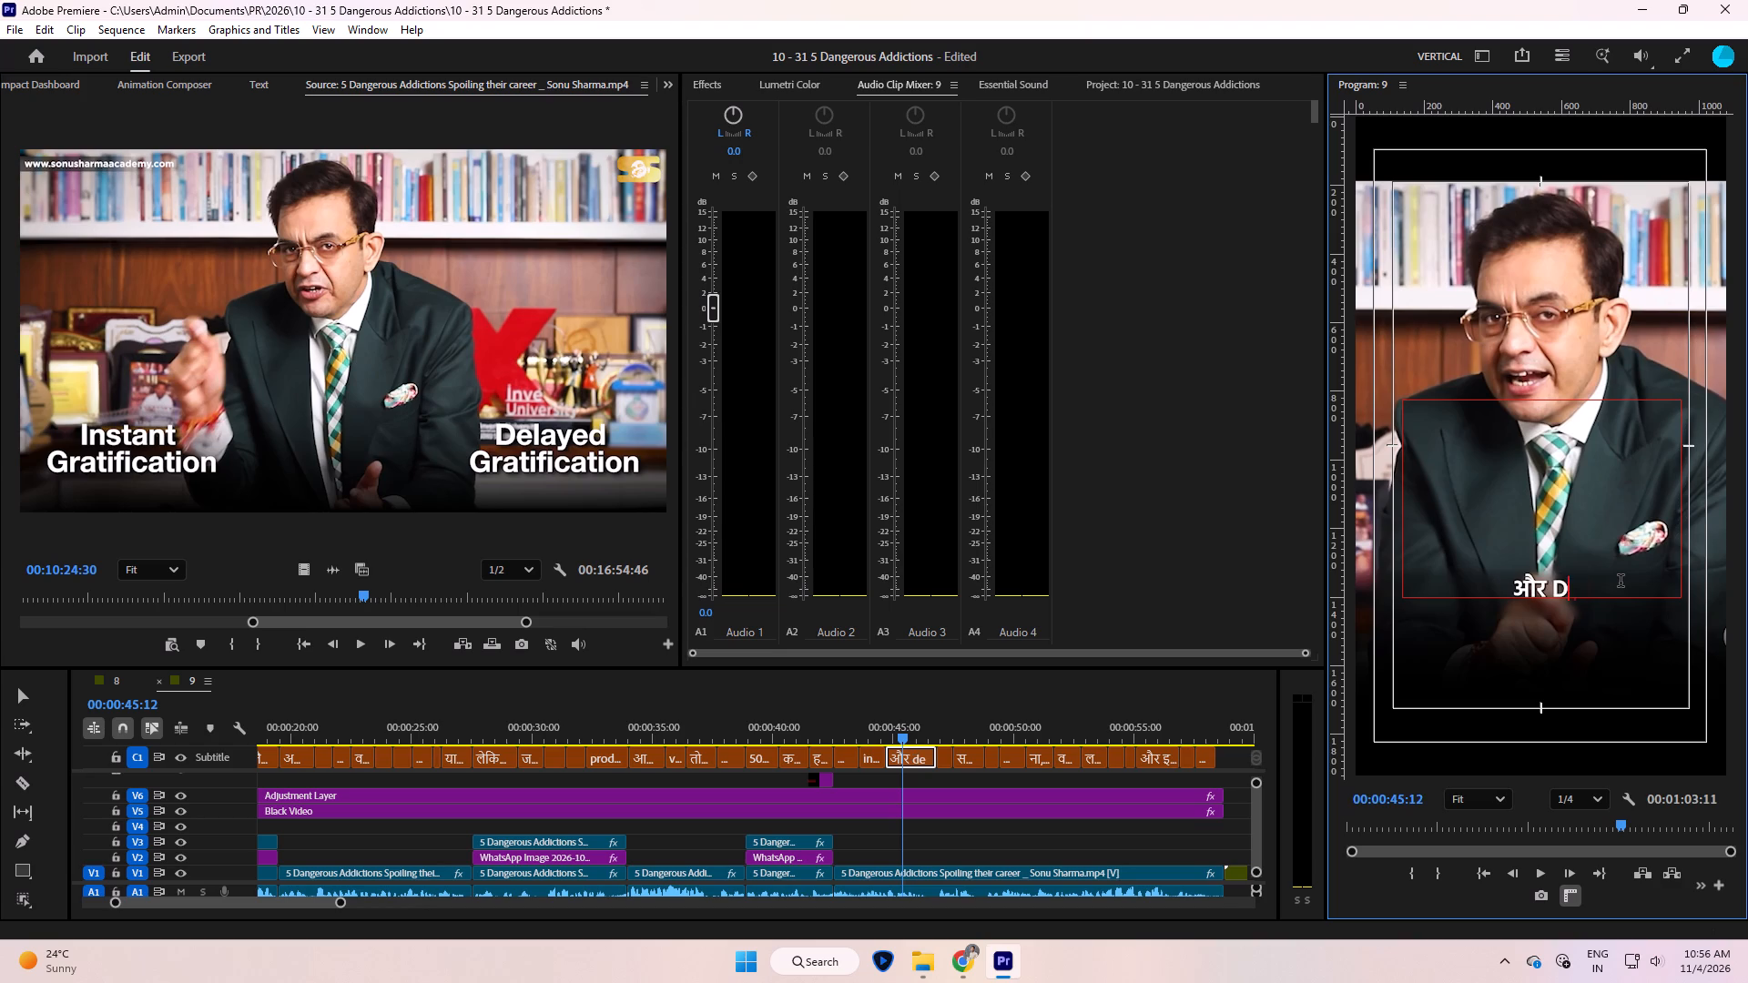
{"action": "type", "text": "la"}
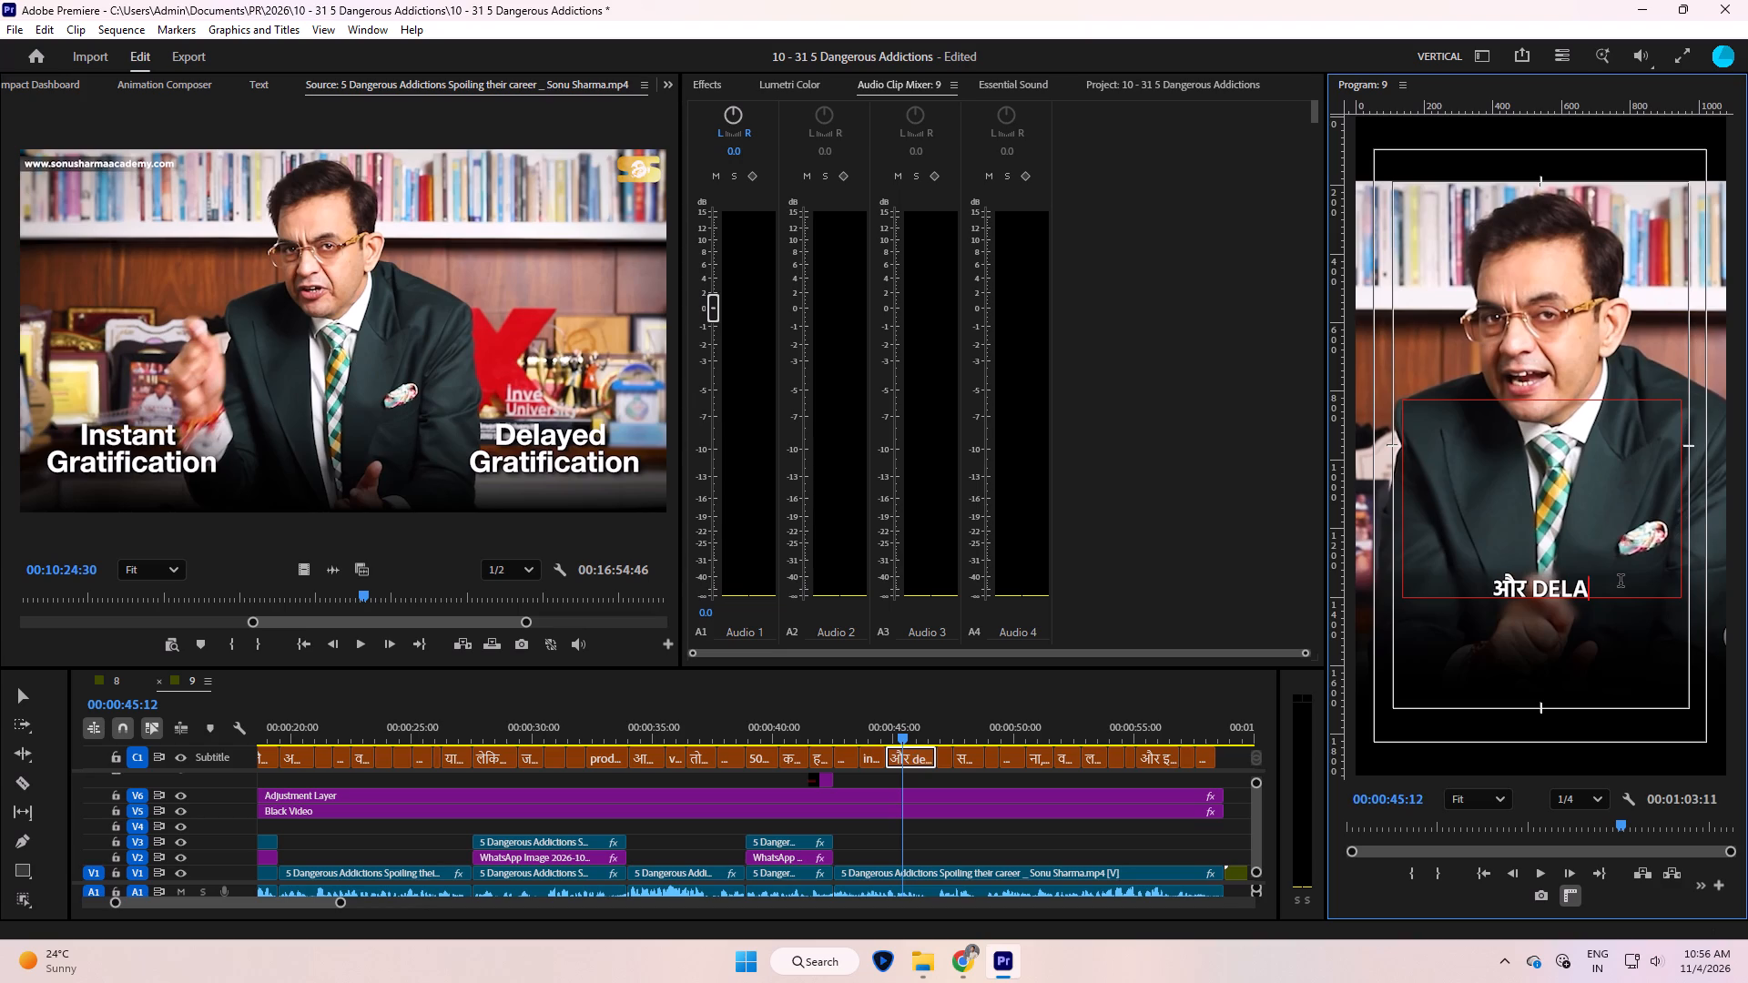
{"action": "type", "text": "yed"}
{"action": "key", "text": "space"}
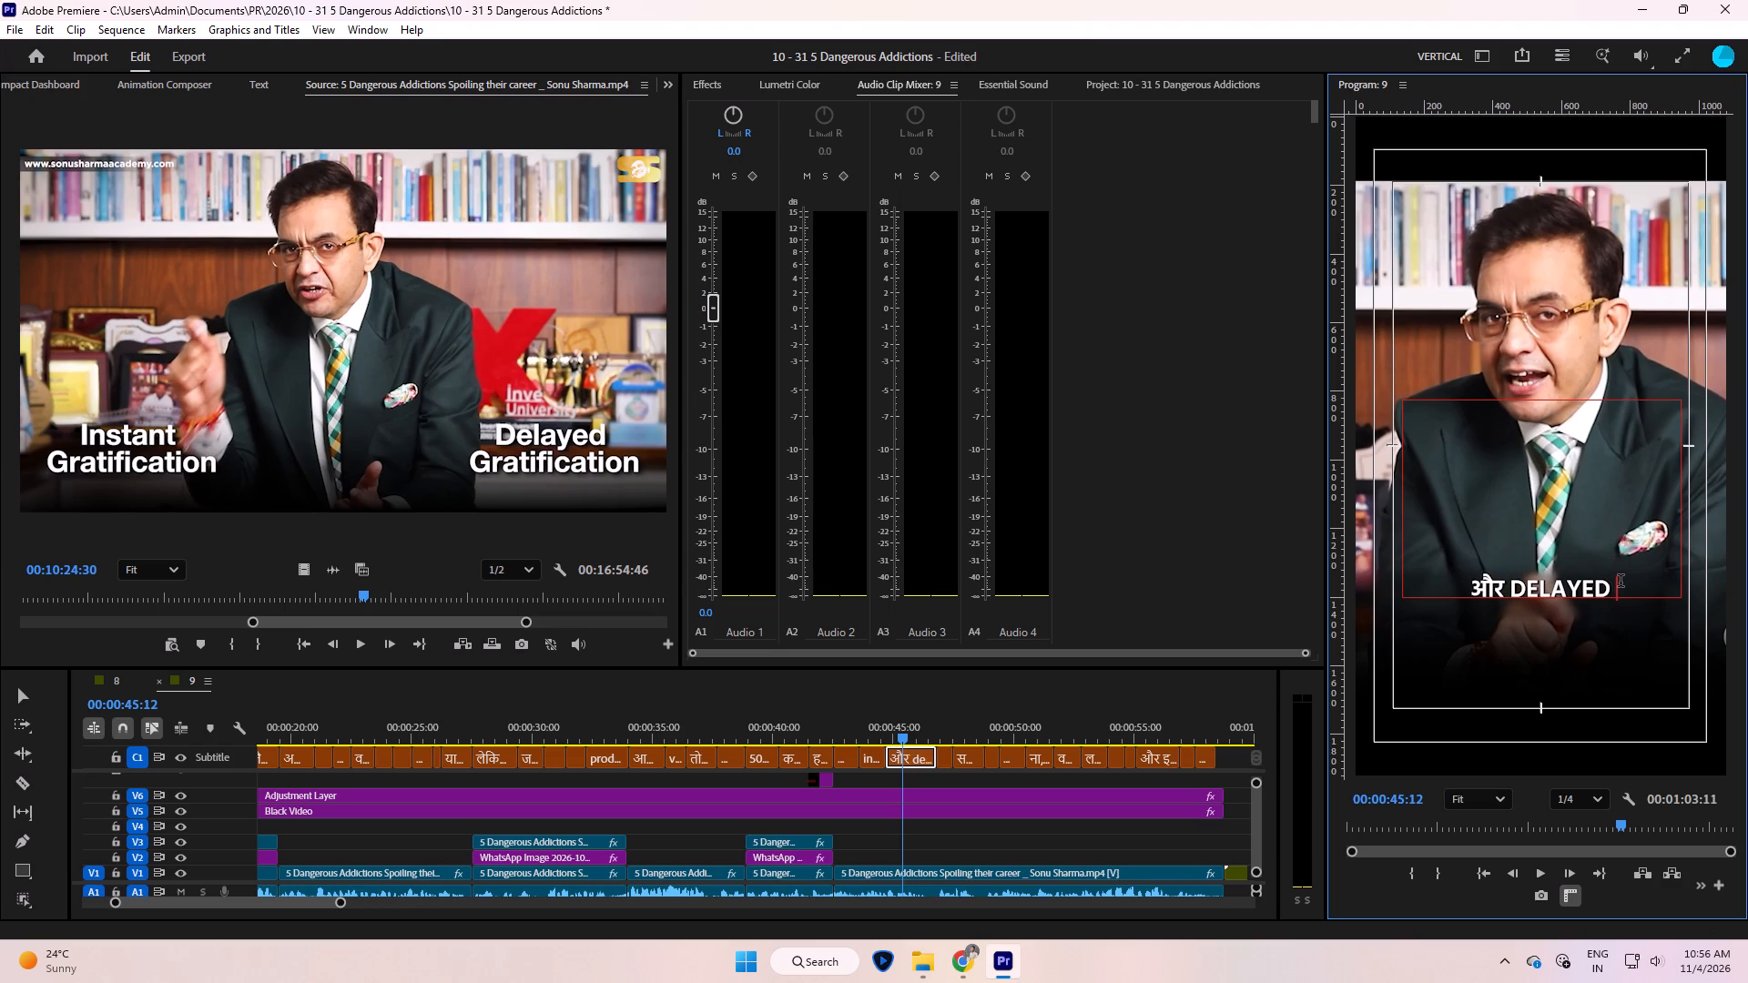
{"action": "type", "text": "gra"}
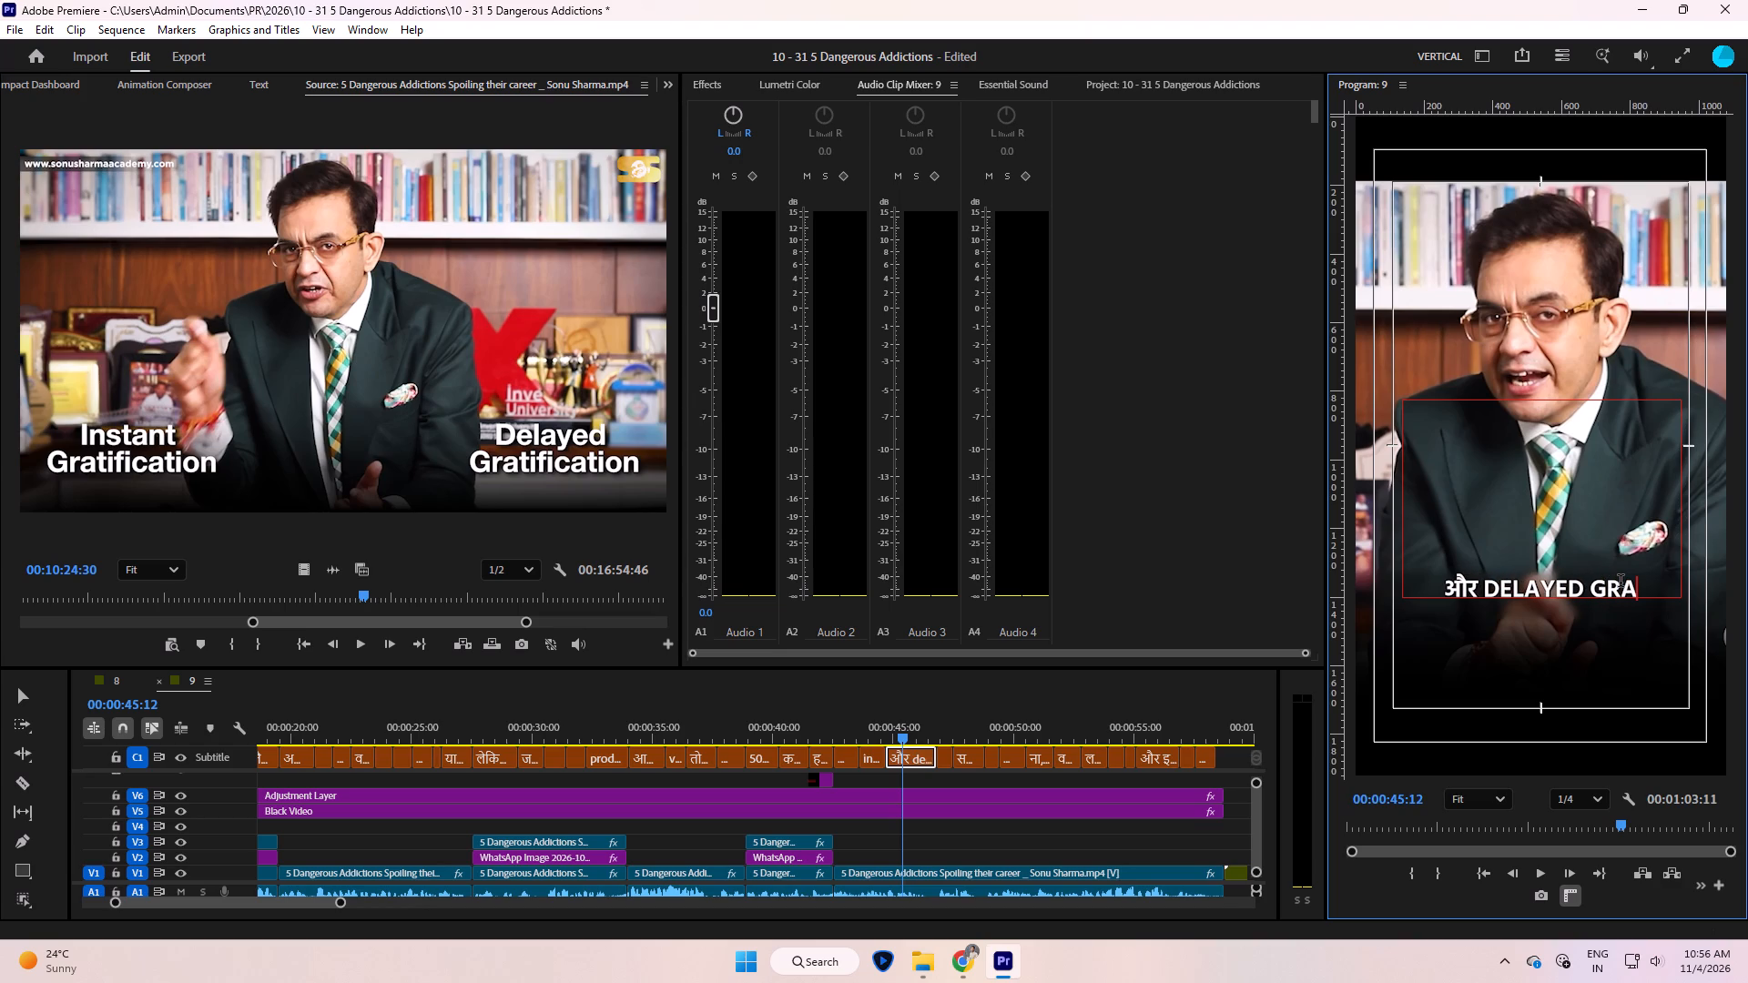
{"action": "type", "text": "ti"}
{"action": "type", "text": "fi"}
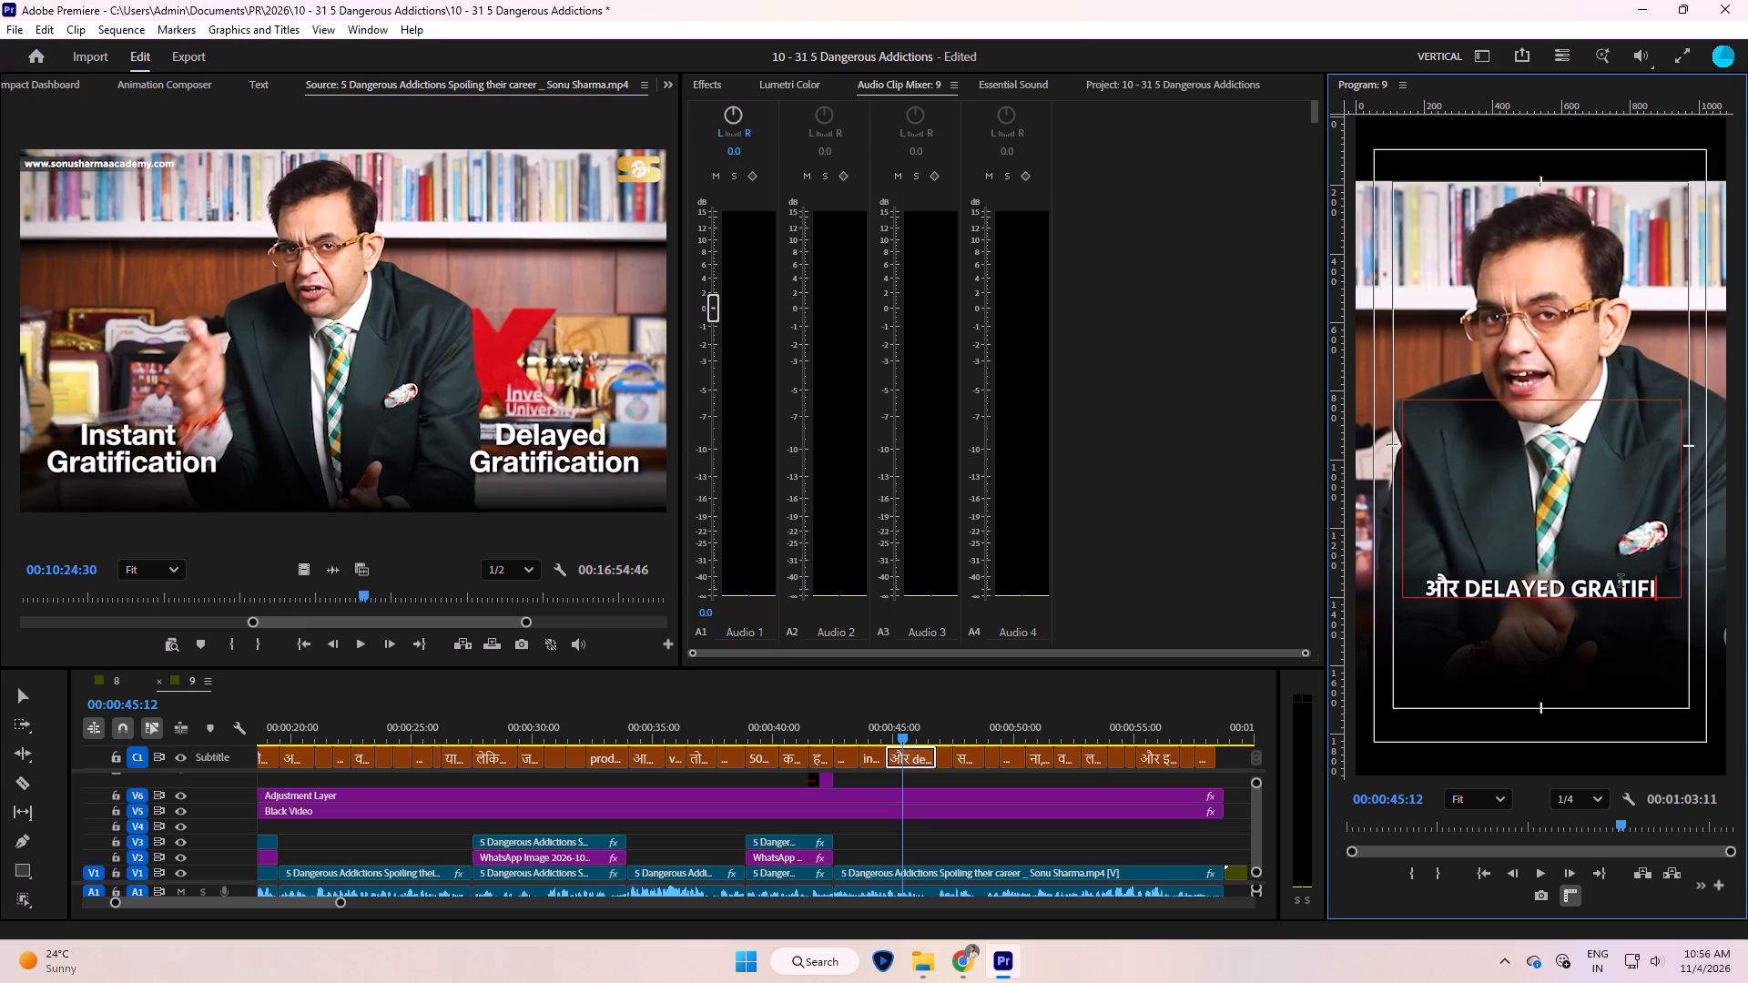
{"action": "type", "text": "cation"}
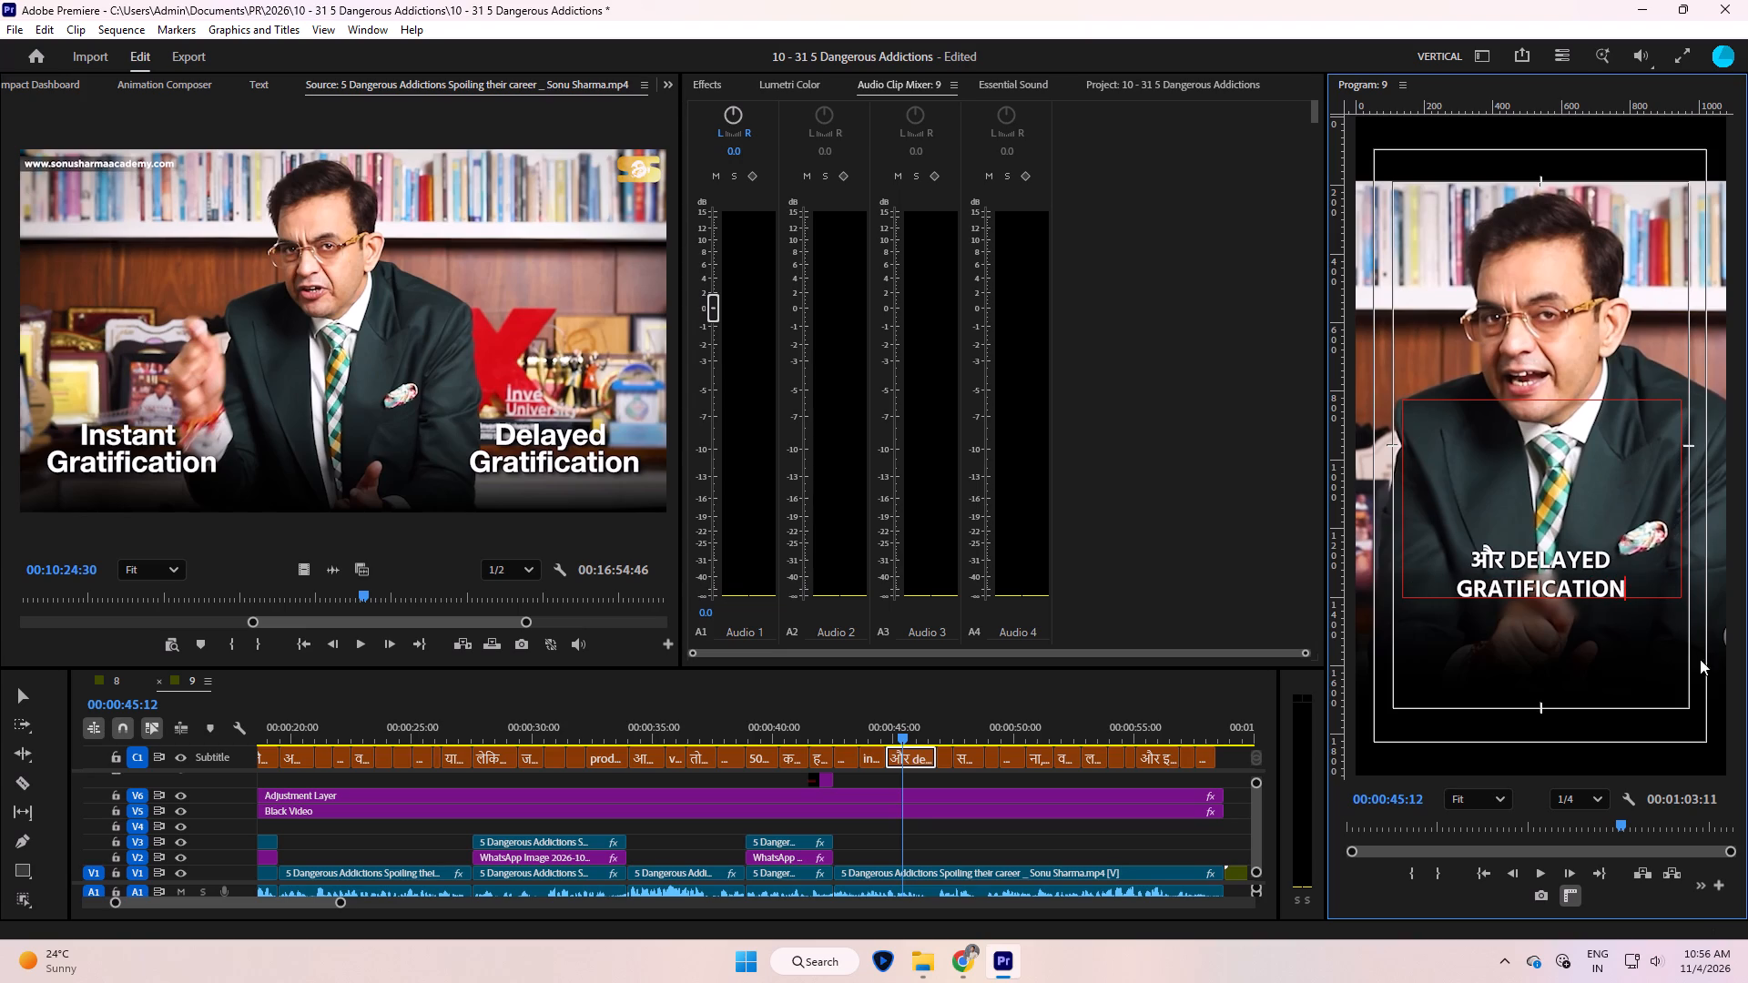
Reduce the font size of the whole "और delayed gratification" caption to 61 so it fits on one line.
{"action": "key", "text": "ctrl+a"}
{"action": "scroll", "coordinate": [205, 90], "scroll_direction": "up", "scroll_amount": 6}
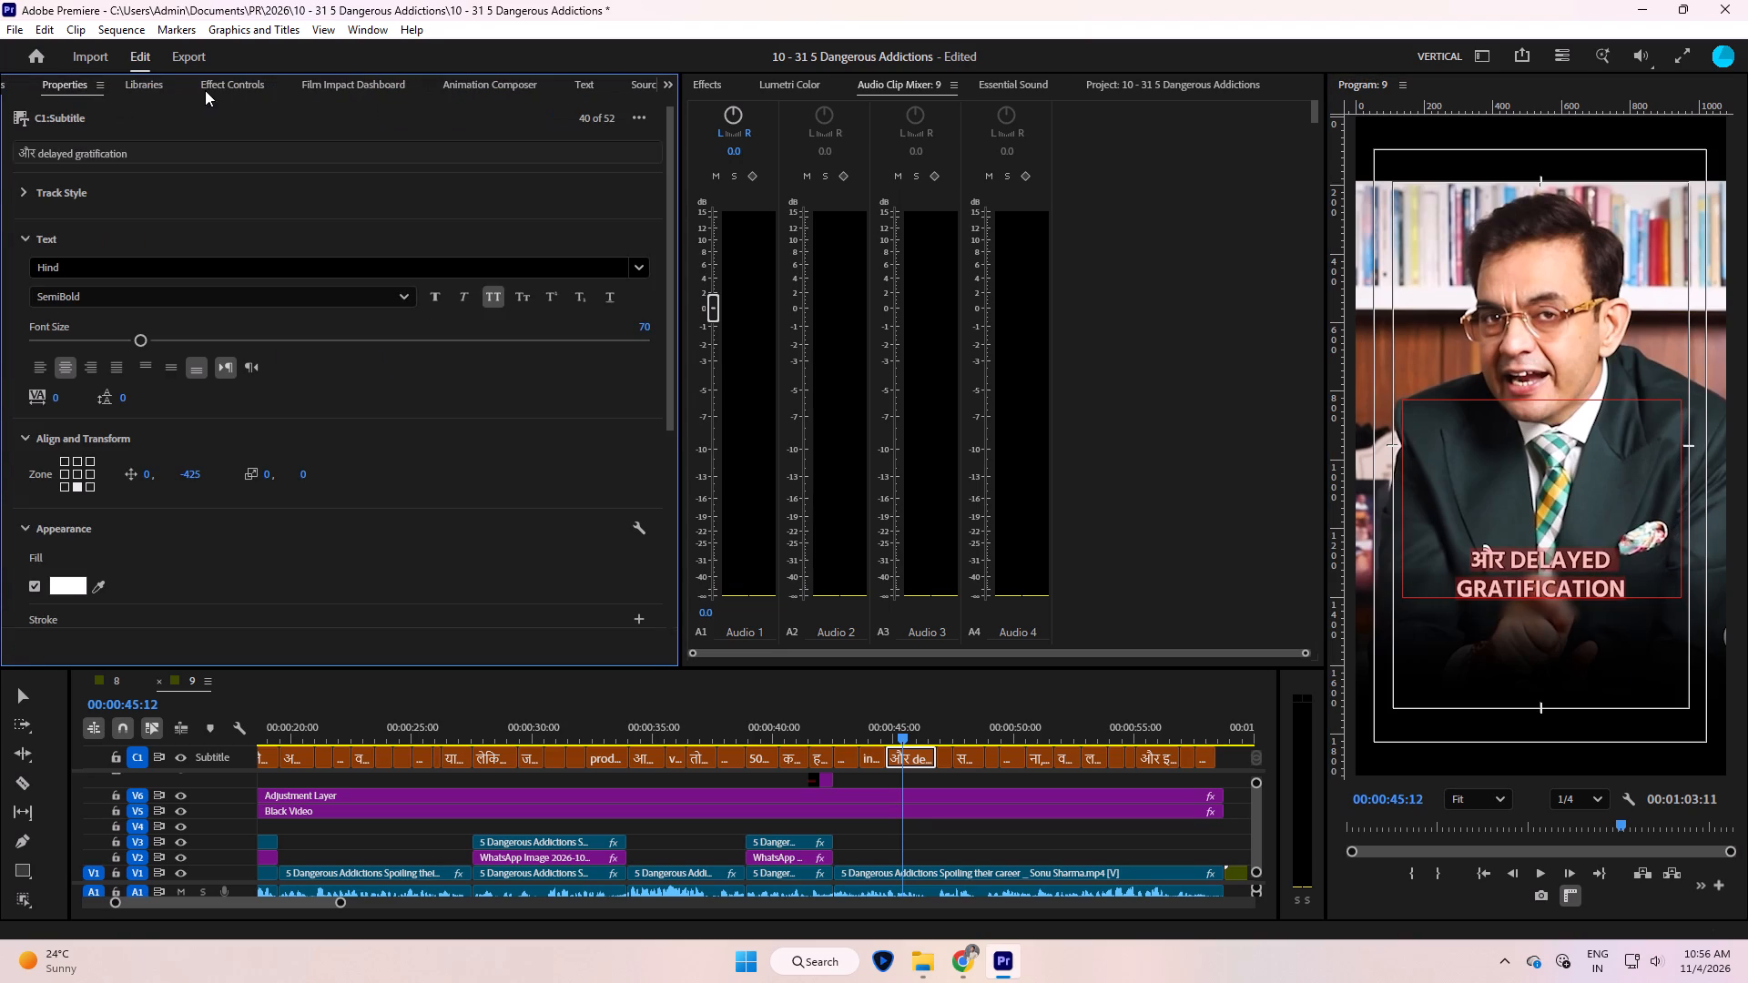
{"action": "left_click_drag", "start_coordinate": [140, 342], "coordinate": [125, 351]}
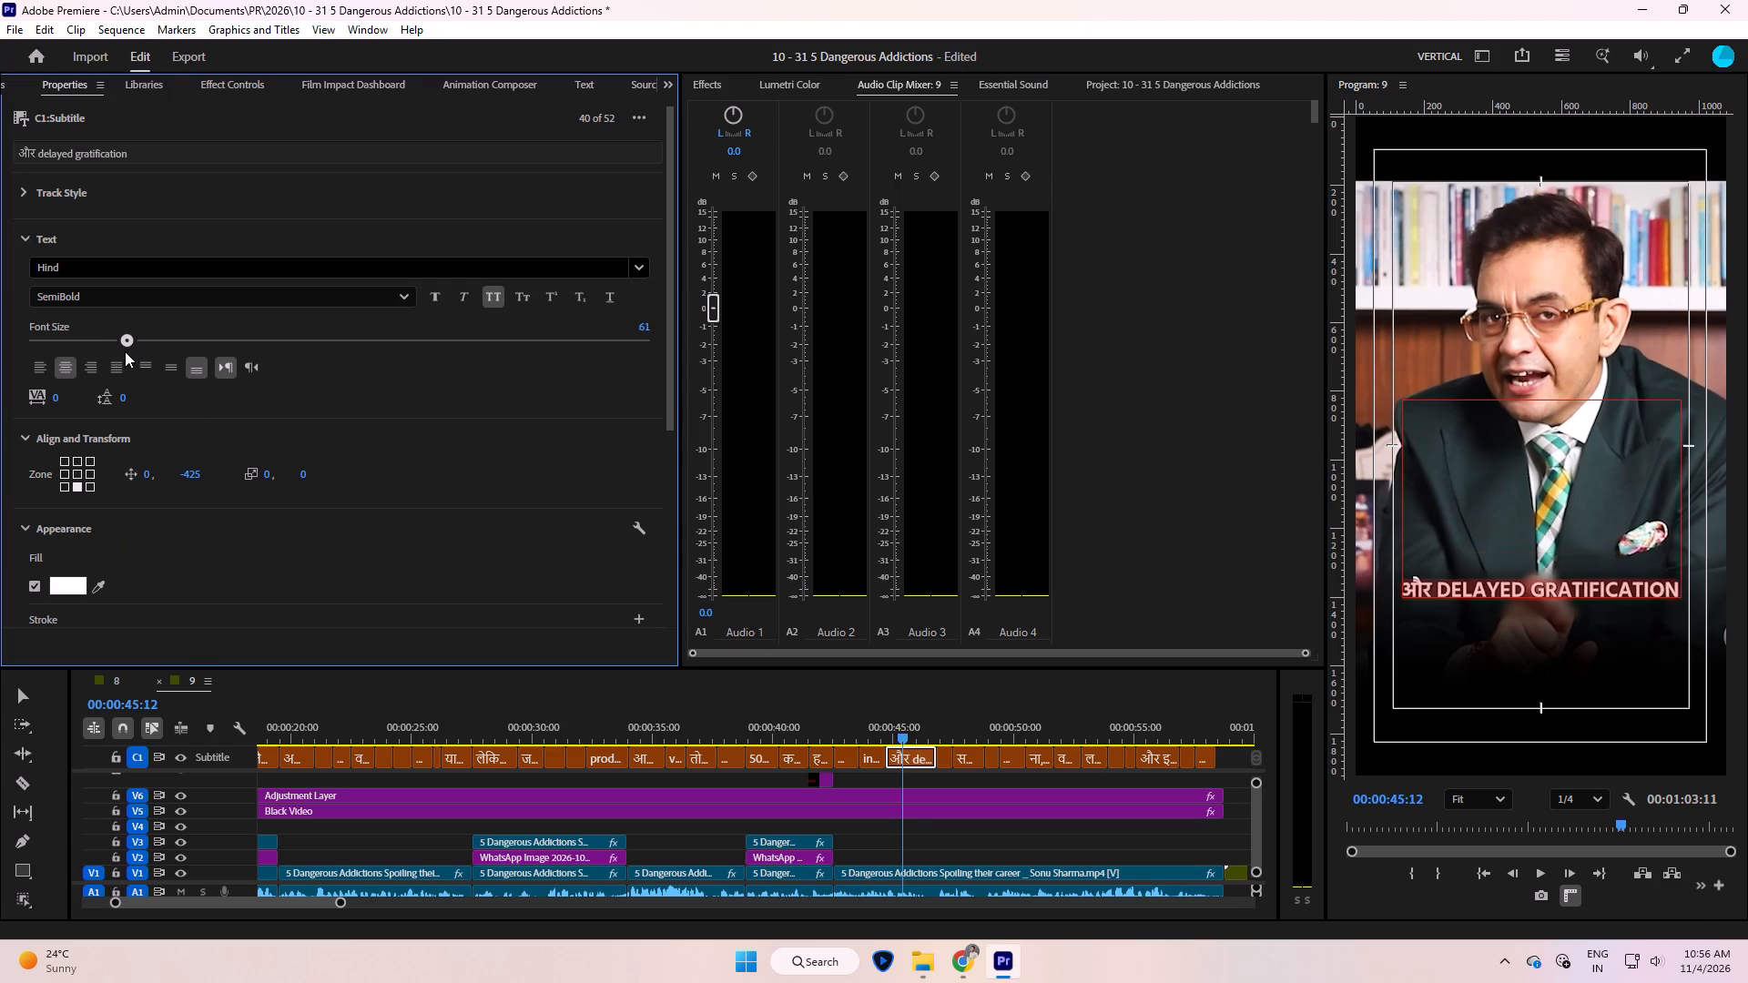
{"action": "left_click_drag", "start_coordinate": [125, 351], "coordinate": [127, 355]}
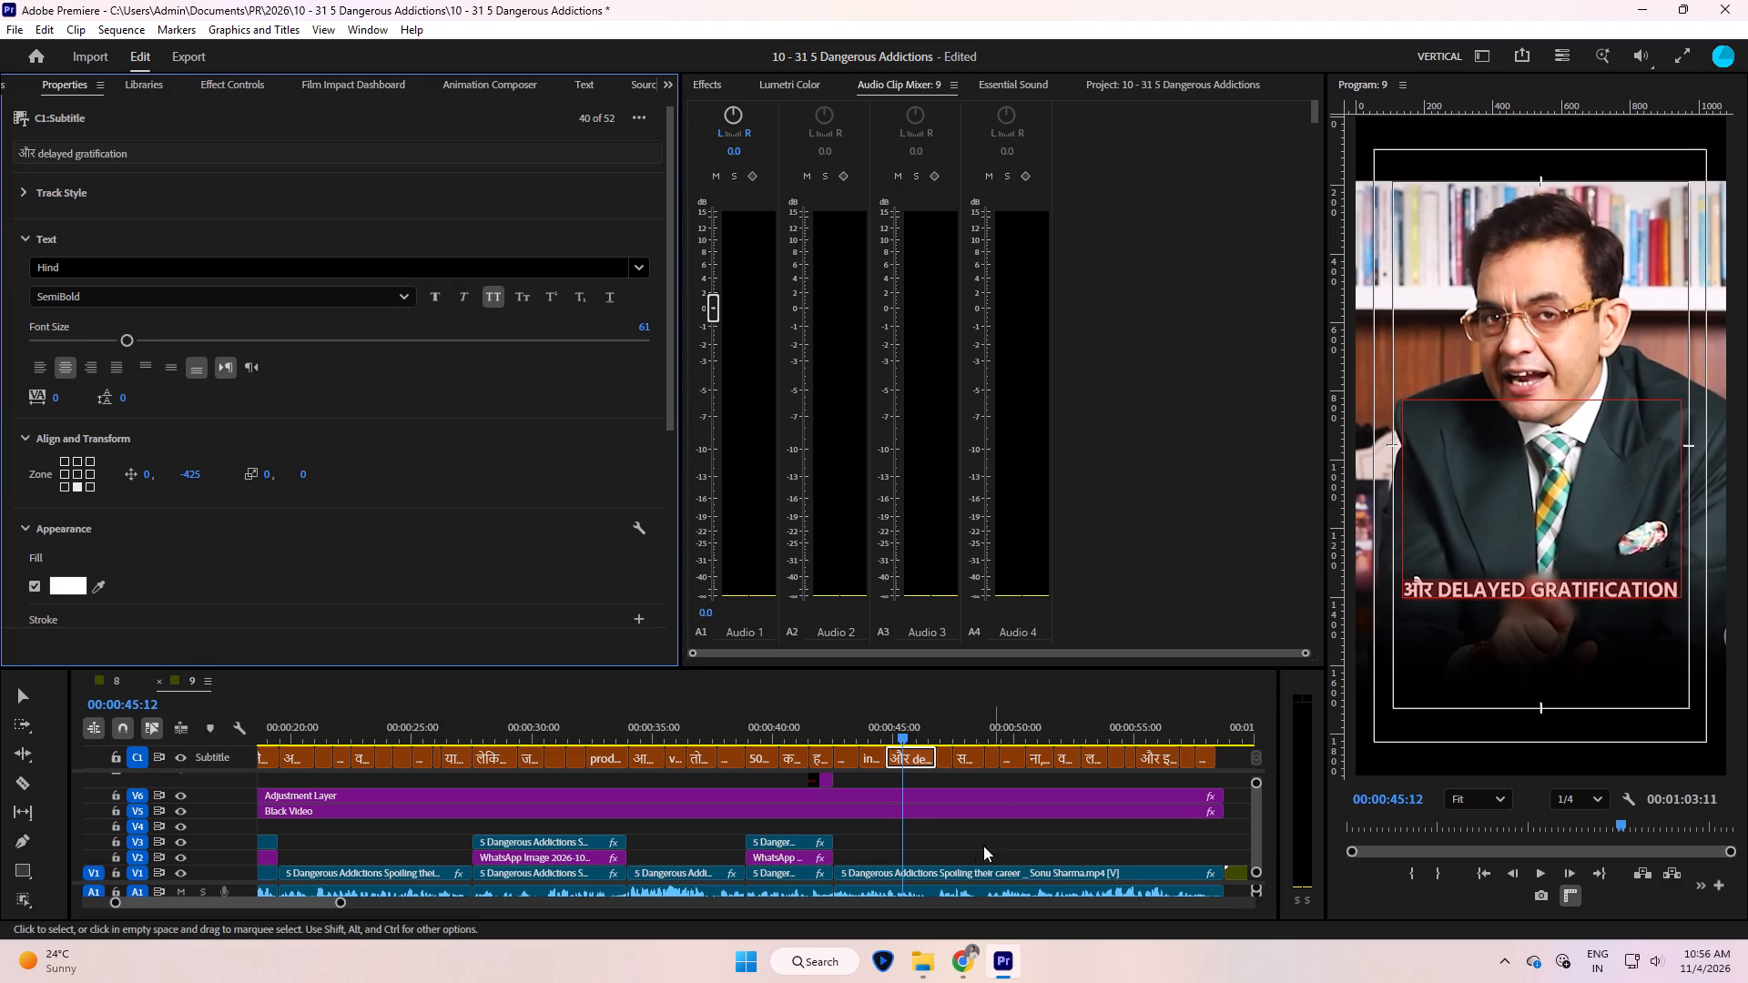
{"action": "left_click", "coordinate": [981, 824]}
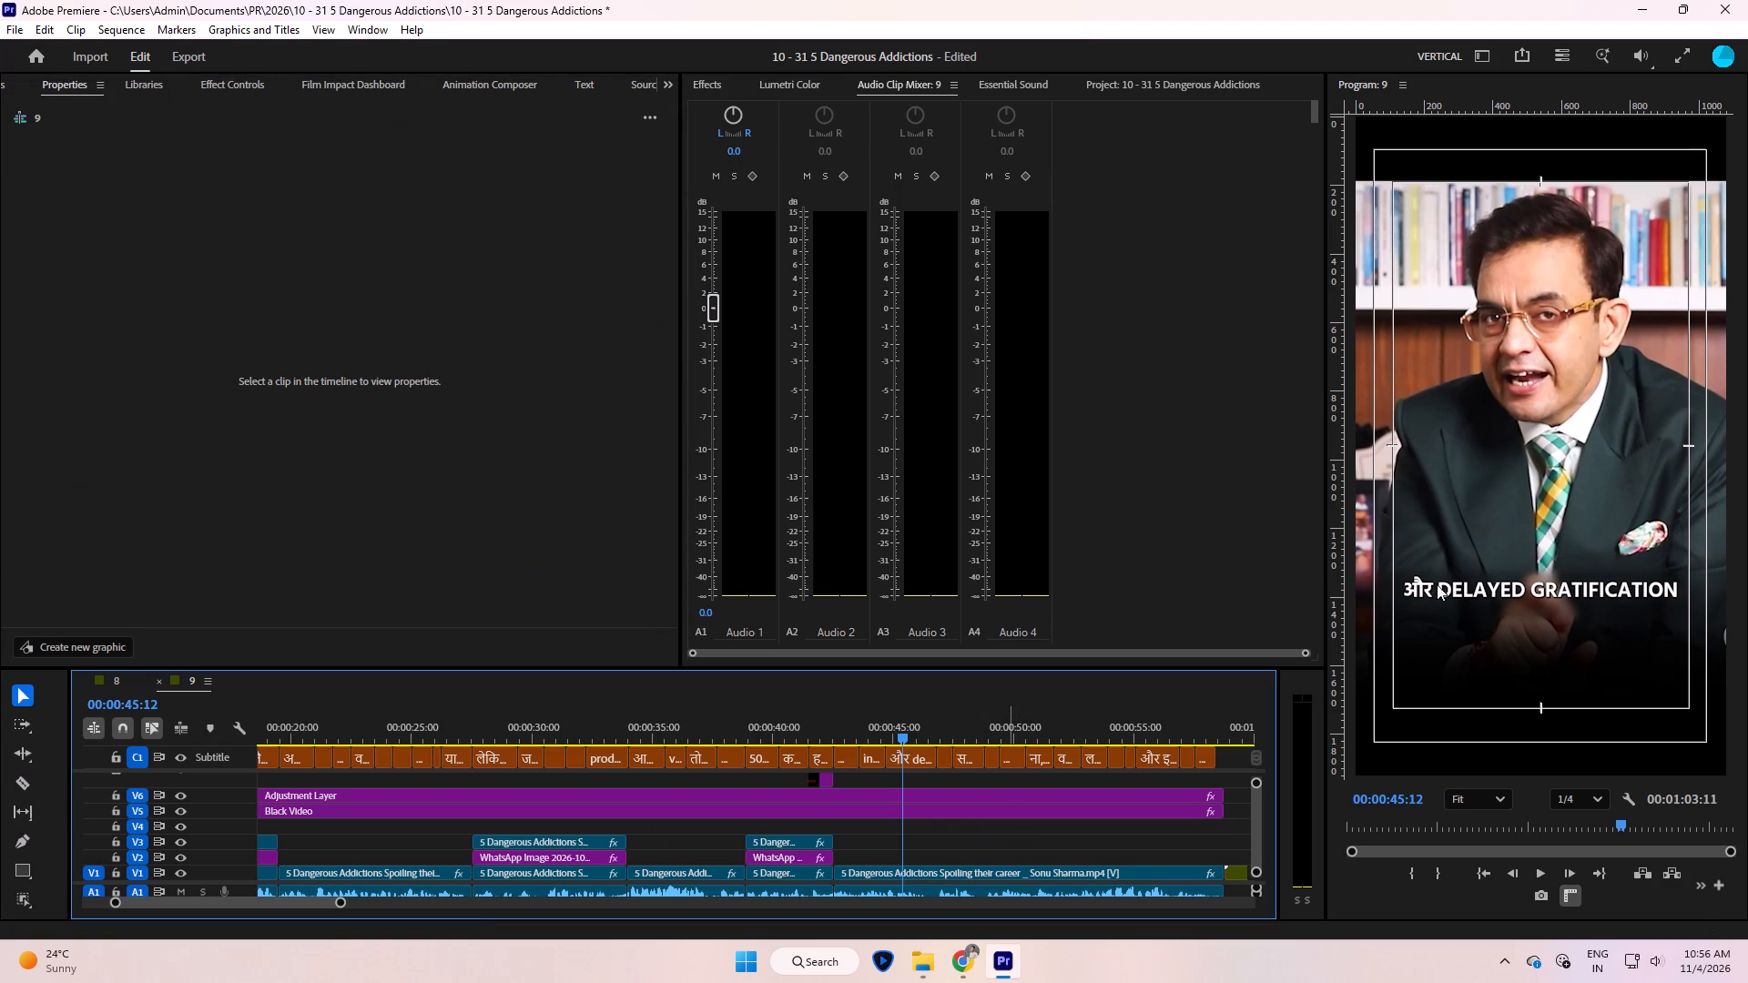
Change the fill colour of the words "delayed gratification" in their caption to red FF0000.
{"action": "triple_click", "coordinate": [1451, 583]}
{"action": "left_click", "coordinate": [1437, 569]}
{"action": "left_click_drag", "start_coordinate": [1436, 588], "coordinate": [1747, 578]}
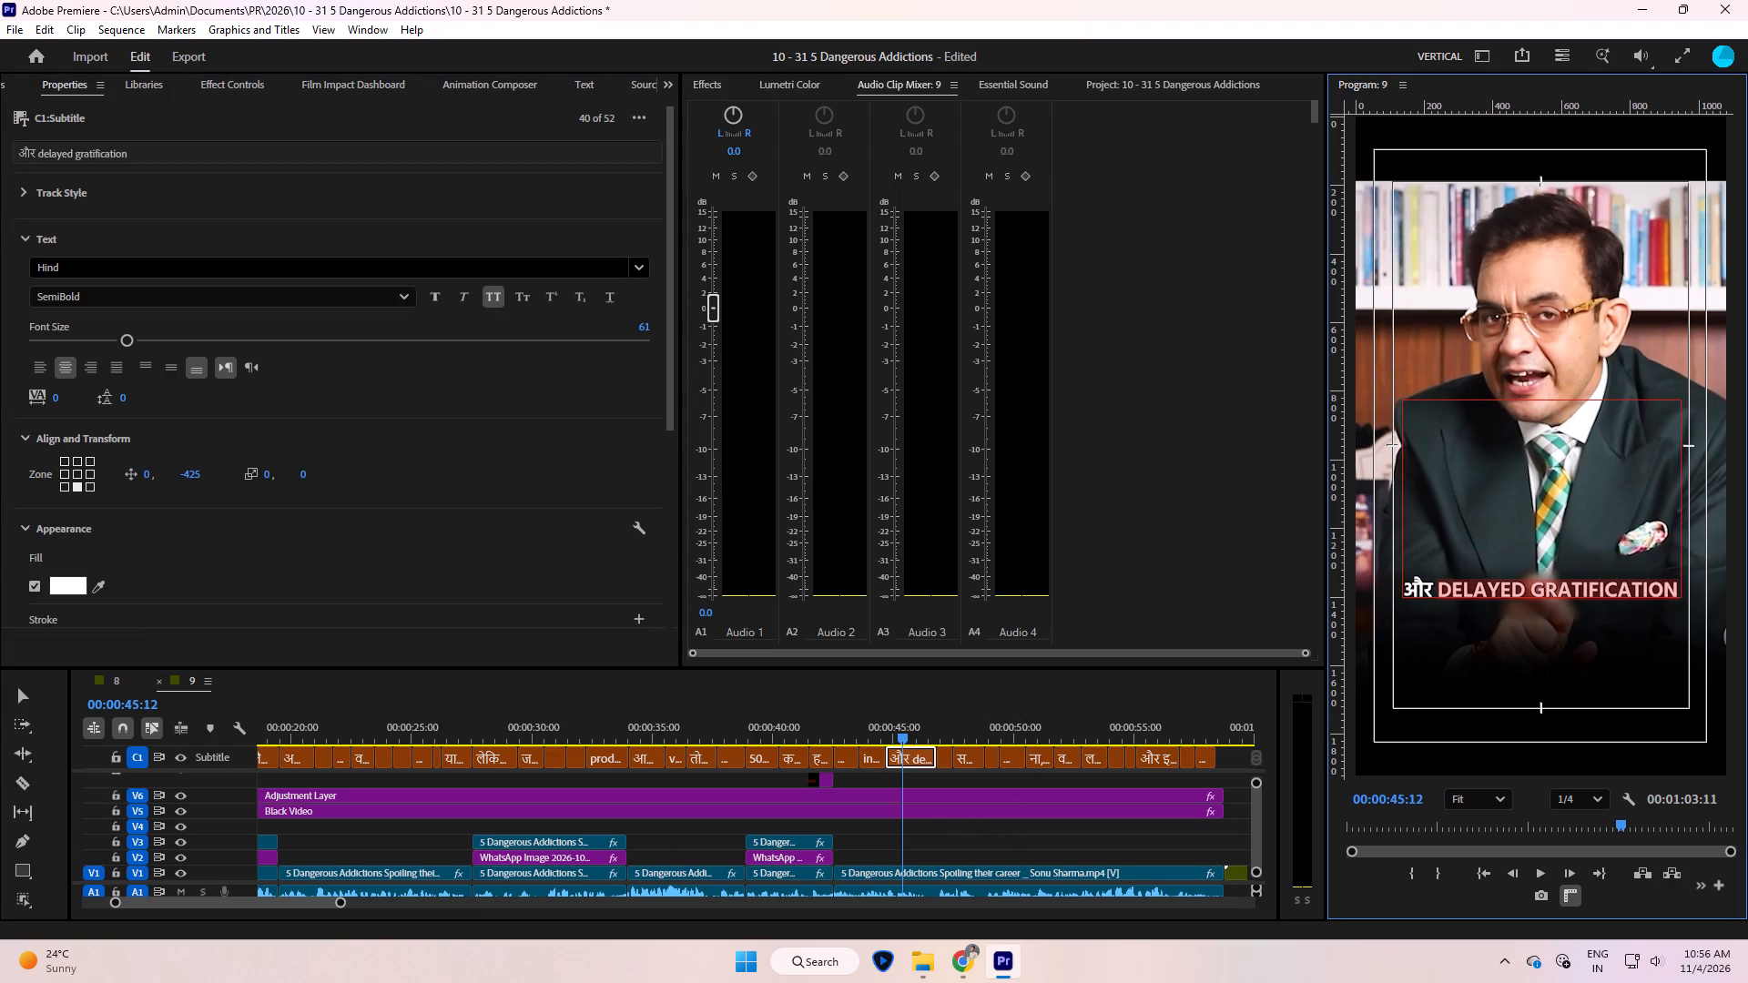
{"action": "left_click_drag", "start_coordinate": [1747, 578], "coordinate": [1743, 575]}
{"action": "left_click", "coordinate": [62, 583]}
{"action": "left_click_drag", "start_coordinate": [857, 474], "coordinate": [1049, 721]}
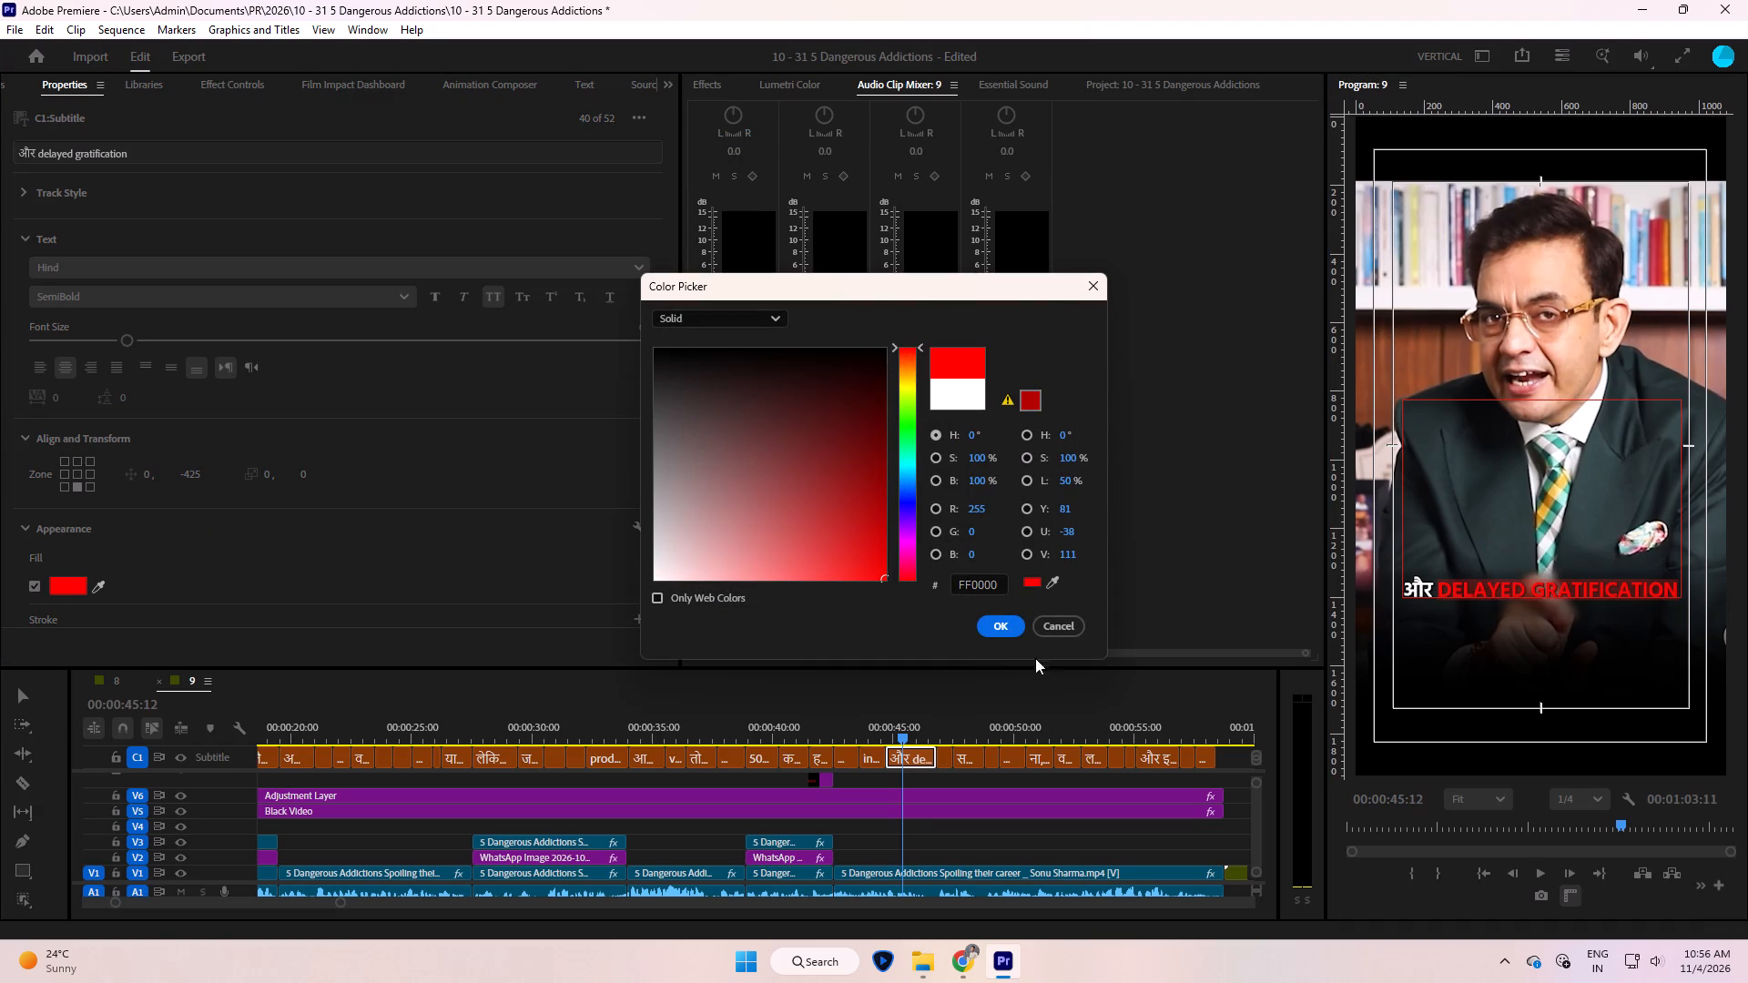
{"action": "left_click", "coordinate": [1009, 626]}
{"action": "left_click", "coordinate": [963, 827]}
Change the fill colour of the whole "instant gratification" caption to red FF0000.
{"action": "left_click", "coordinate": [878, 739]}
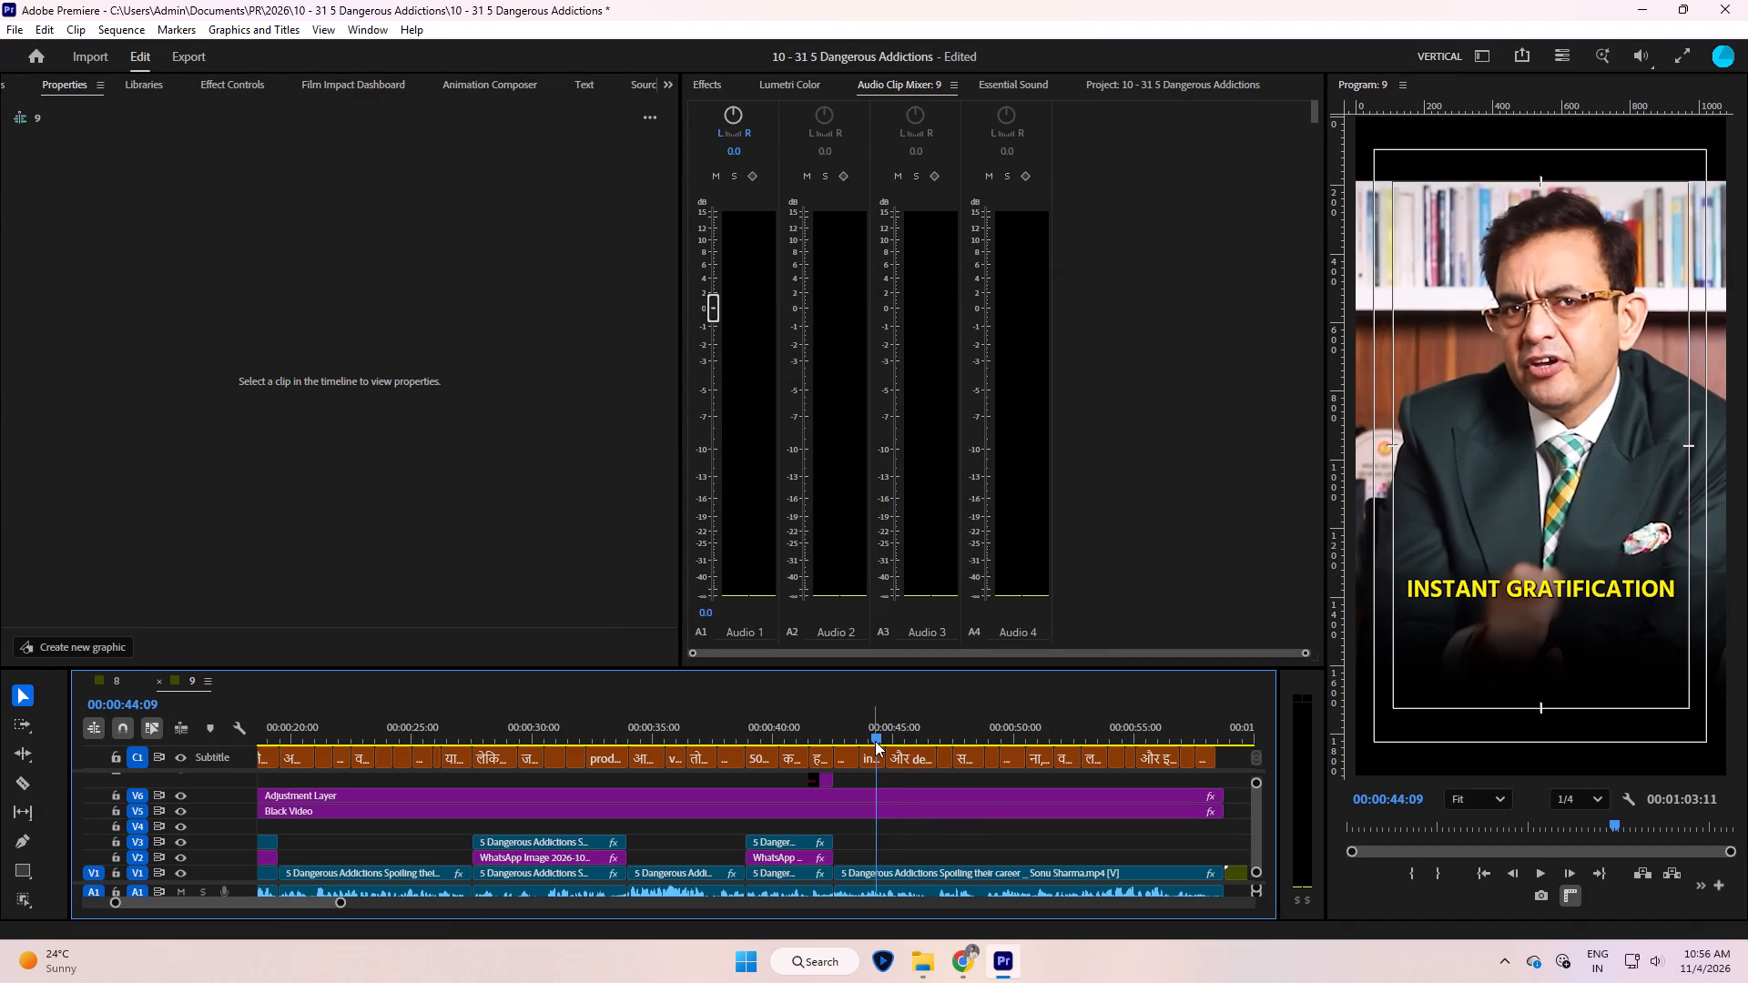
{"action": "left_click", "coordinate": [874, 761]}
{"action": "triple_click", "coordinate": [1539, 588]}
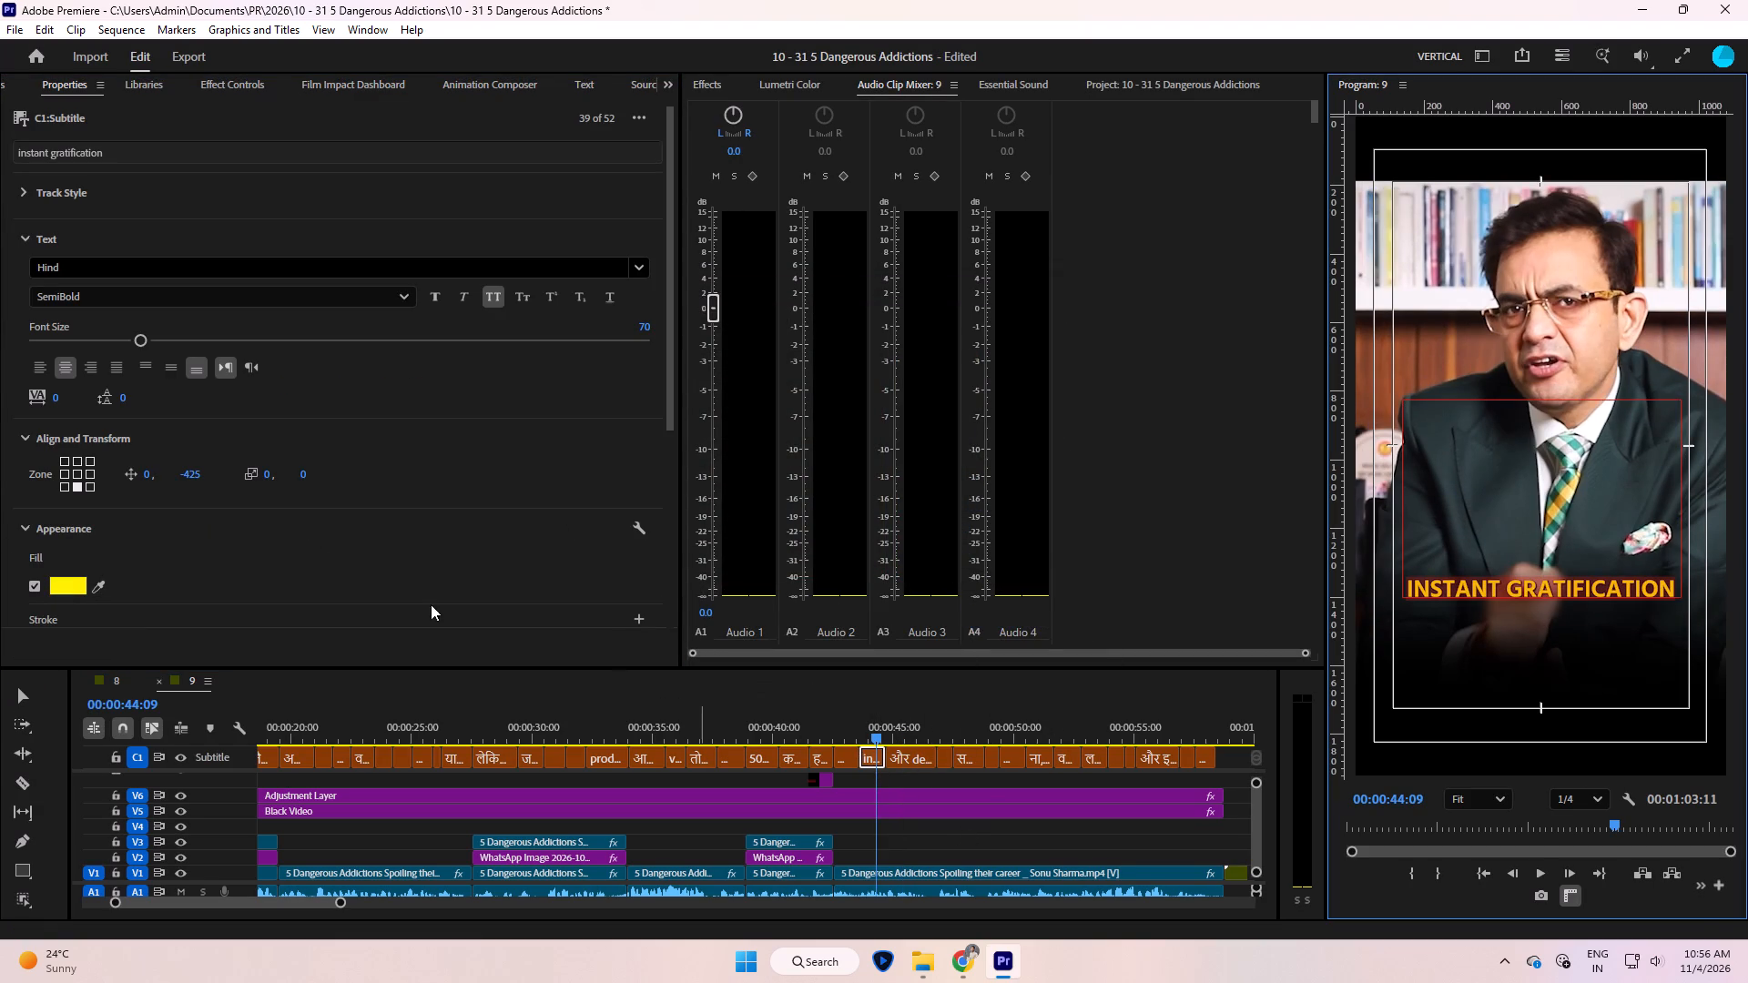
{"action": "left_click", "coordinate": [67, 585]}
{"action": "left_click_drag", "start_coordinate": [829, 488], "coordinate": [1021, 684]}
{"action": "left_click_drag", "start_coordinate": [893, 383], "coordinate": [983, 682]}
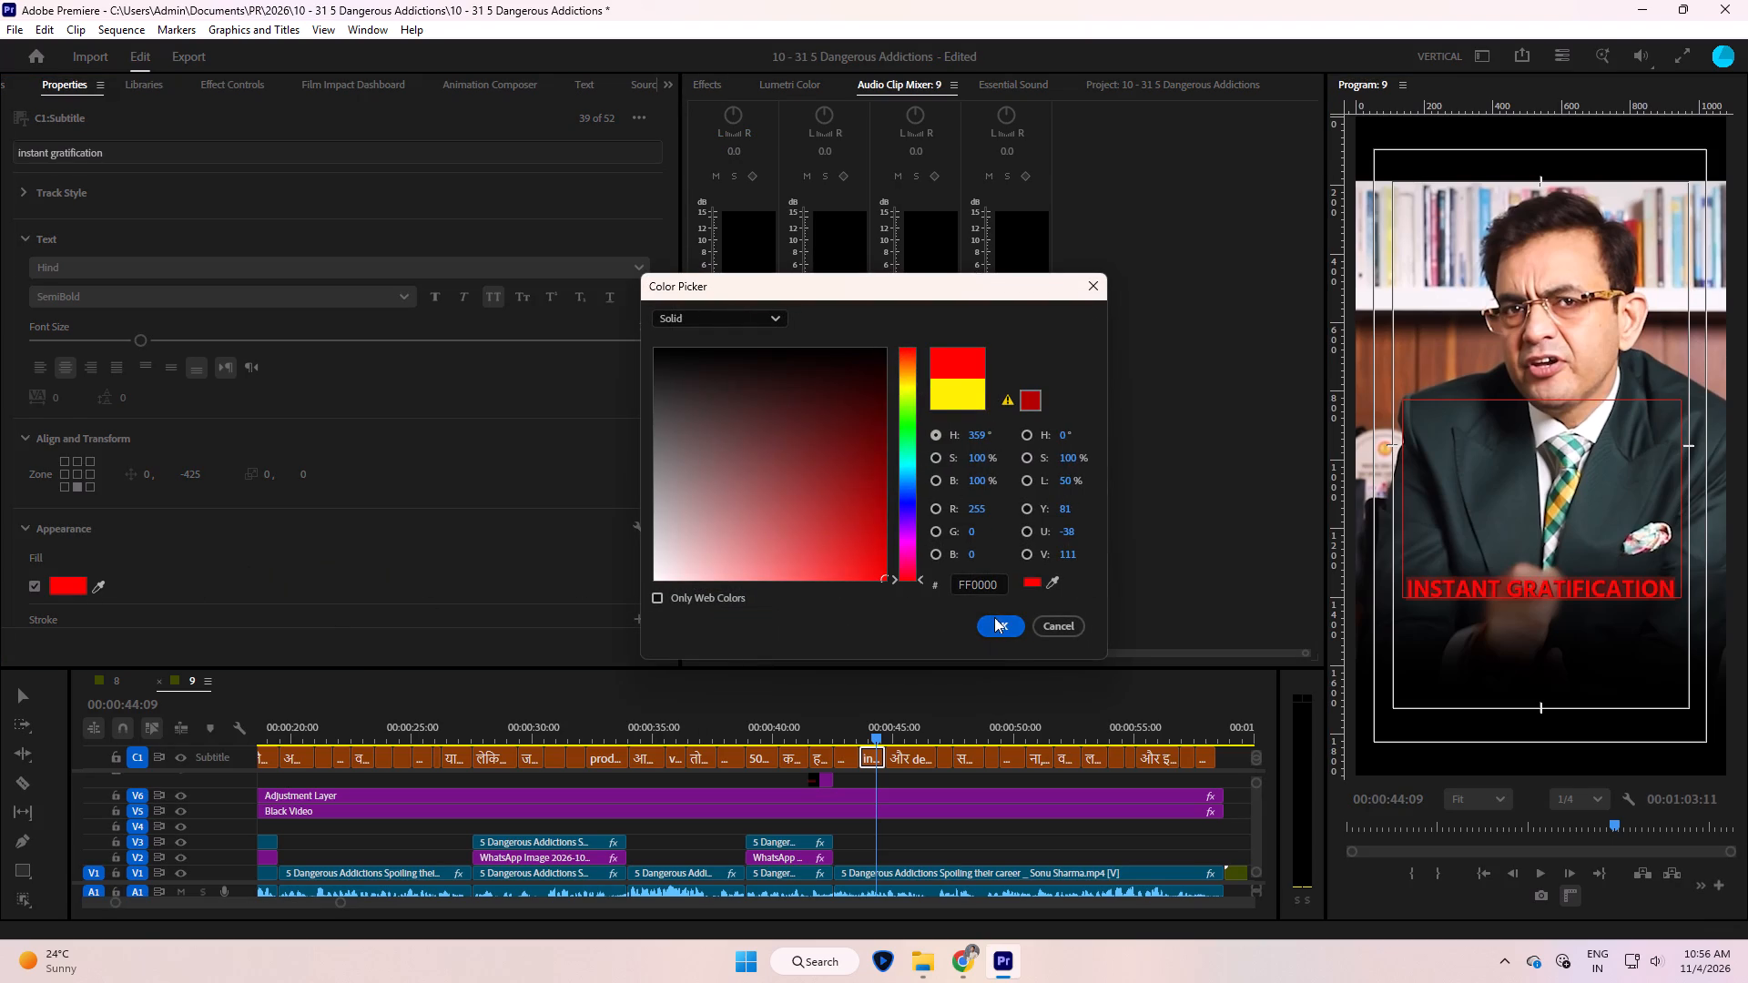
{"action": "left_click", "coordinate": [1007, 633]}
Change the fill colour of the words "delayed gratification" in their caption to yellow.
{"action": "left_click", "coordinate": [917, 733]}
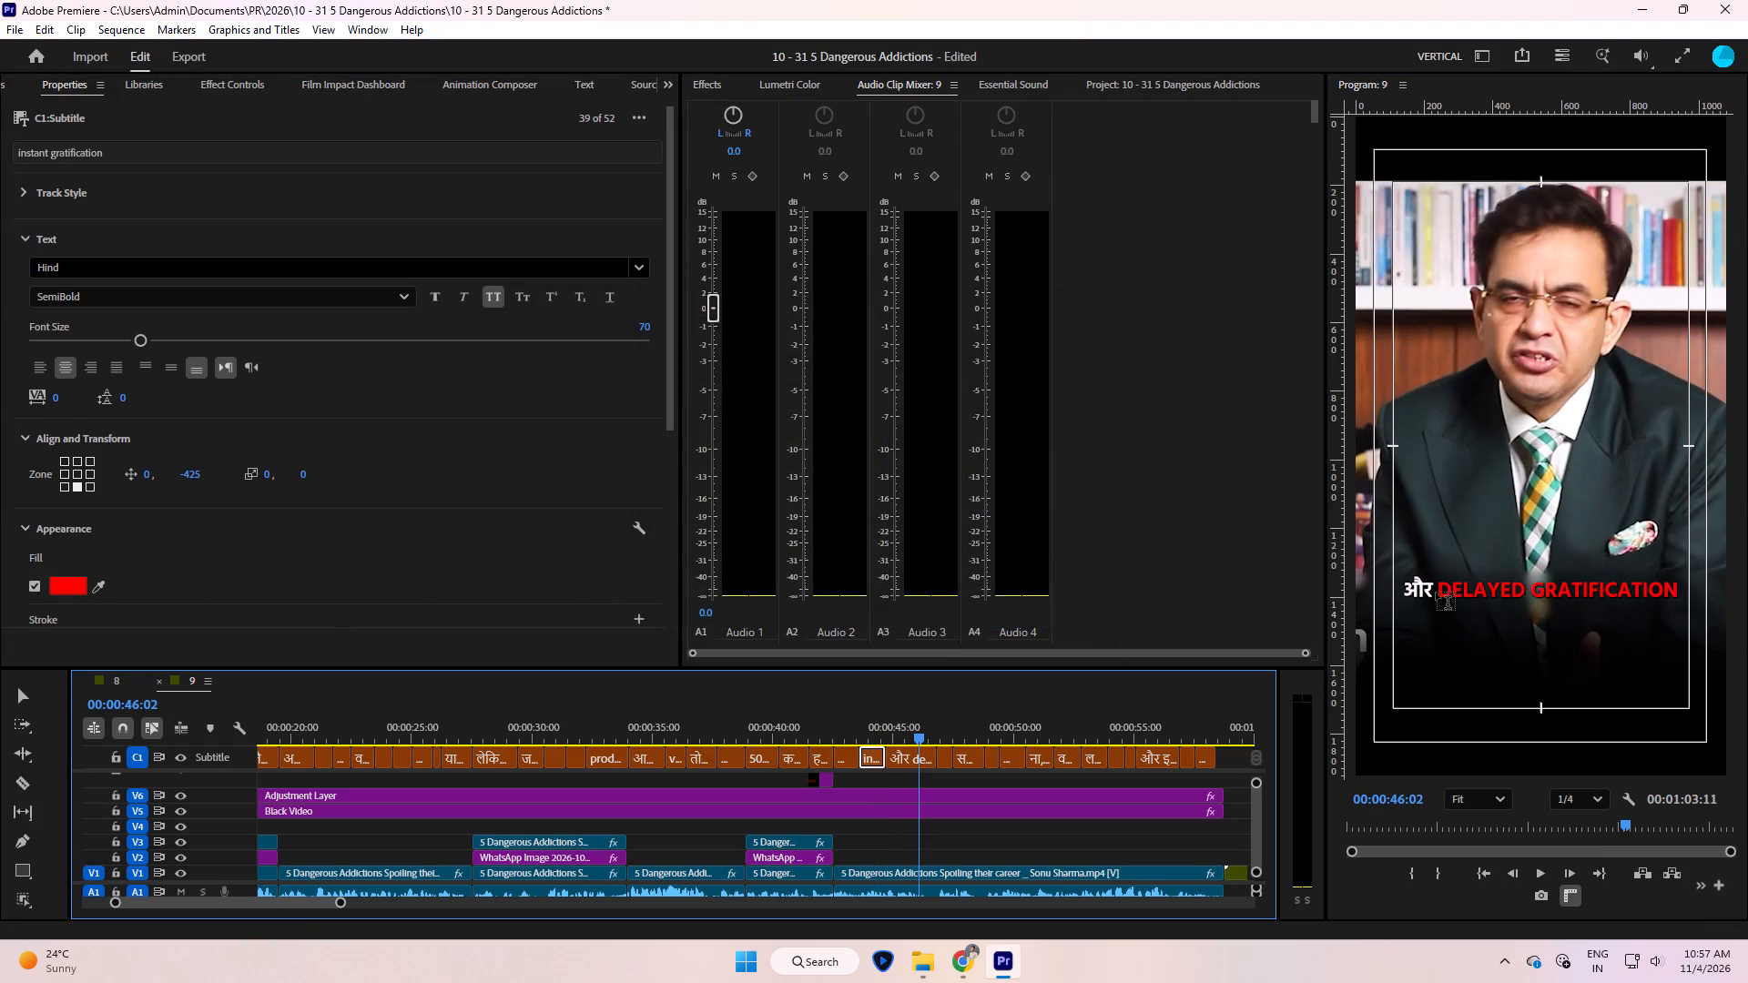
{"action": "left_click", "coordinate": [1443, 593]}
{"action": "left_click_drag", "start_coordinate": [1439, 589], "coordinate": [1716, 558]}
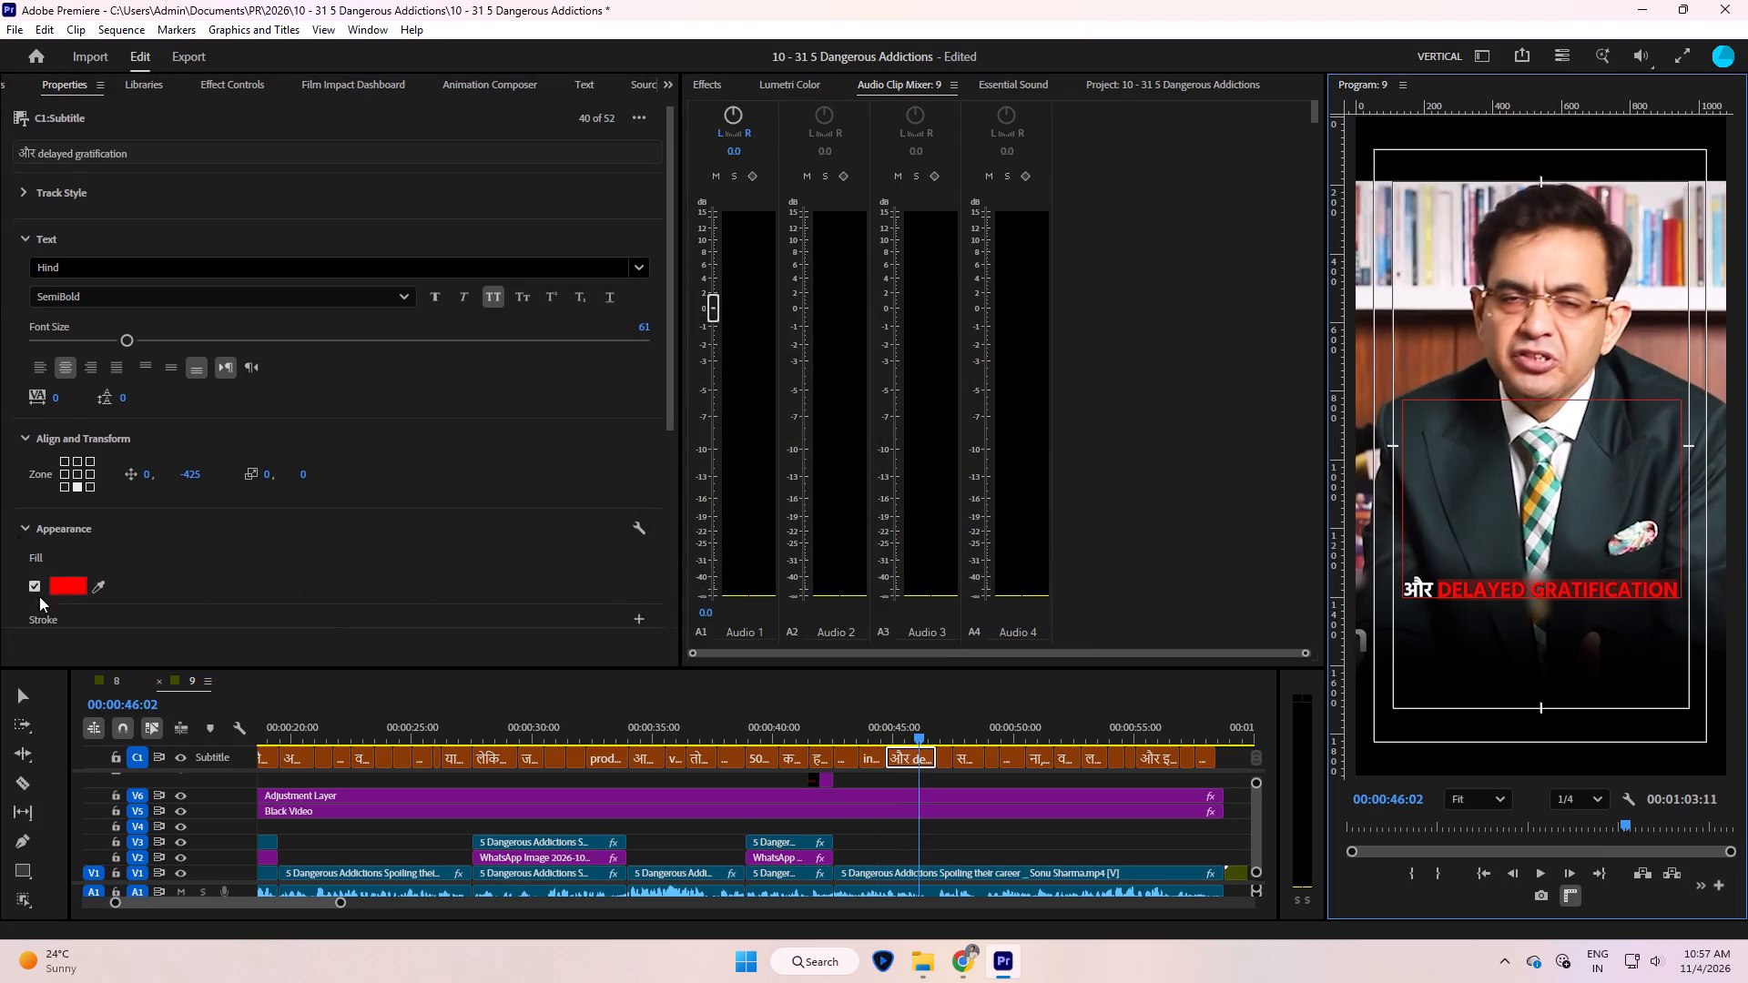
{"action": "left_click", "coordinate": [70, 587]}
{"action": "left_click_drag", "start_coordinate": [736, 491], "coordinate": [925, 633]}
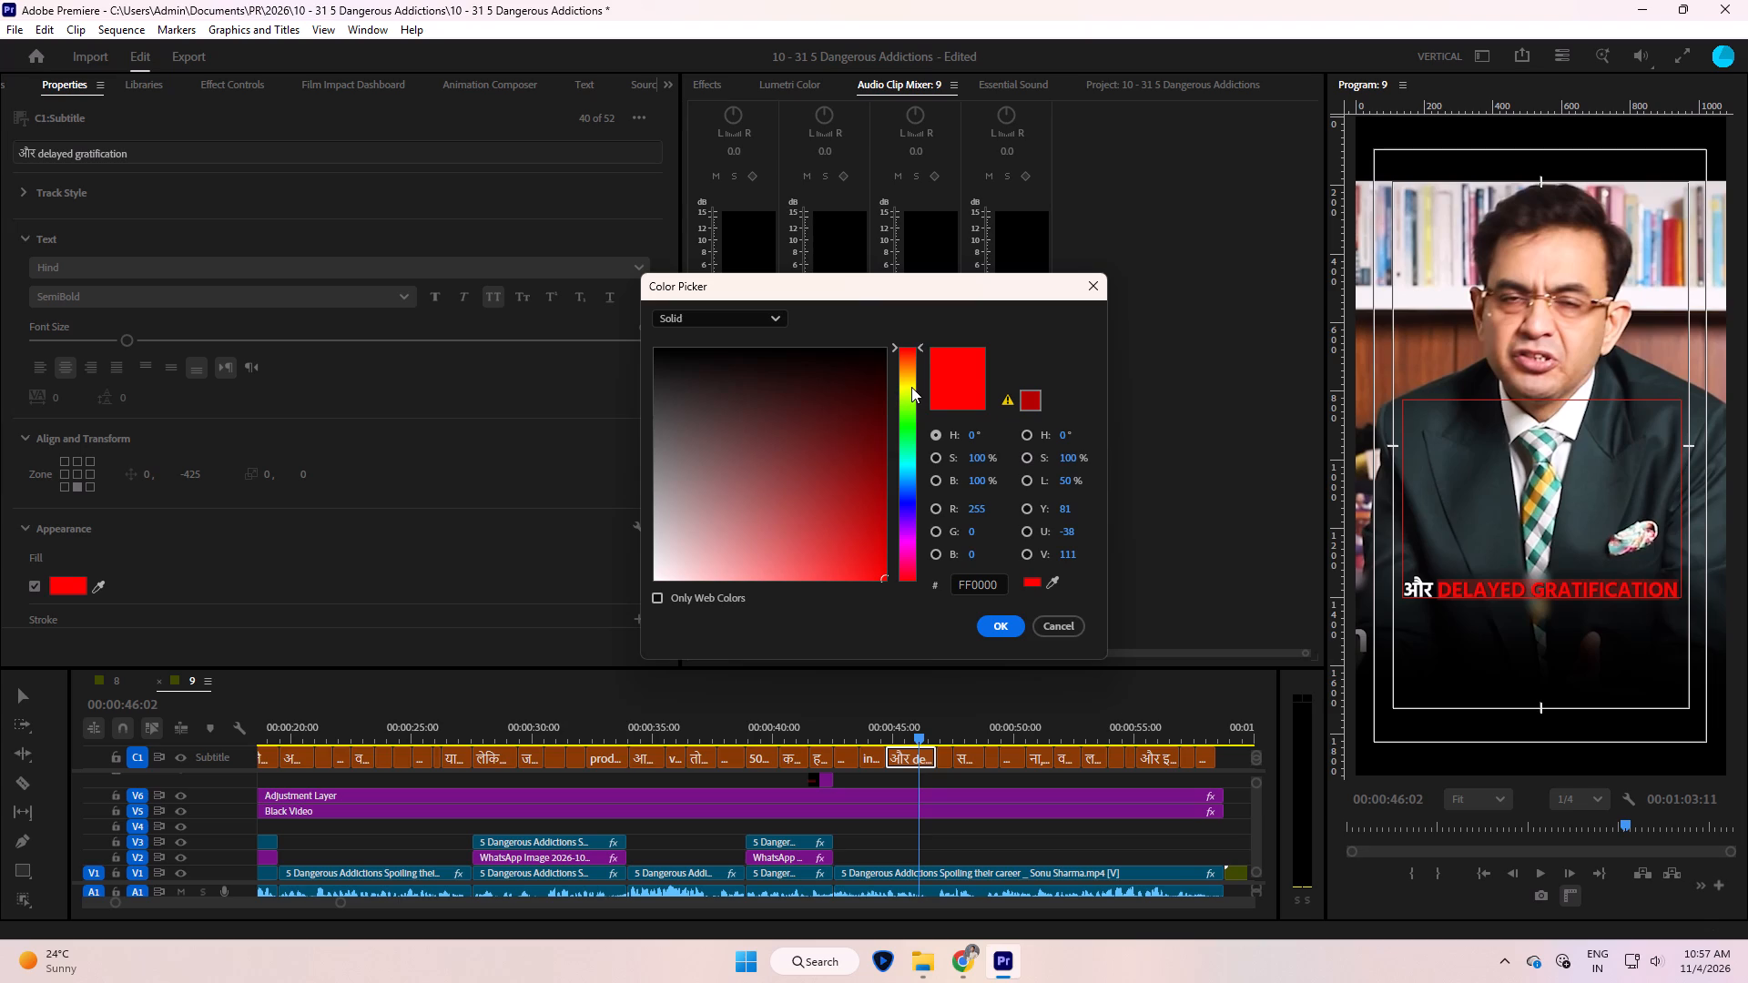
{"action": "left_click", "coordinate": [910, 383]}
{"action": "key", "text": "Return"}
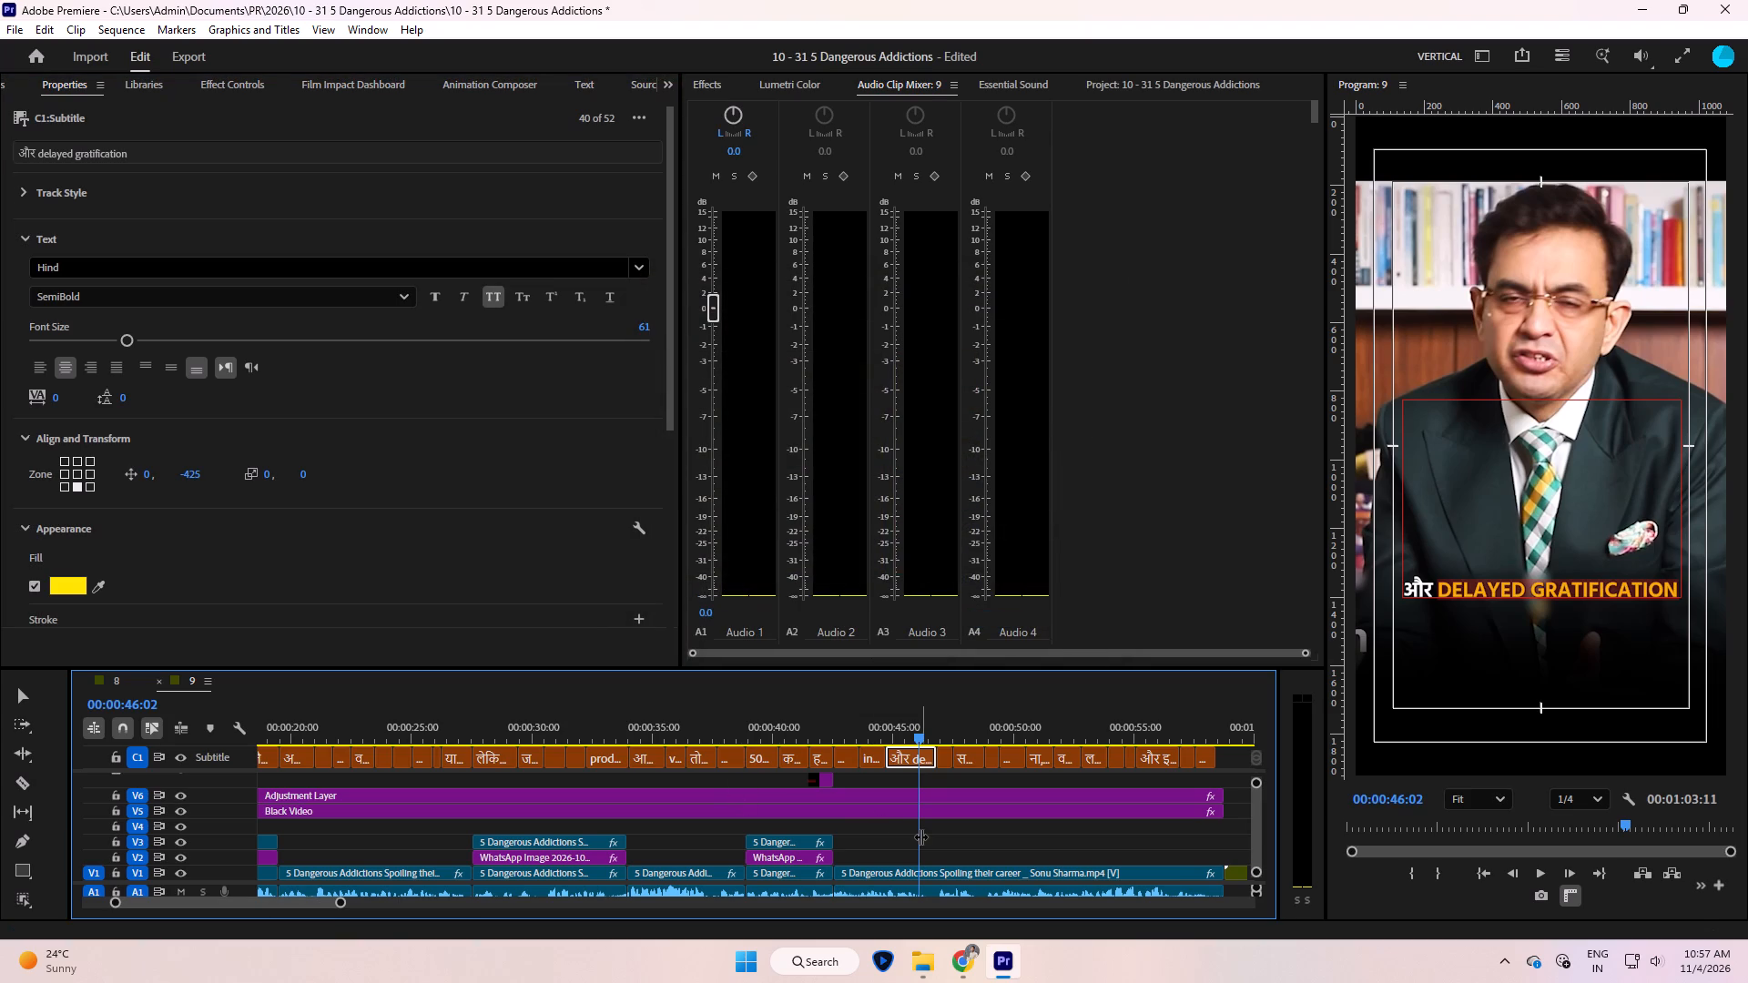
{"action": "left_click", "coordinate": [920, 836]}
Play on to the "सबसे बड़ा रोल है।" caption at about 00:00:48:05 and replace "रोल" with "rule".
{"action": "key", "text": "space"}
{"action": "key", "text": "space"}
{"action": "key", "text": "space"}
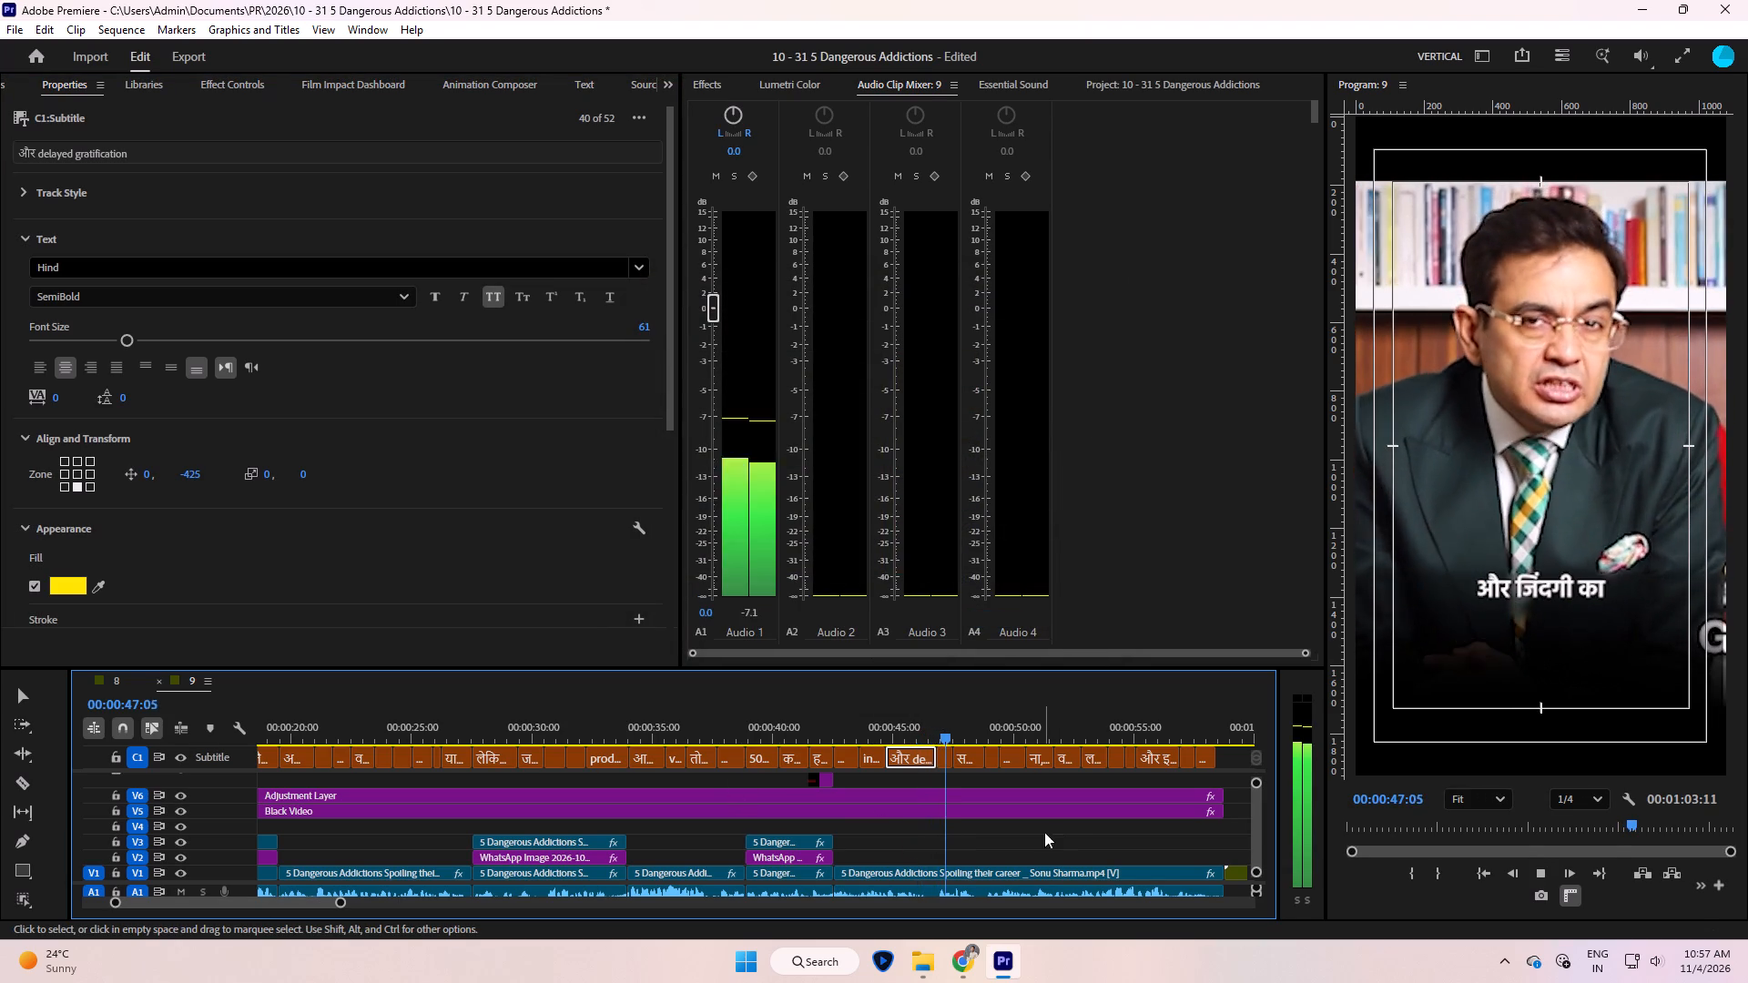
{"action": "key", "text": "space"}
{"action": "key", "text": "space"}
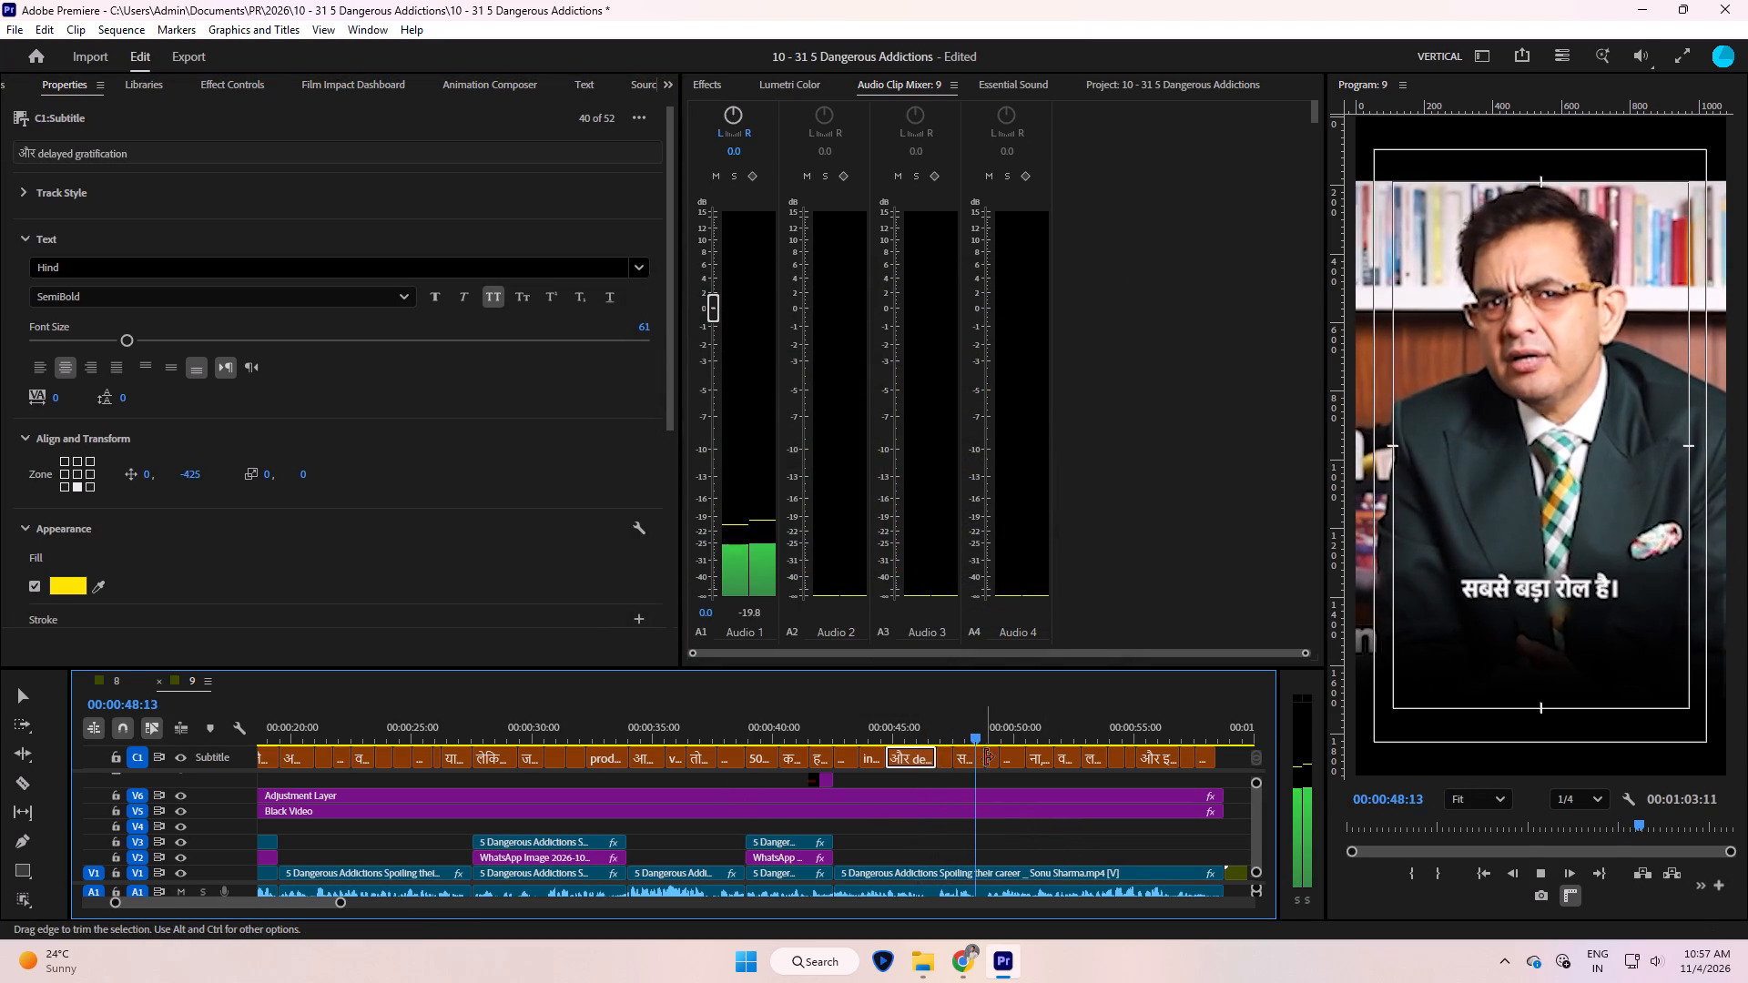
{"action": "left_click", "coordinate": [952, 729]}
{"action": "key", "text": "space"}
{"action": "key", "text": "space"}
{"action": "left_click", "coordinate": [1556, 584]}
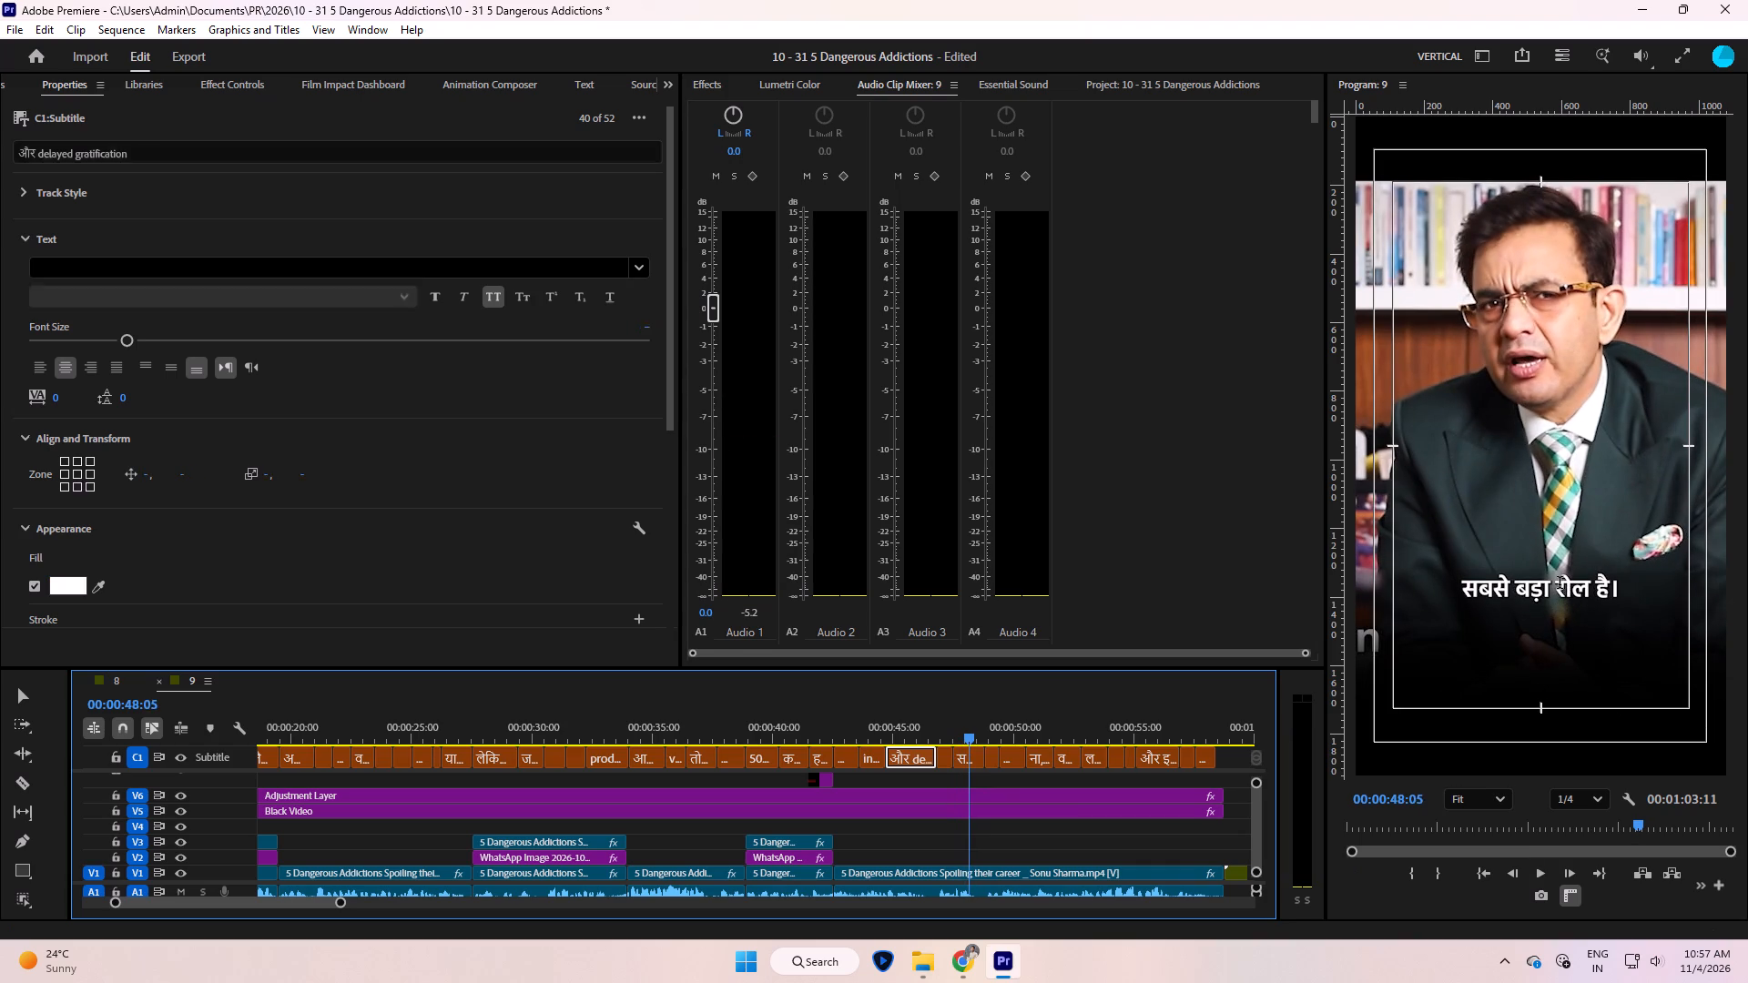
{"action": "left_click_drag", "start_coordinate": [1557, 590], "coordinate": [1591, 599]}
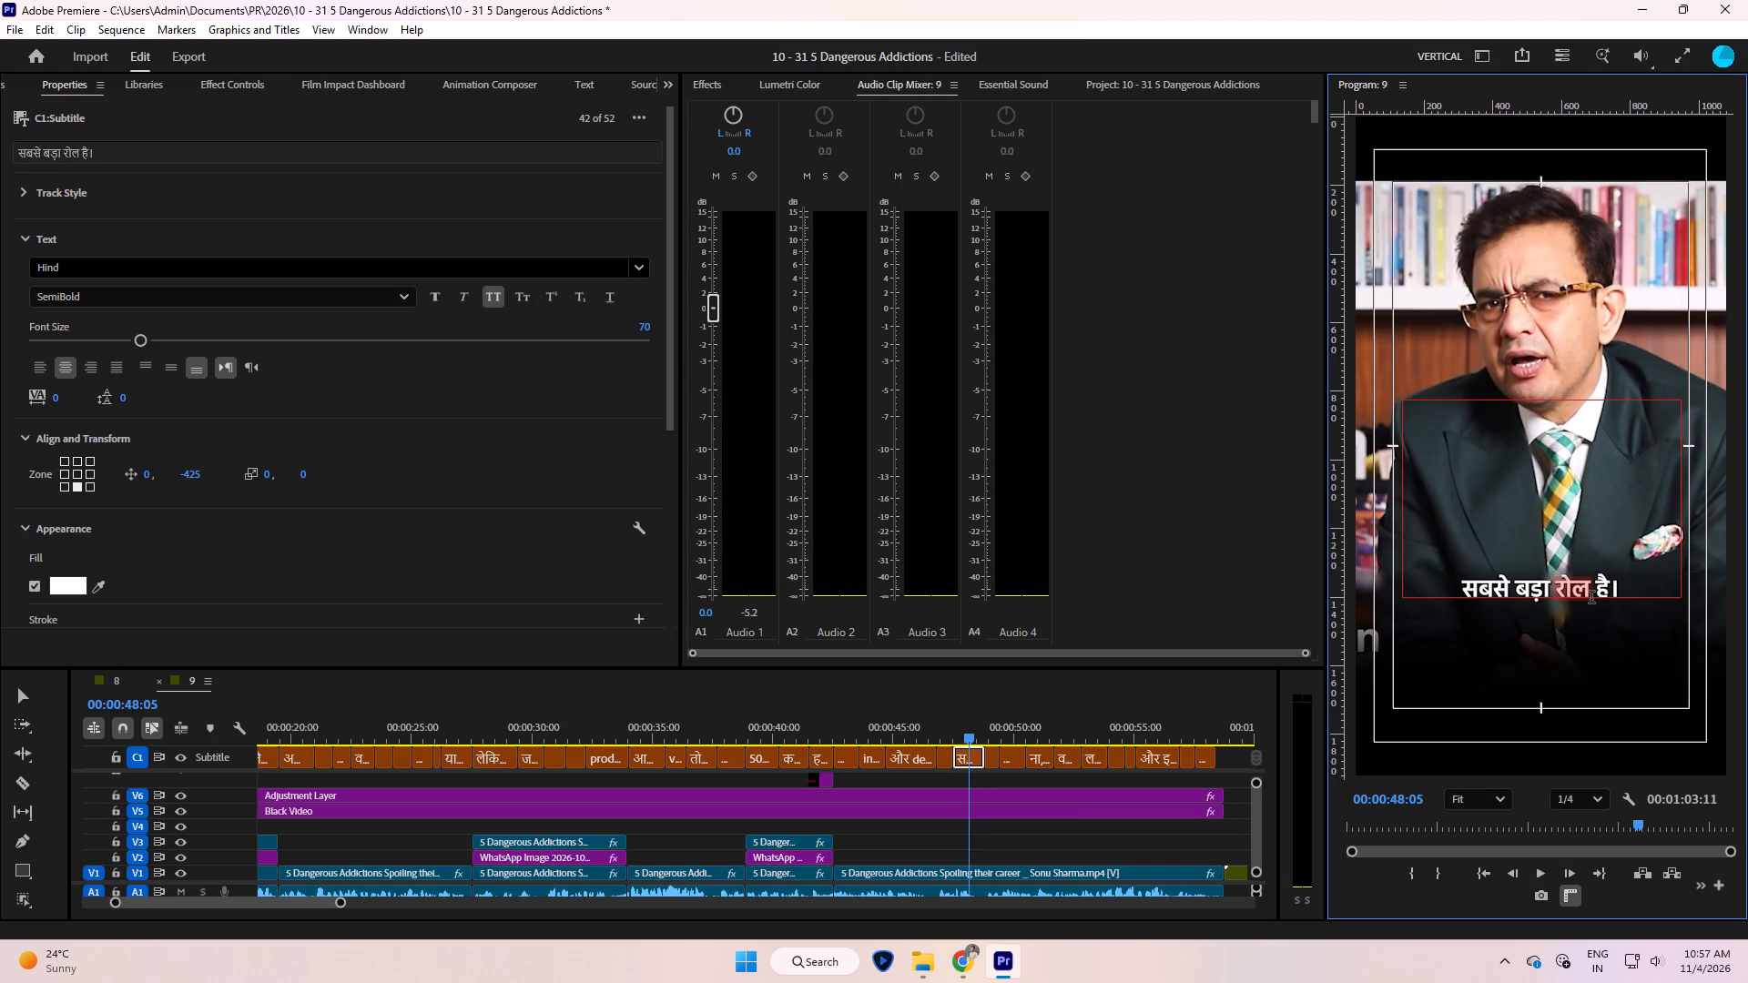
{"action": "type", "text": "rule"}
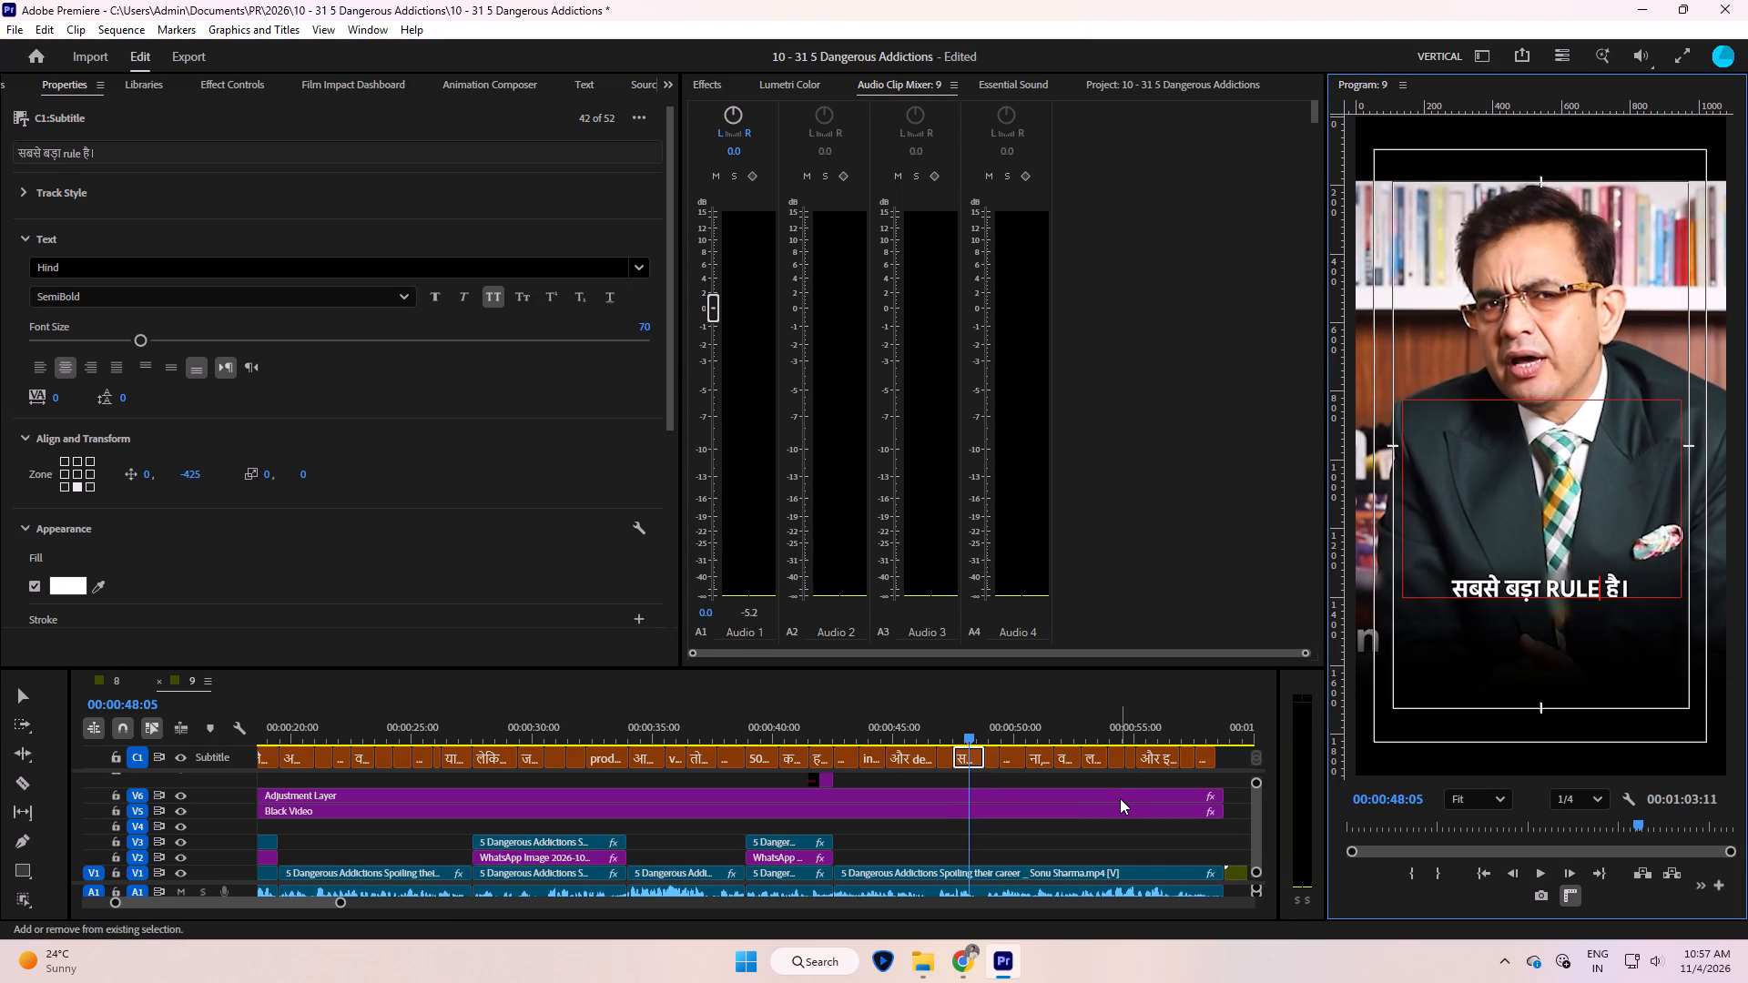
Change the fill colour of the word "rule" in the "सबसे बड़ा rule है।" caption to cyan.
{"action": "key", "text": "shift+Left"}
{"action": "key", "text": "shift+Left"}
{"action": "key", "text": "shift+Left"}
{"action": "key", "text": "shift+Left"}
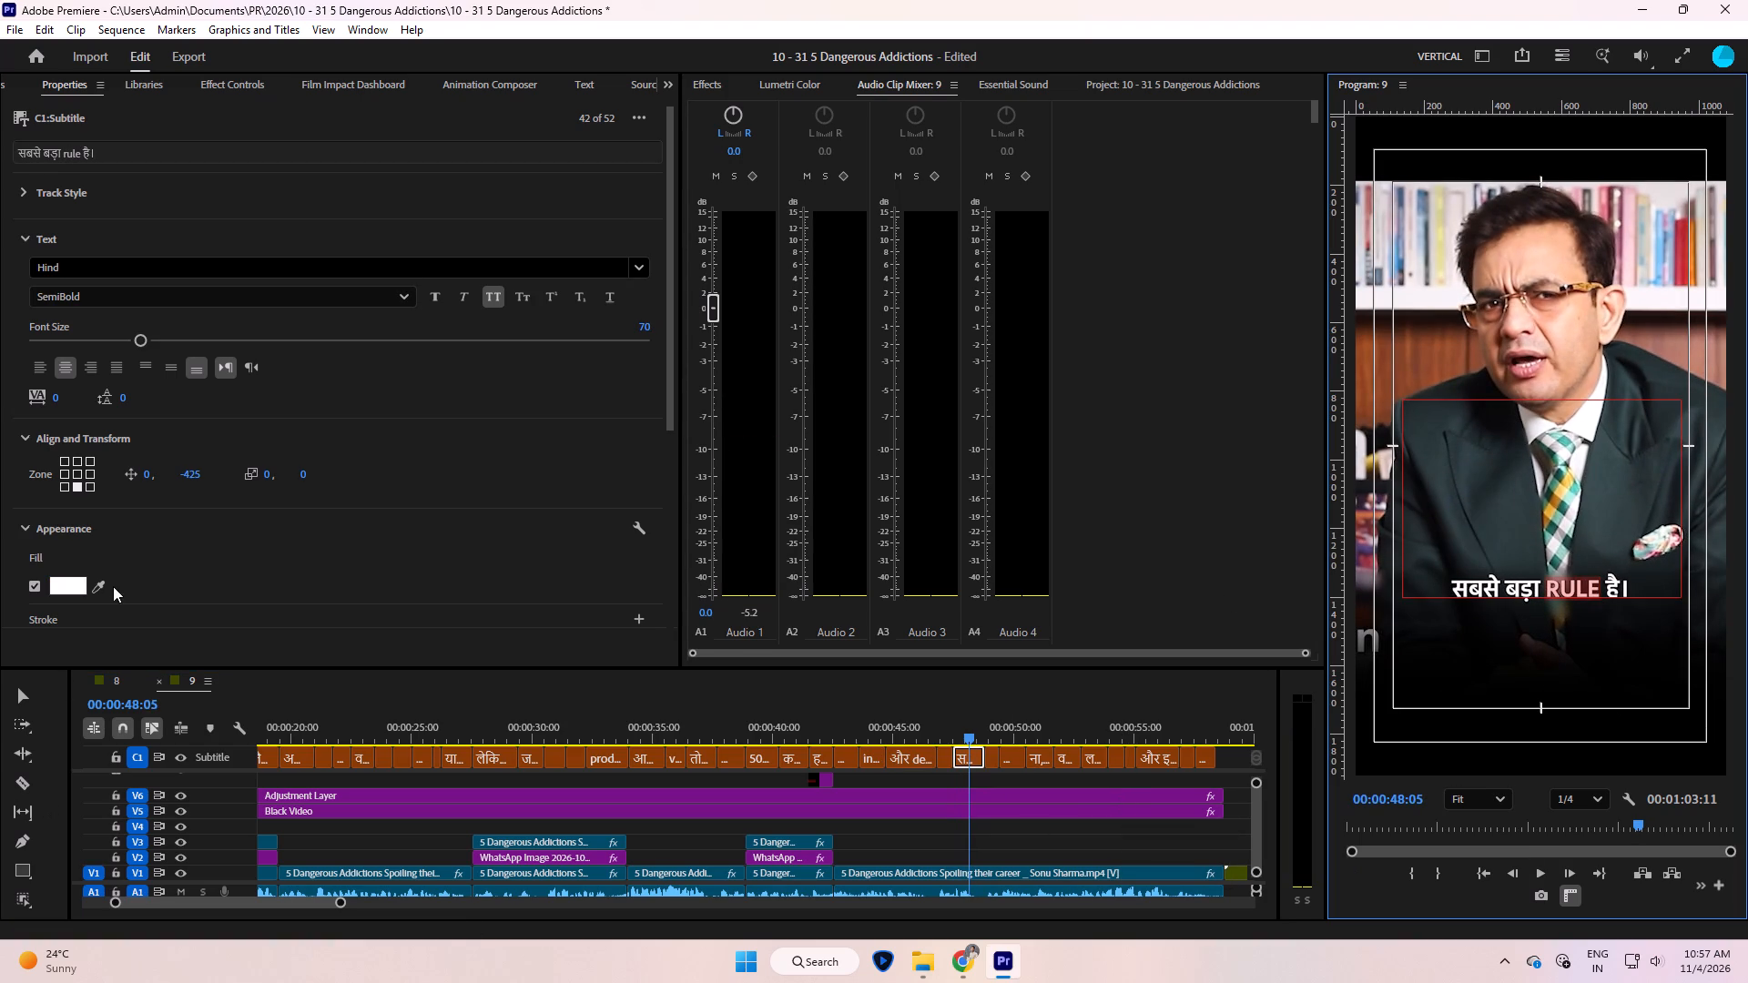
{"action": "left_click", "coordinate": [59, 584]}
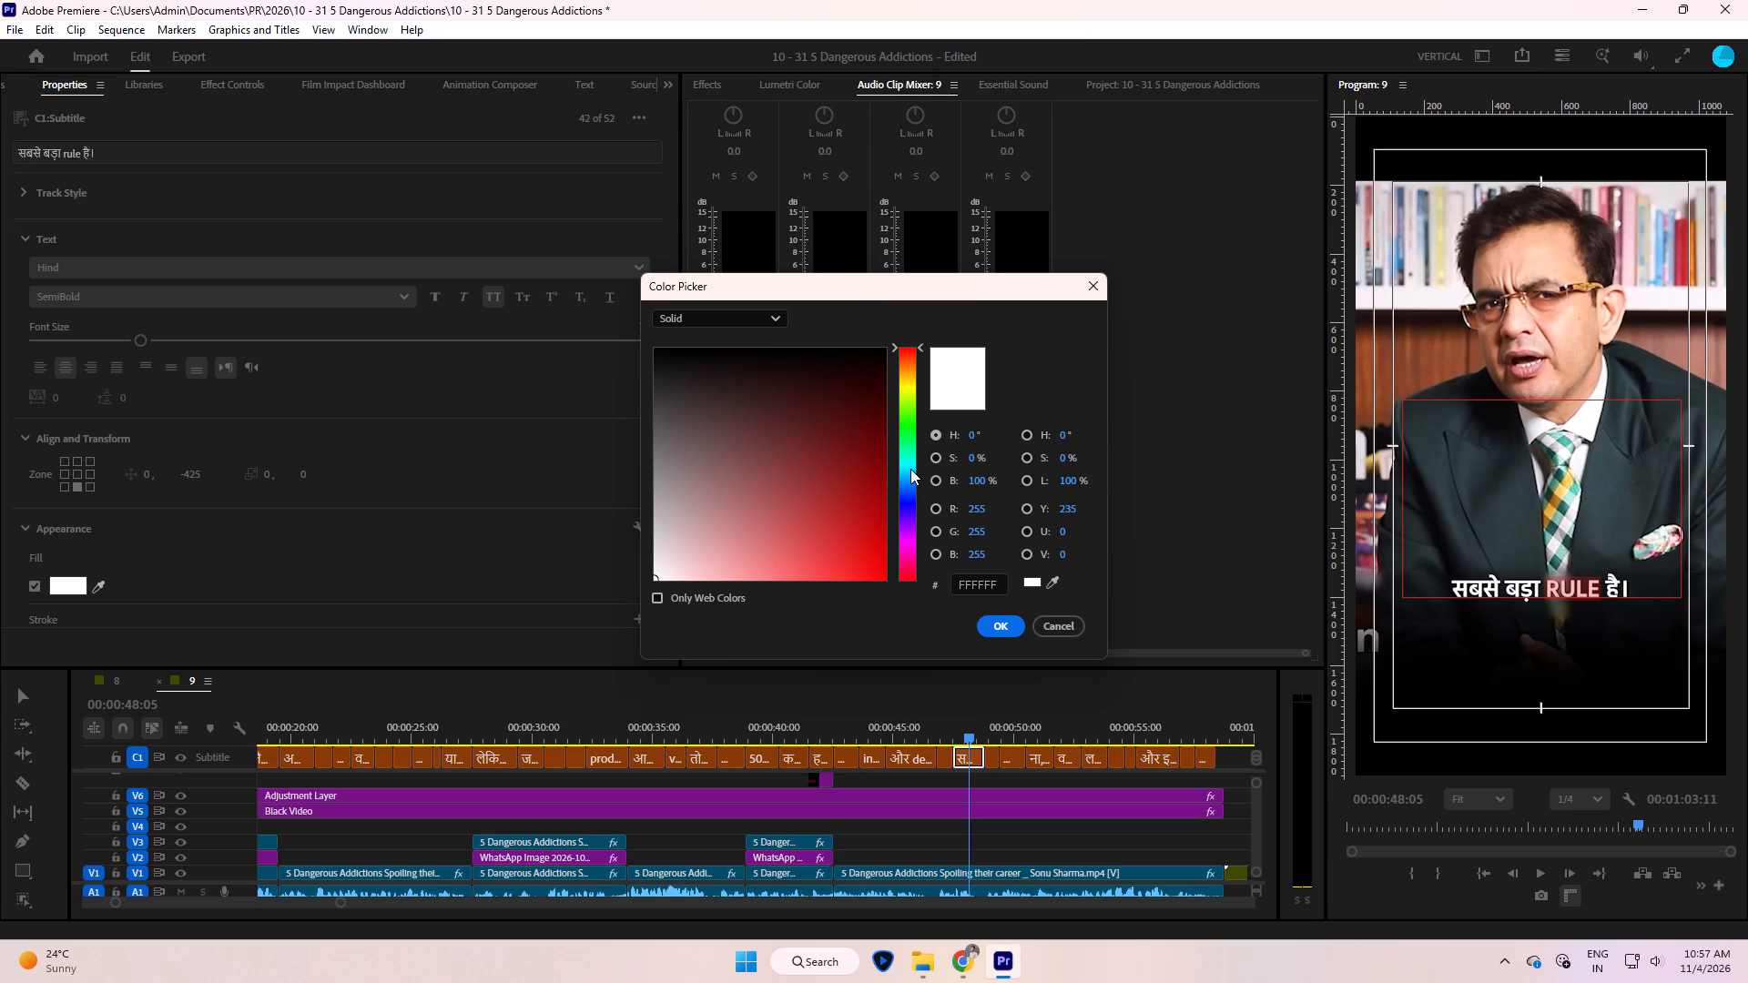
{"action": "left_click", "coordinate": [910, 468]}
{"action": "left_click_drag", "start_coordinate": [848, 461], "coordinate": [999, 669]}
{"action": "left_click", "coordinate": [999, 622]}
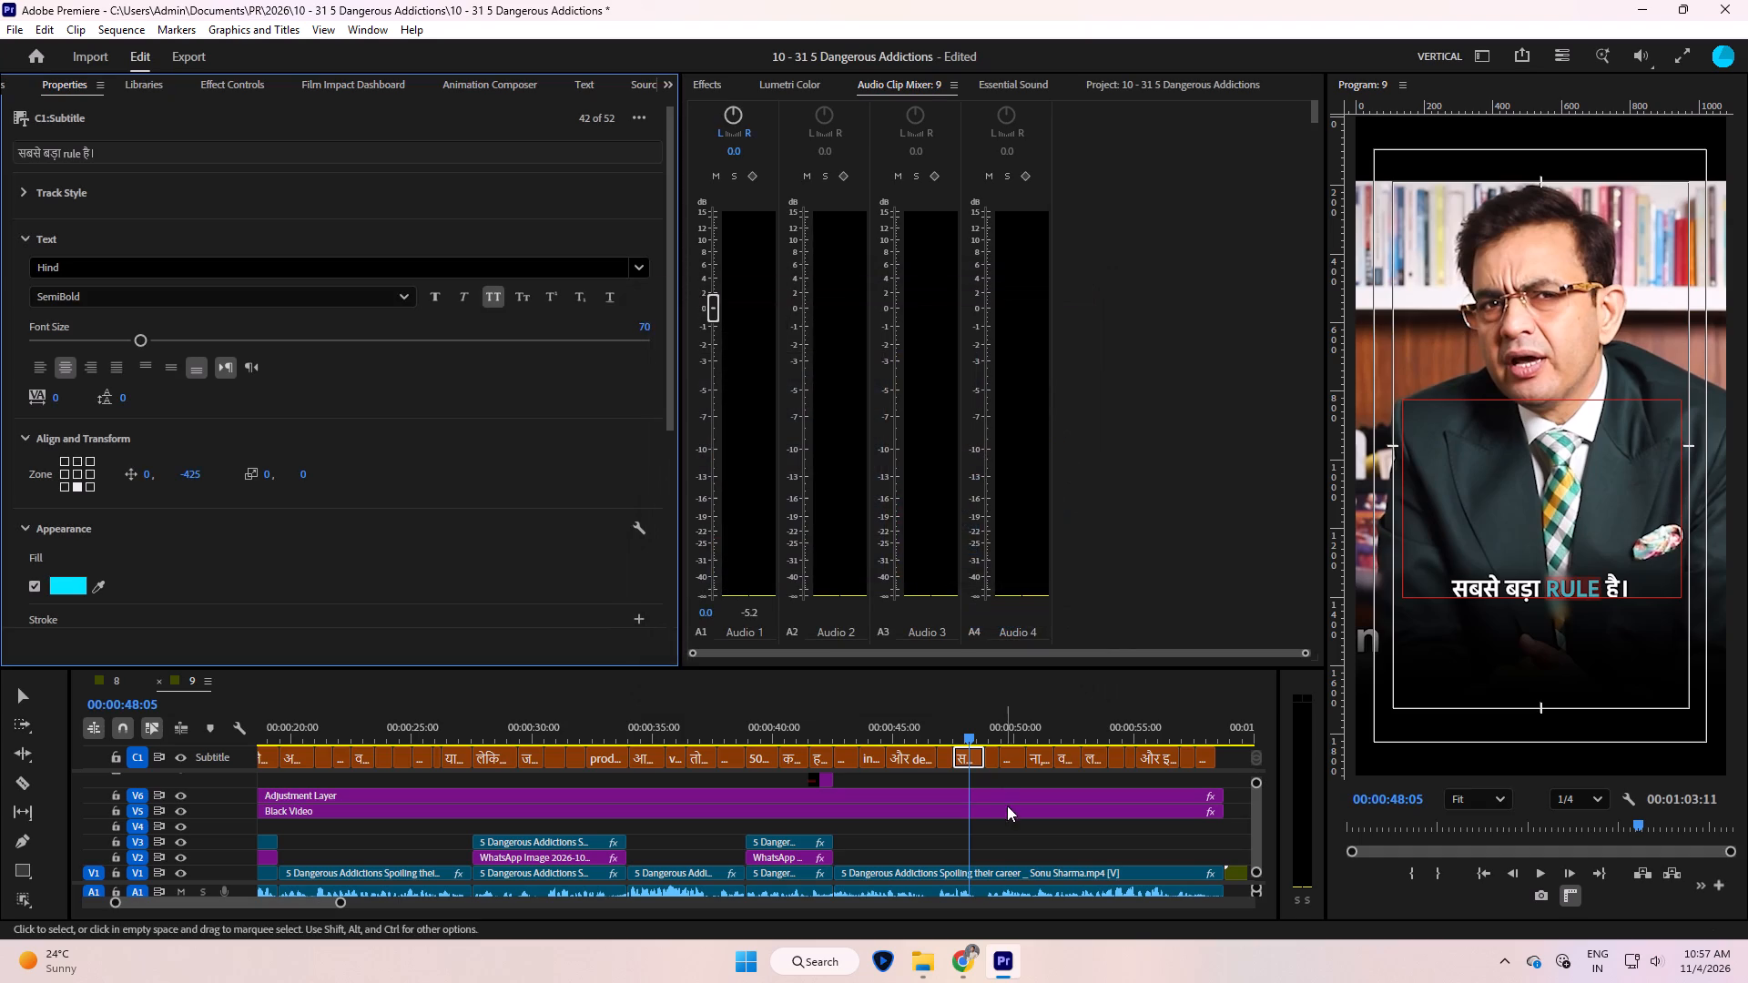
Play on to the "वह आपका फ्यूचर बनाएं।" caption at 00:00:52:15 and replace "फ्यूचर" with "future".
{"action": "left_click", "coordinate": [1014, 846]}
{"action": "type", "text": "--=="}
{"action": "key", "text": "space"}
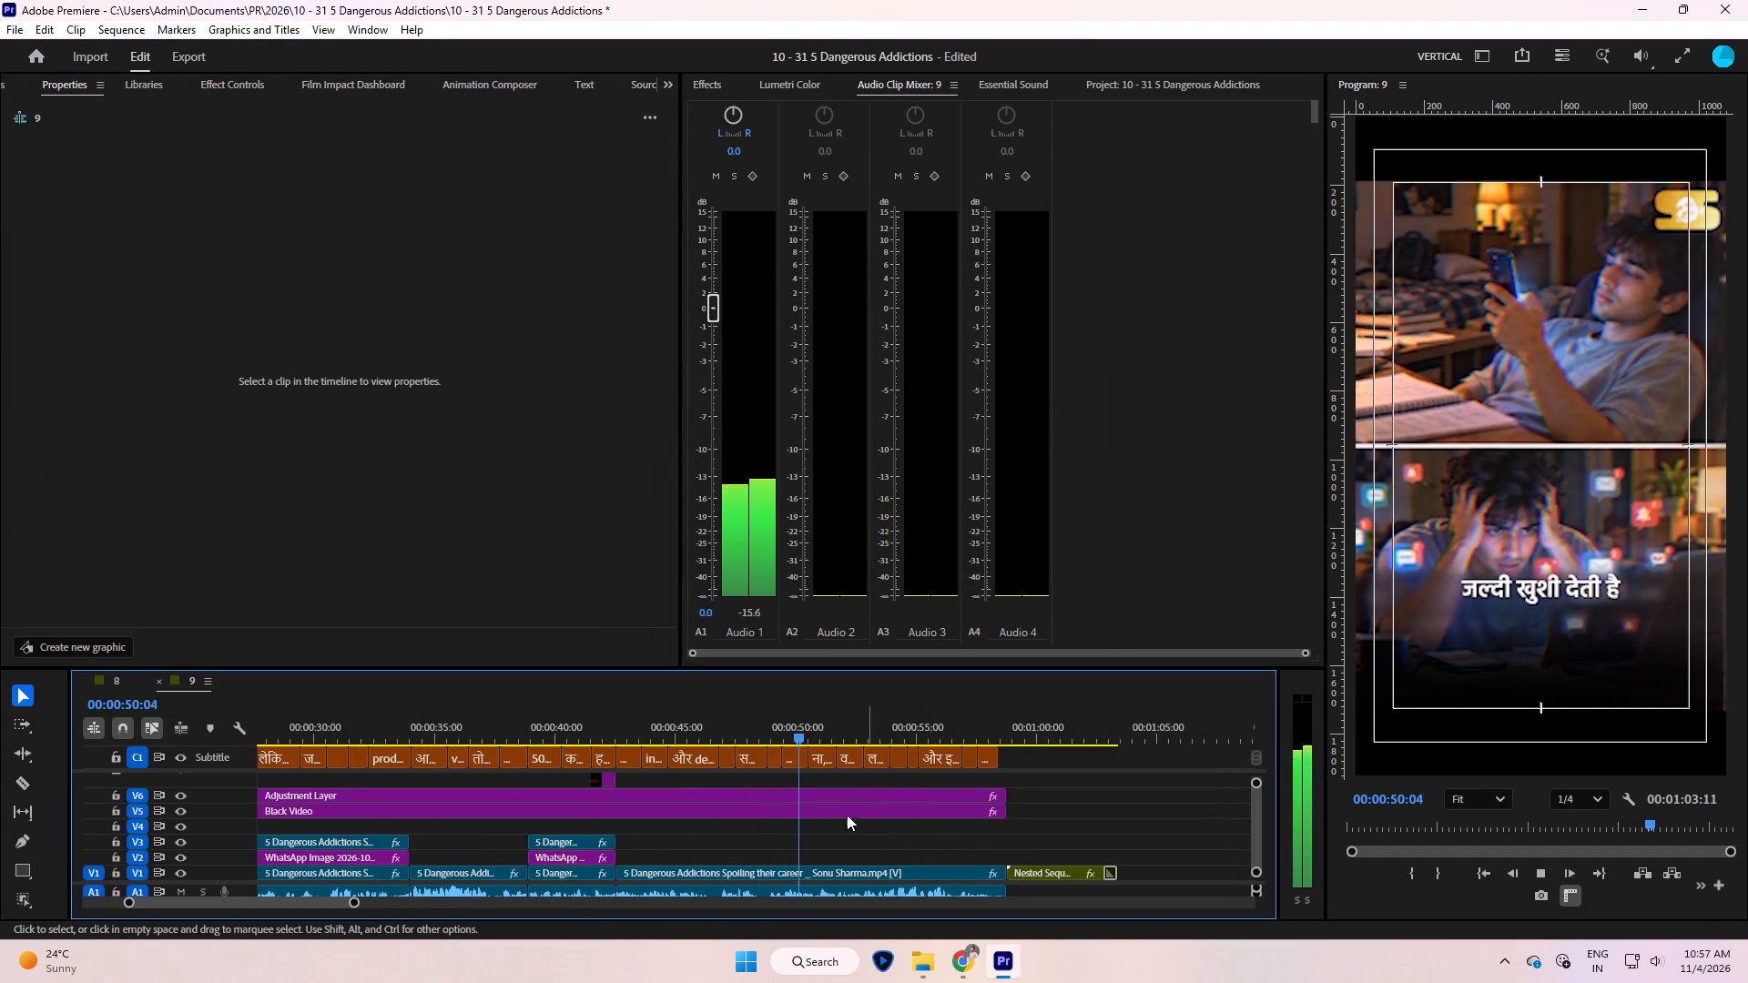
{"action": "key", "text": "space"}
{"action": "key", "text": "space"}
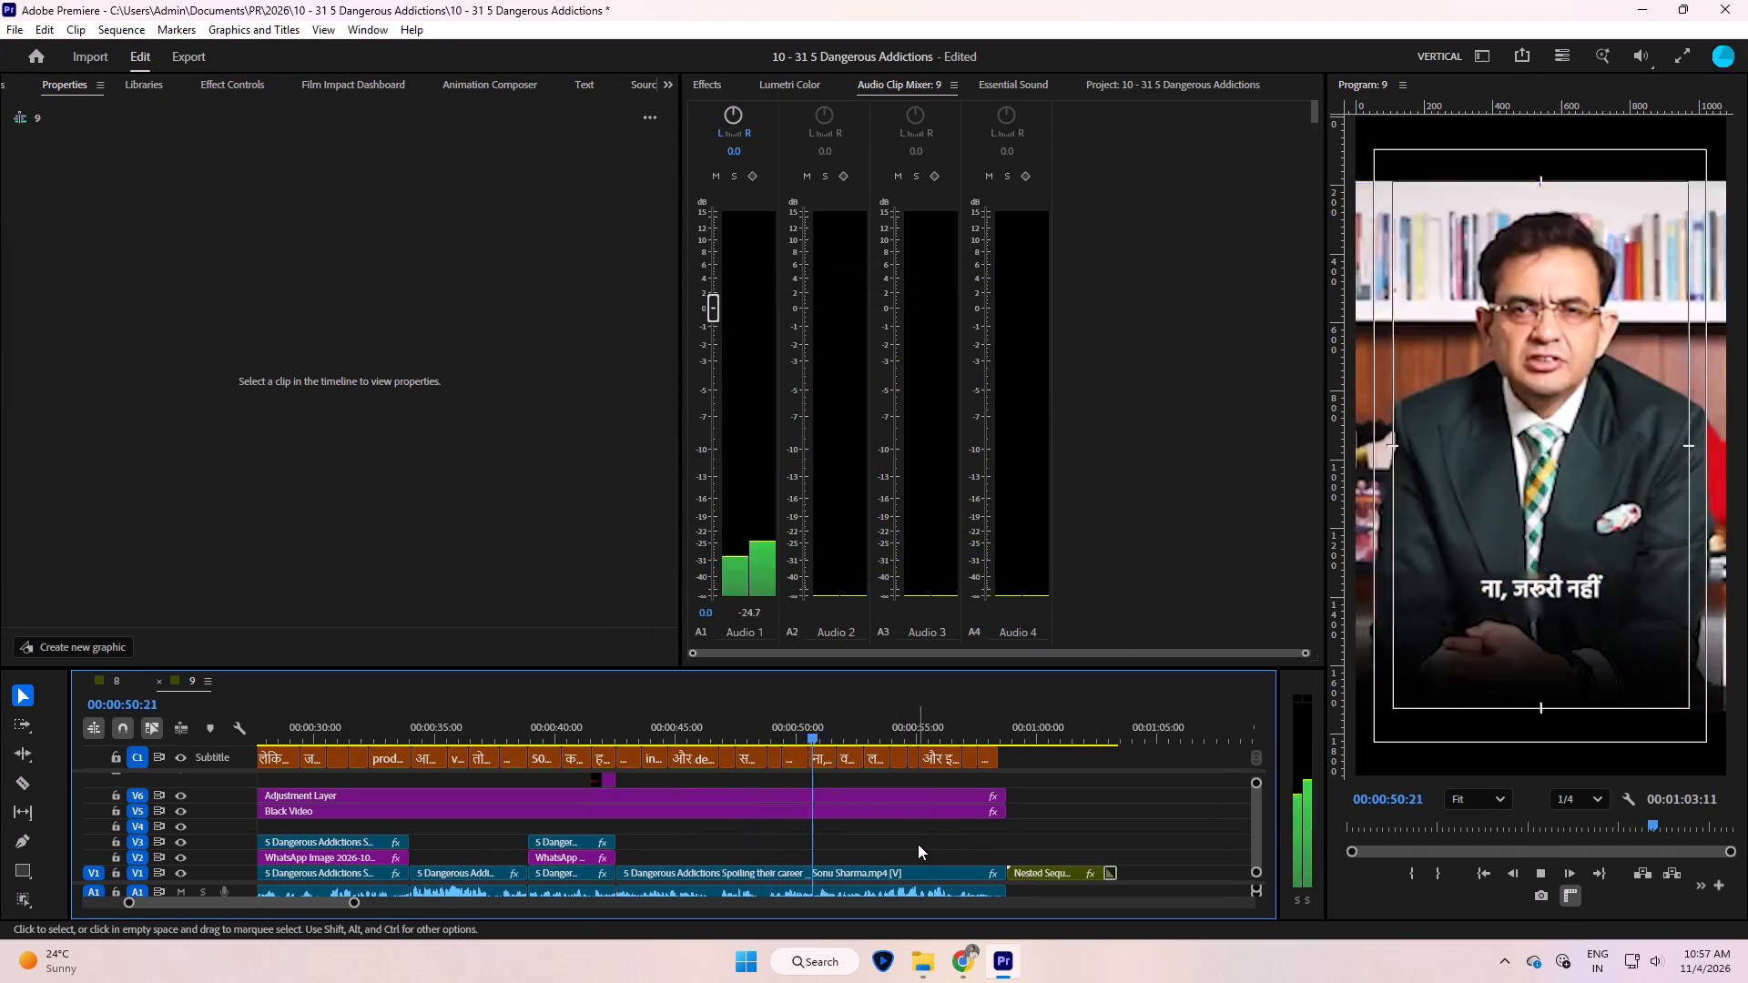
{"action": "key", "text": "space"}
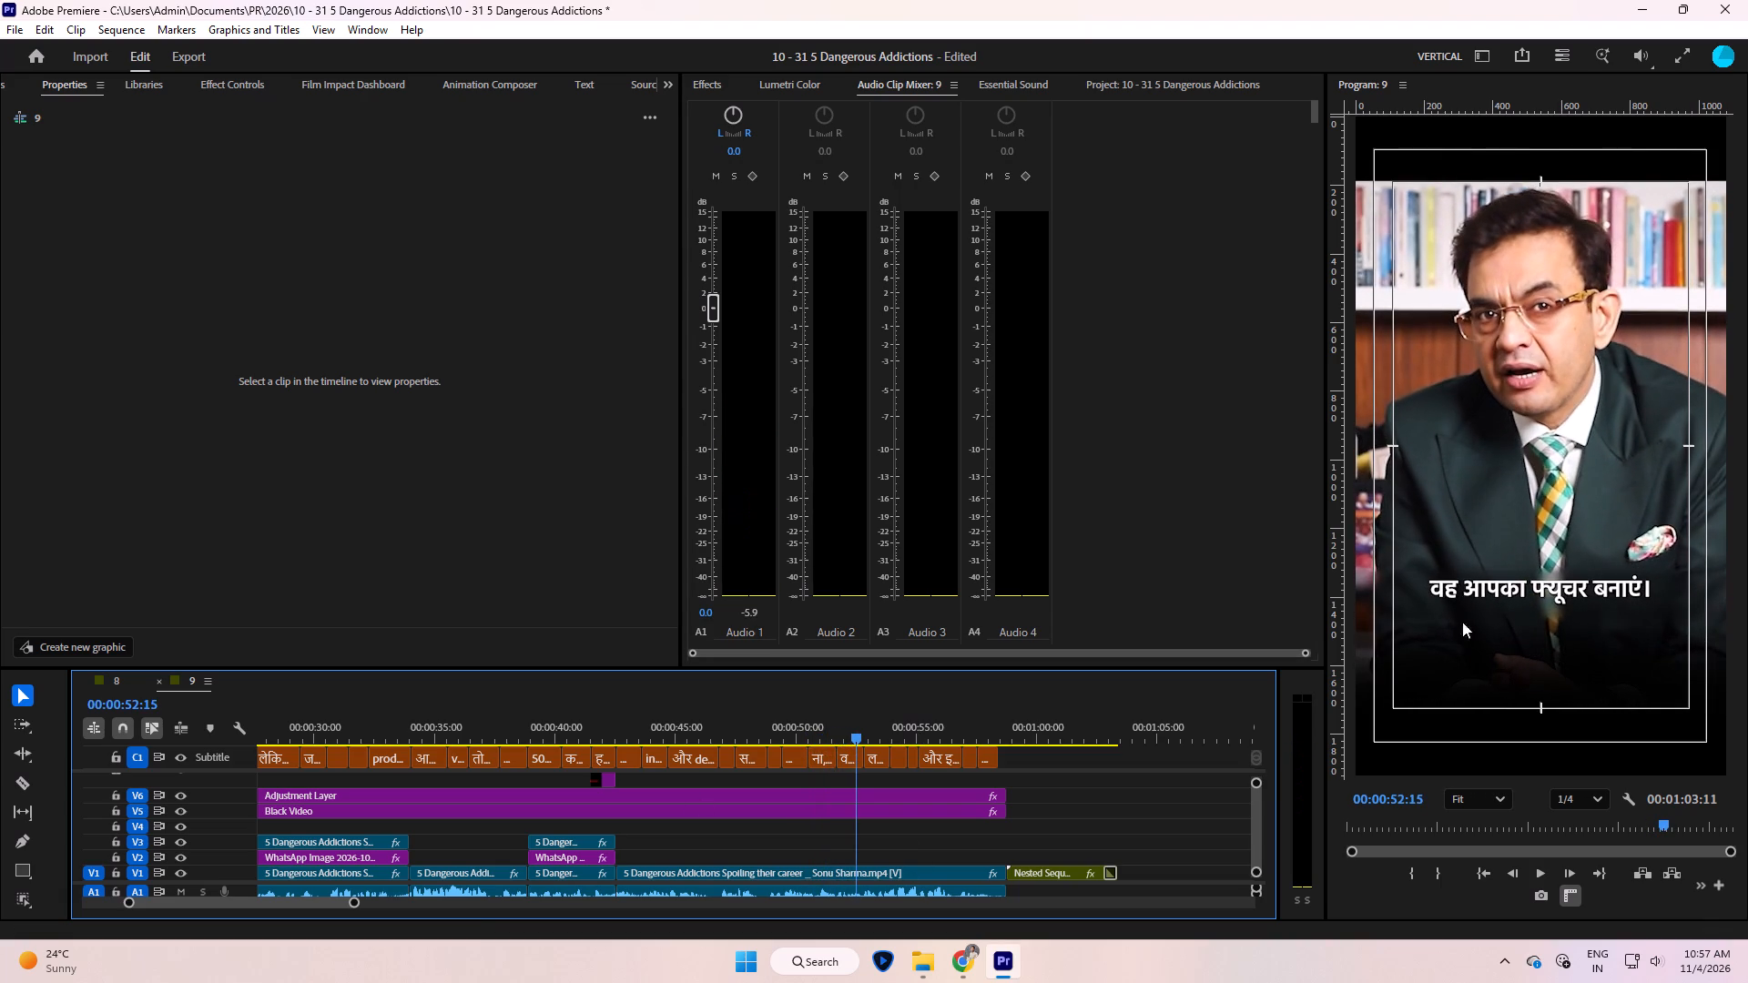
{"action": "triple_click", "coordinate": [1548, 584]}
{"action": "left_click", "coordinate": [1529, 568]}
{"action": "left_click_drag", "start_coordinate": [1532, 590], "coordinate": [1568, 593]}
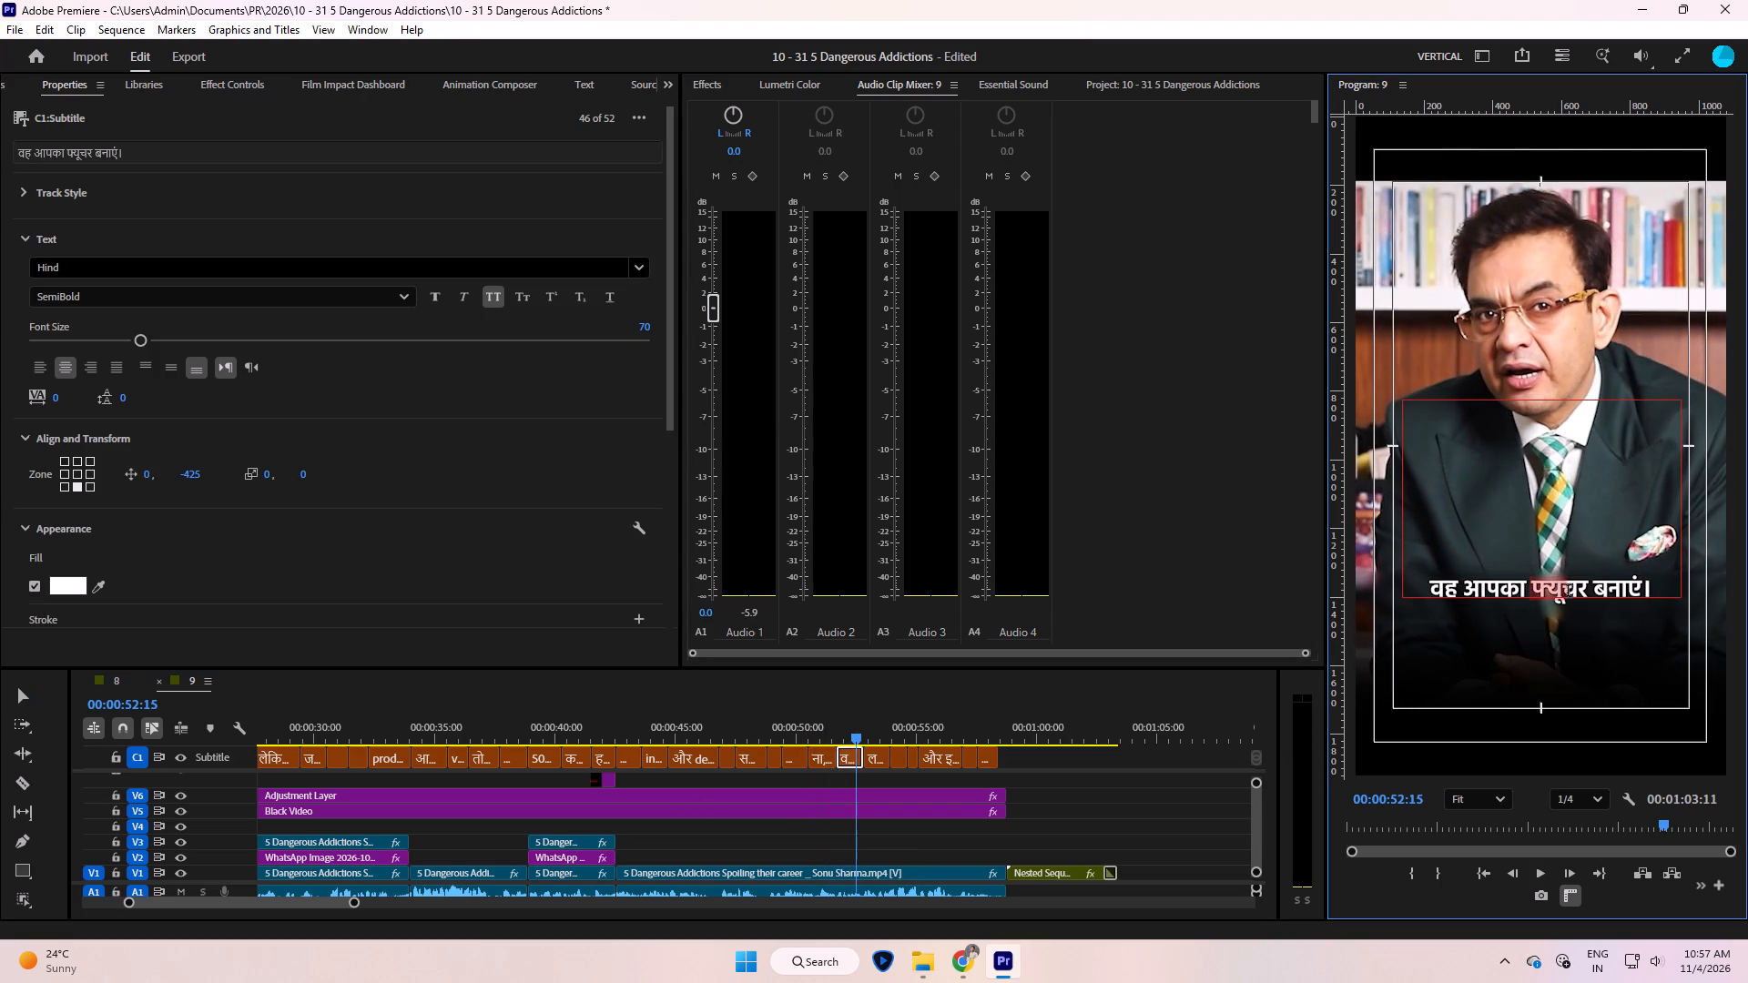
{"action": "left_click_drag", "start_coordinate": [1568, 593], "coordinate": [1584, 599]}
{"action": "type", "text": "futu"}
{"action": "type", "text": "re"}
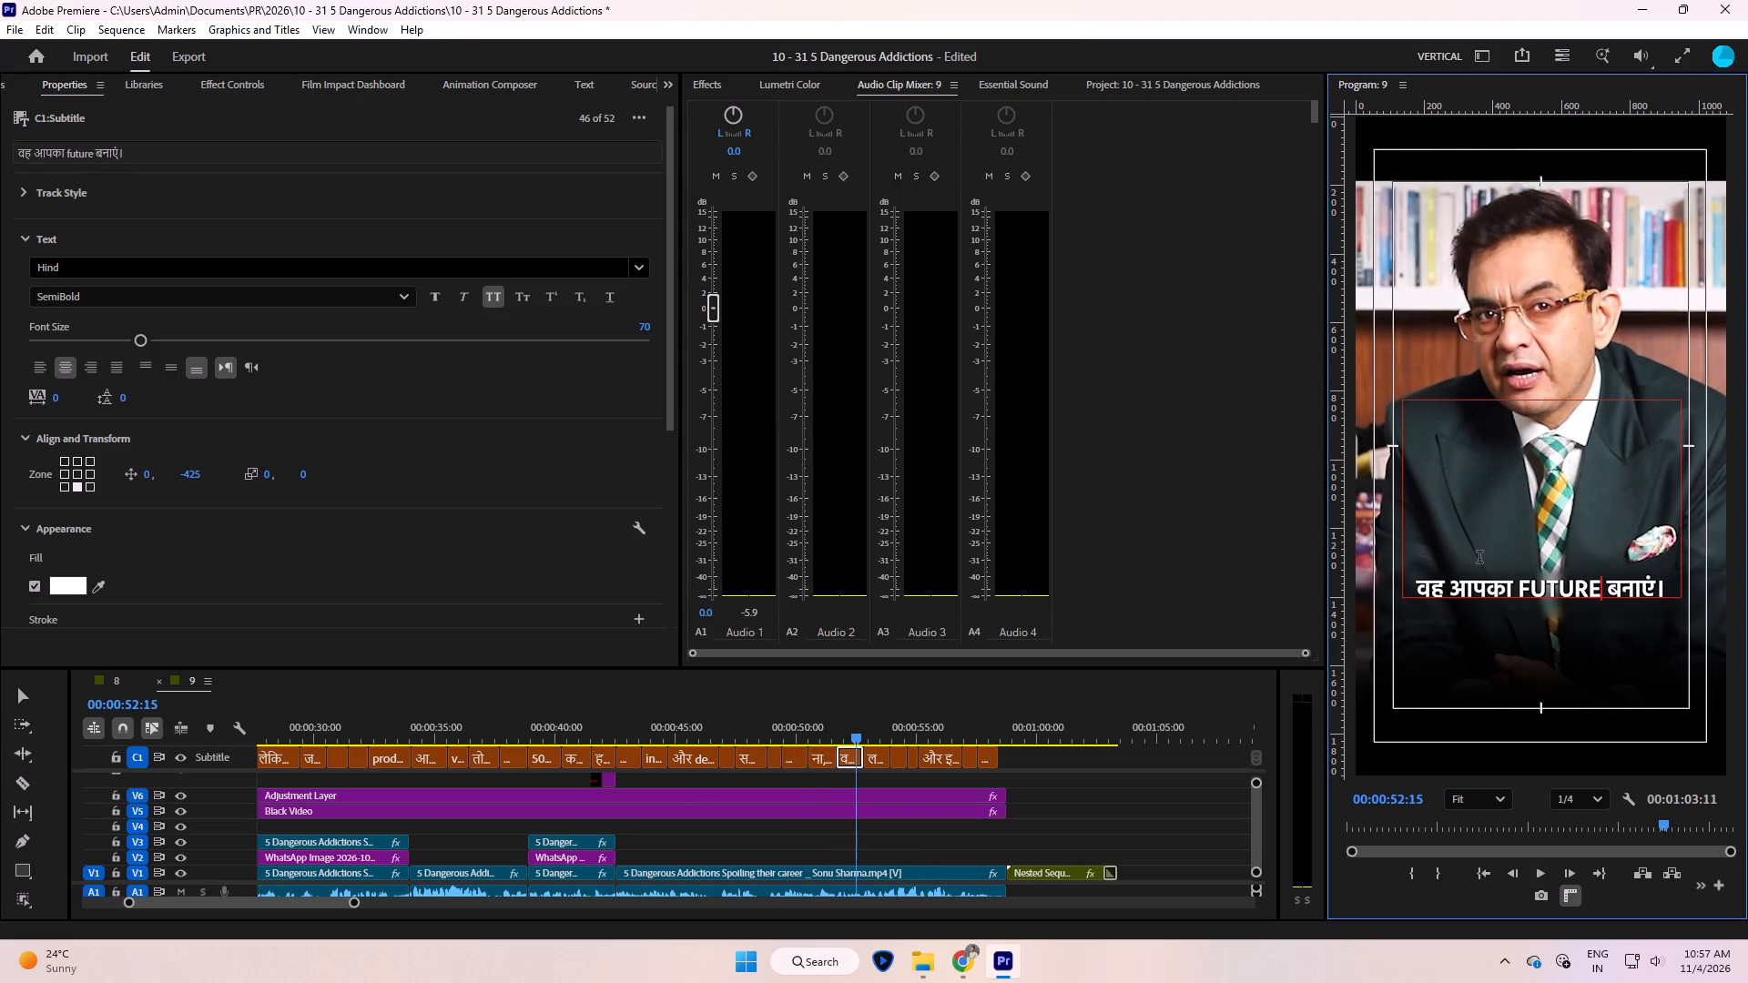
Change the fill colour of the word "future" in its caption to green 48FF00.
{"action": "key", "text": "shift+Left"}
{"action": "key", "text": "shift+Left"}
{"action": "key", "text": "shift+Left"}
{"action": "key", "text": "shift+Left"}
{"action": "key", "text": "shift+Left"}
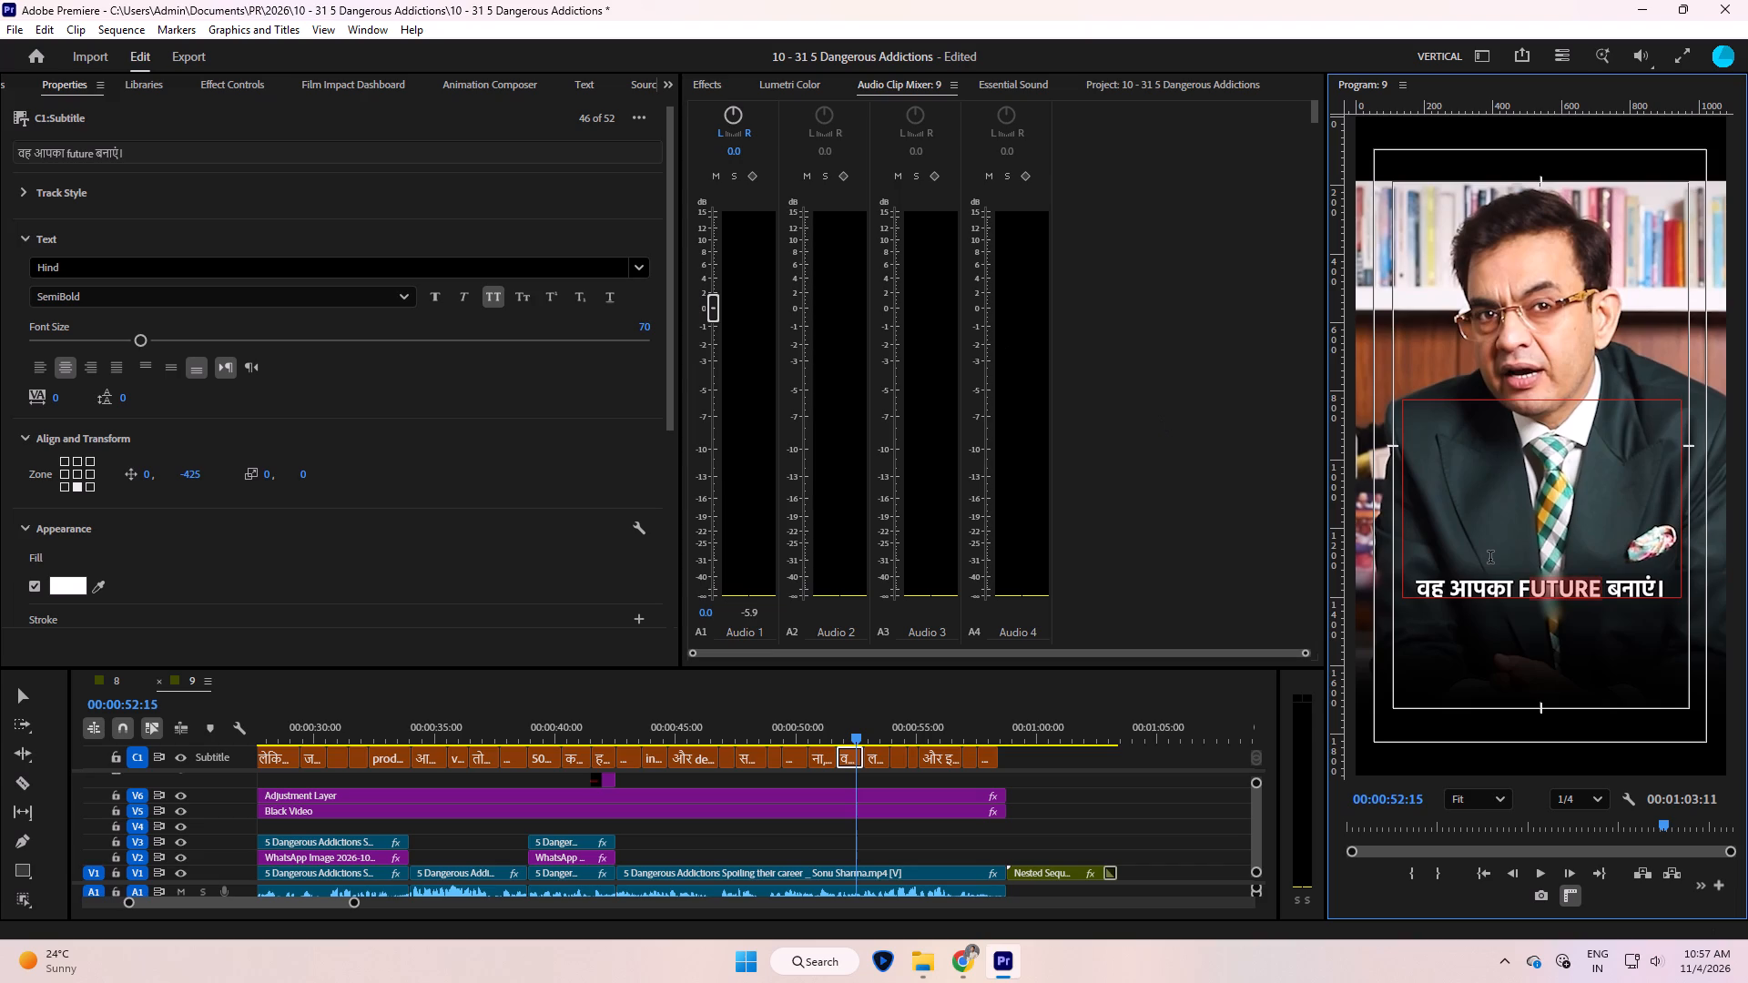
{"action": "key", "text": "shift+Left"}
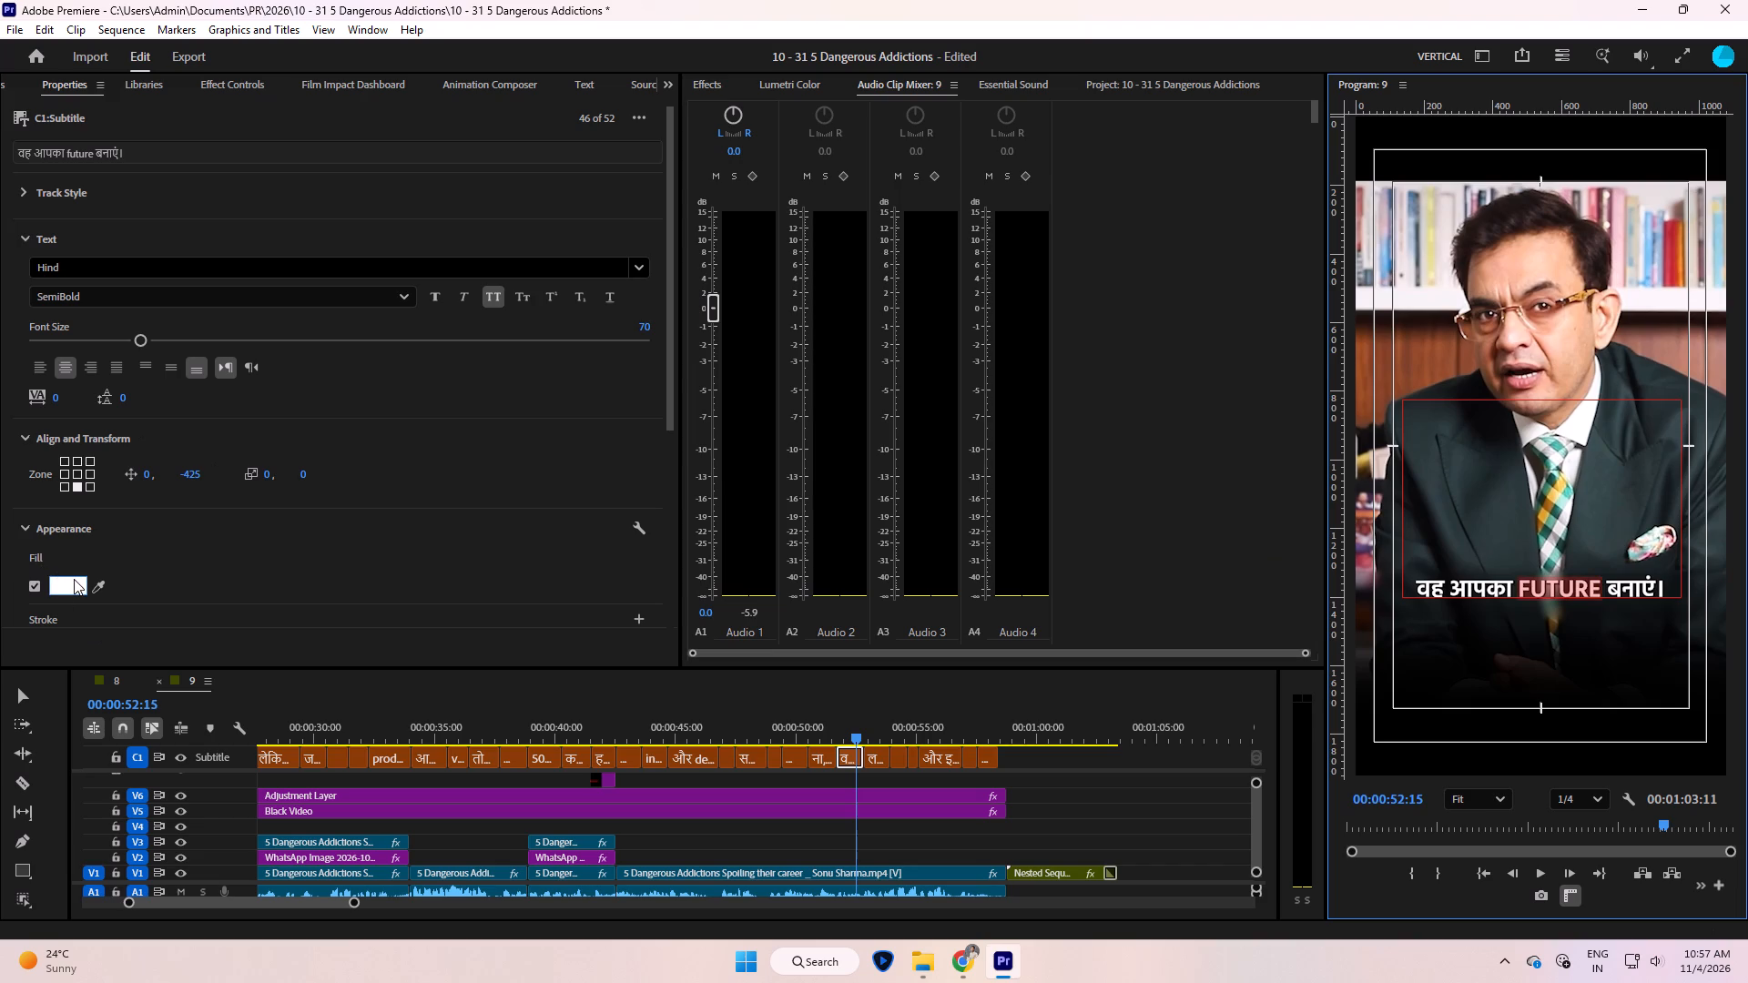
{"action": "left_click", "coordinate": [74, 579]}
{"action": "left_click_drag", "start_coordinate": [810, 451], "coordinate": [1040, 700]}
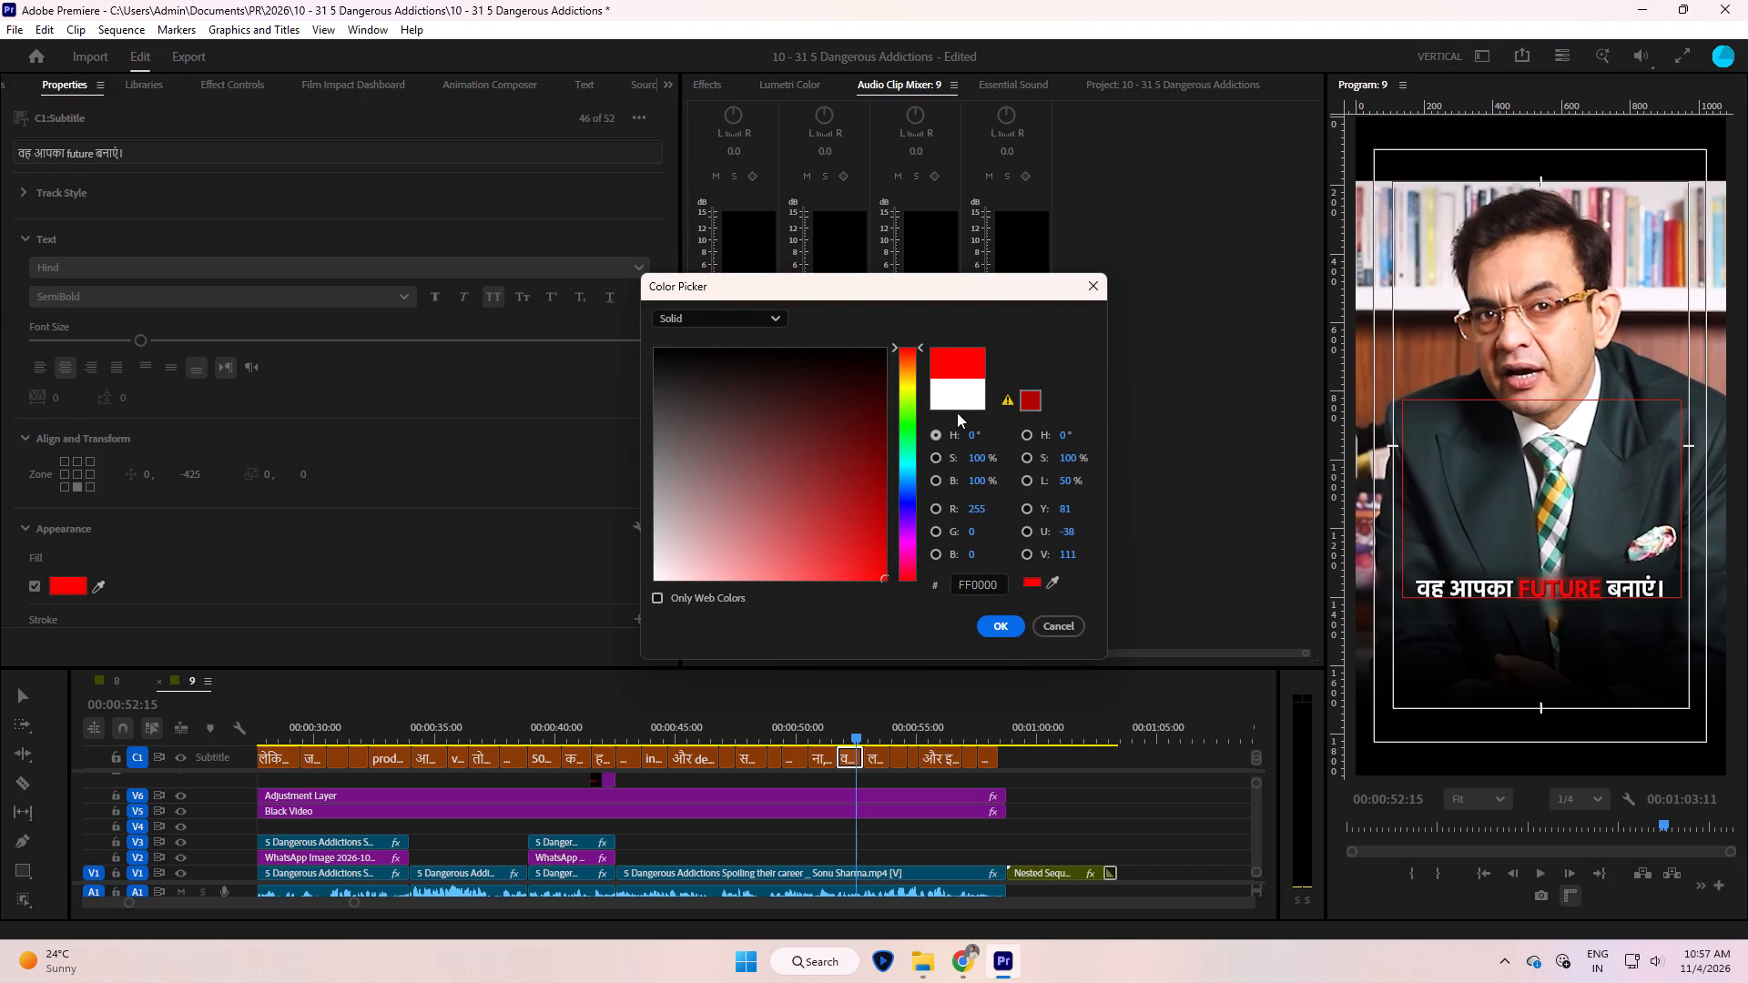
{"action": "left_click", "coordinate": [910, 414]}
{"action": "left_click", "coordinate": [1002, 627]}
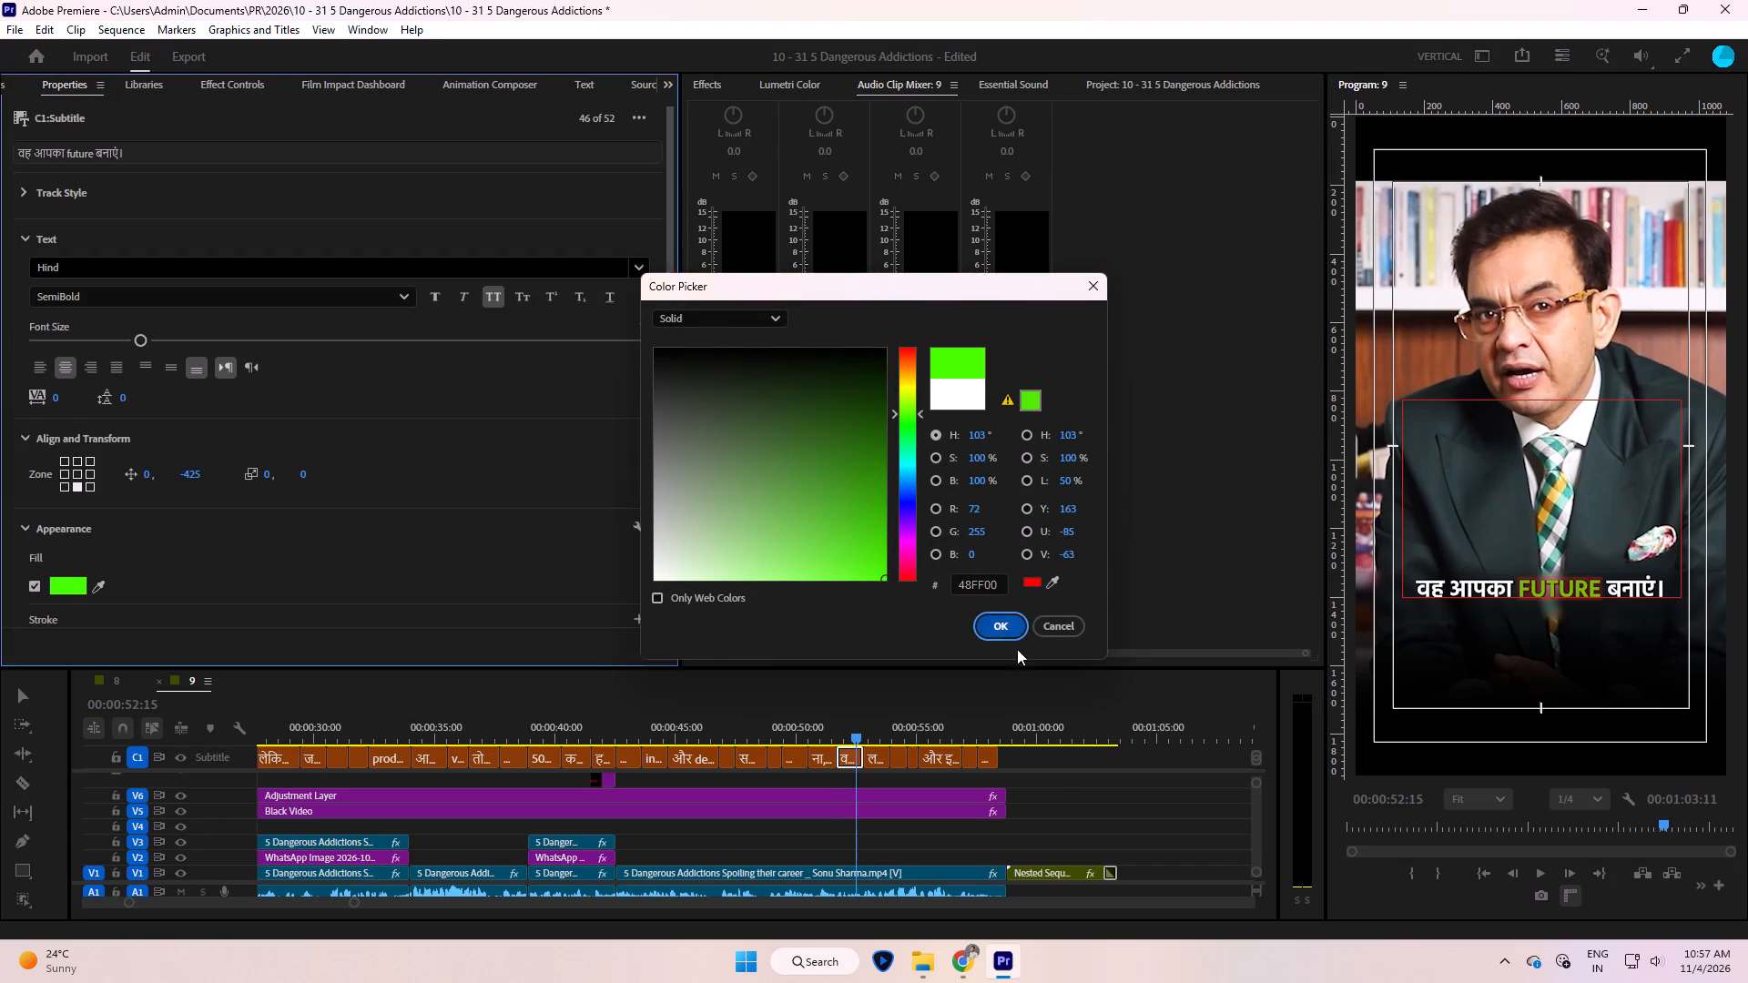
Play the remaining section from 00:00:52:15 into the "Watch Full Video" end card to check its captions.
{"action": "left_click", "coordinate": [1084, 796]}
{"action": "key", "text": "space"}
{"action": "key", "text": "space"}
{"action": "key", "text": "space"}
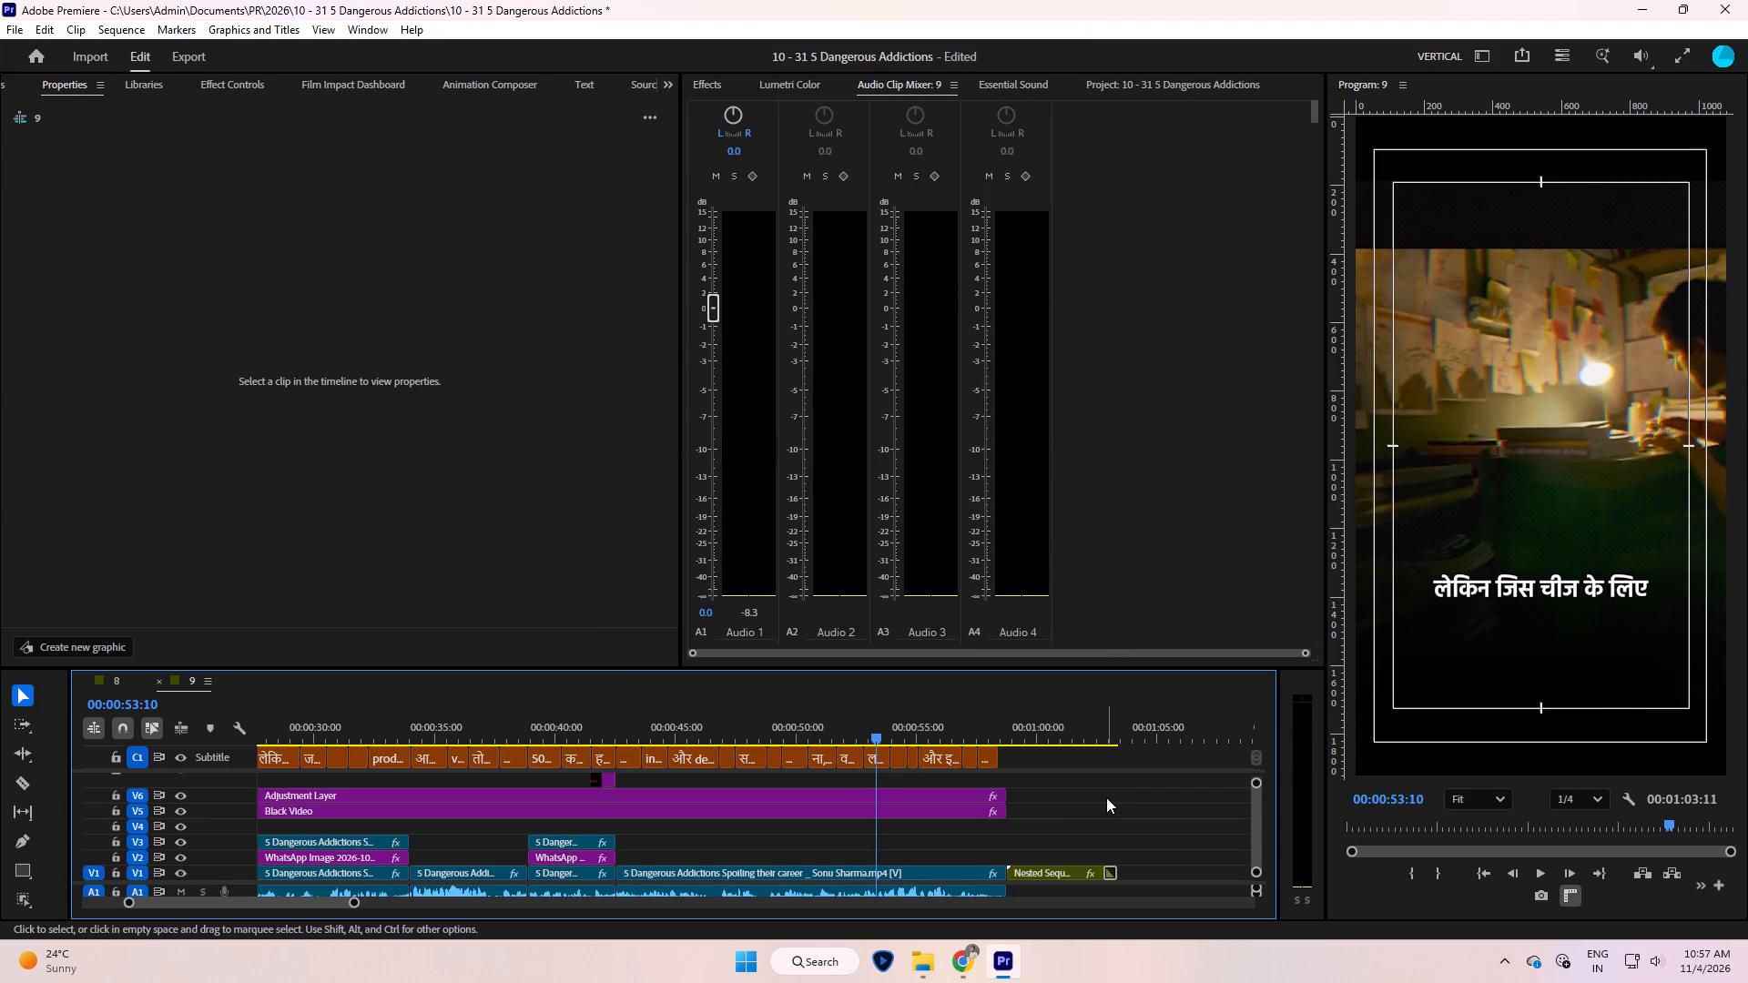
{"action": "key", "text": "space"}
{"action": "key", "text": "space"}
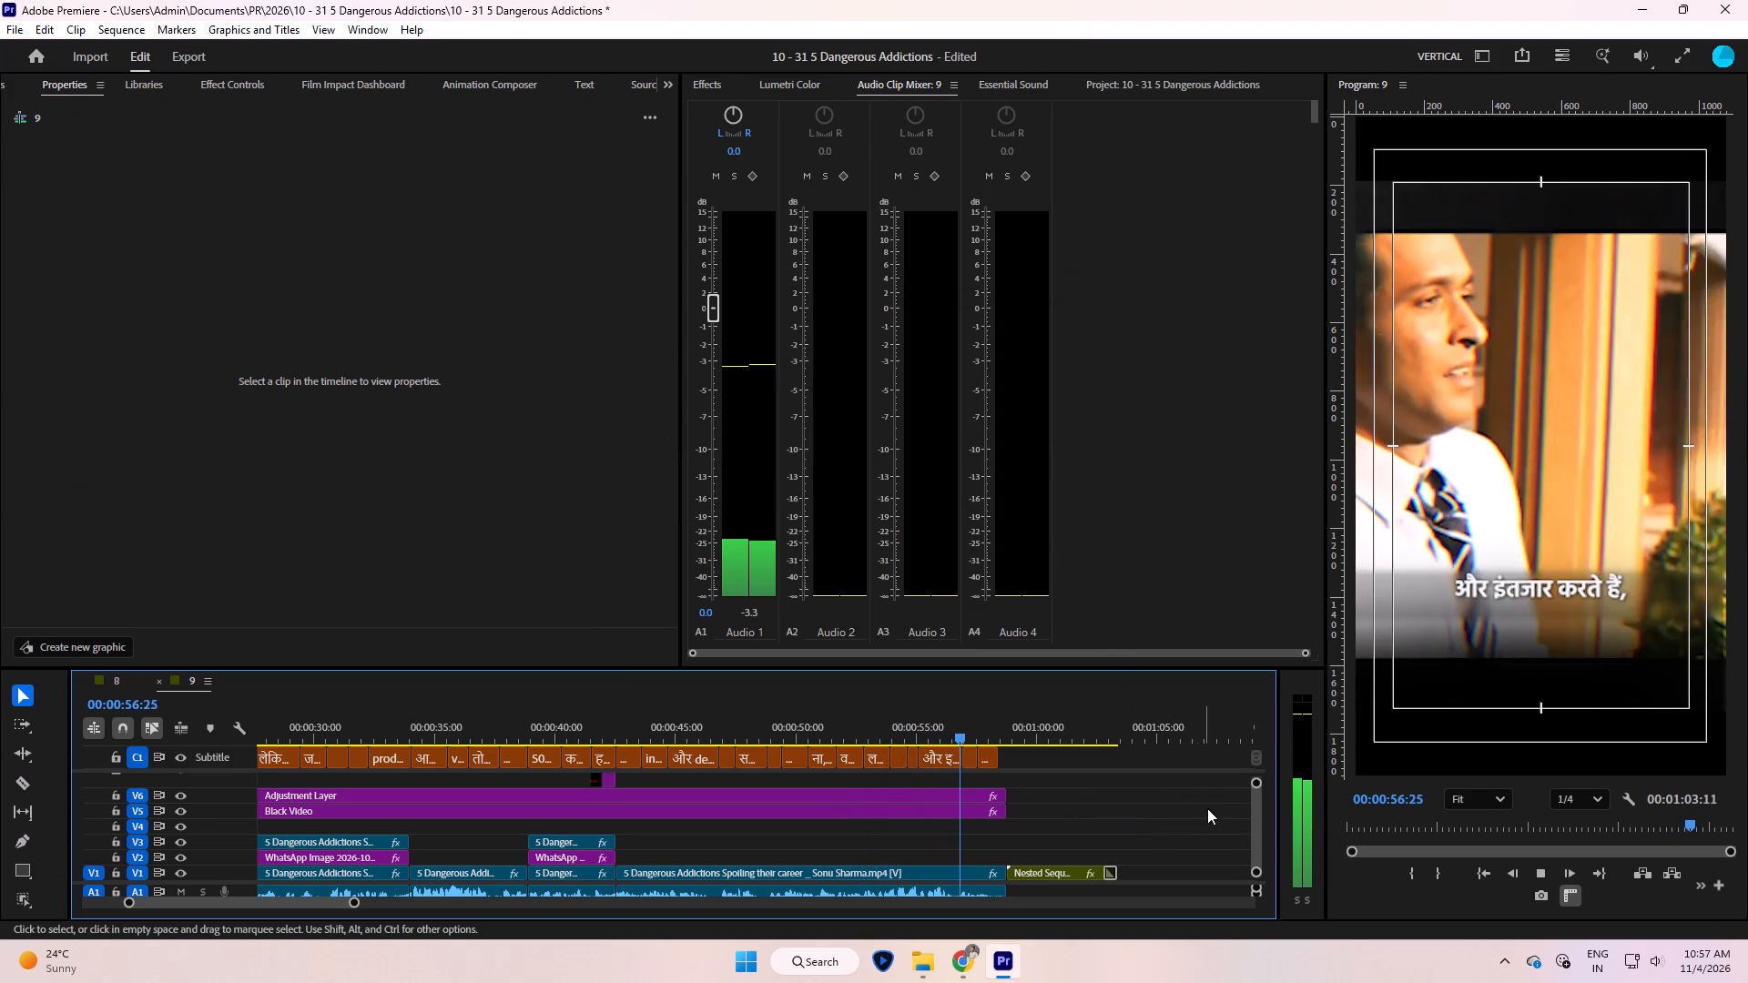
{"action": "key", "text": "space"}
{"action": "key", "text": "space"}
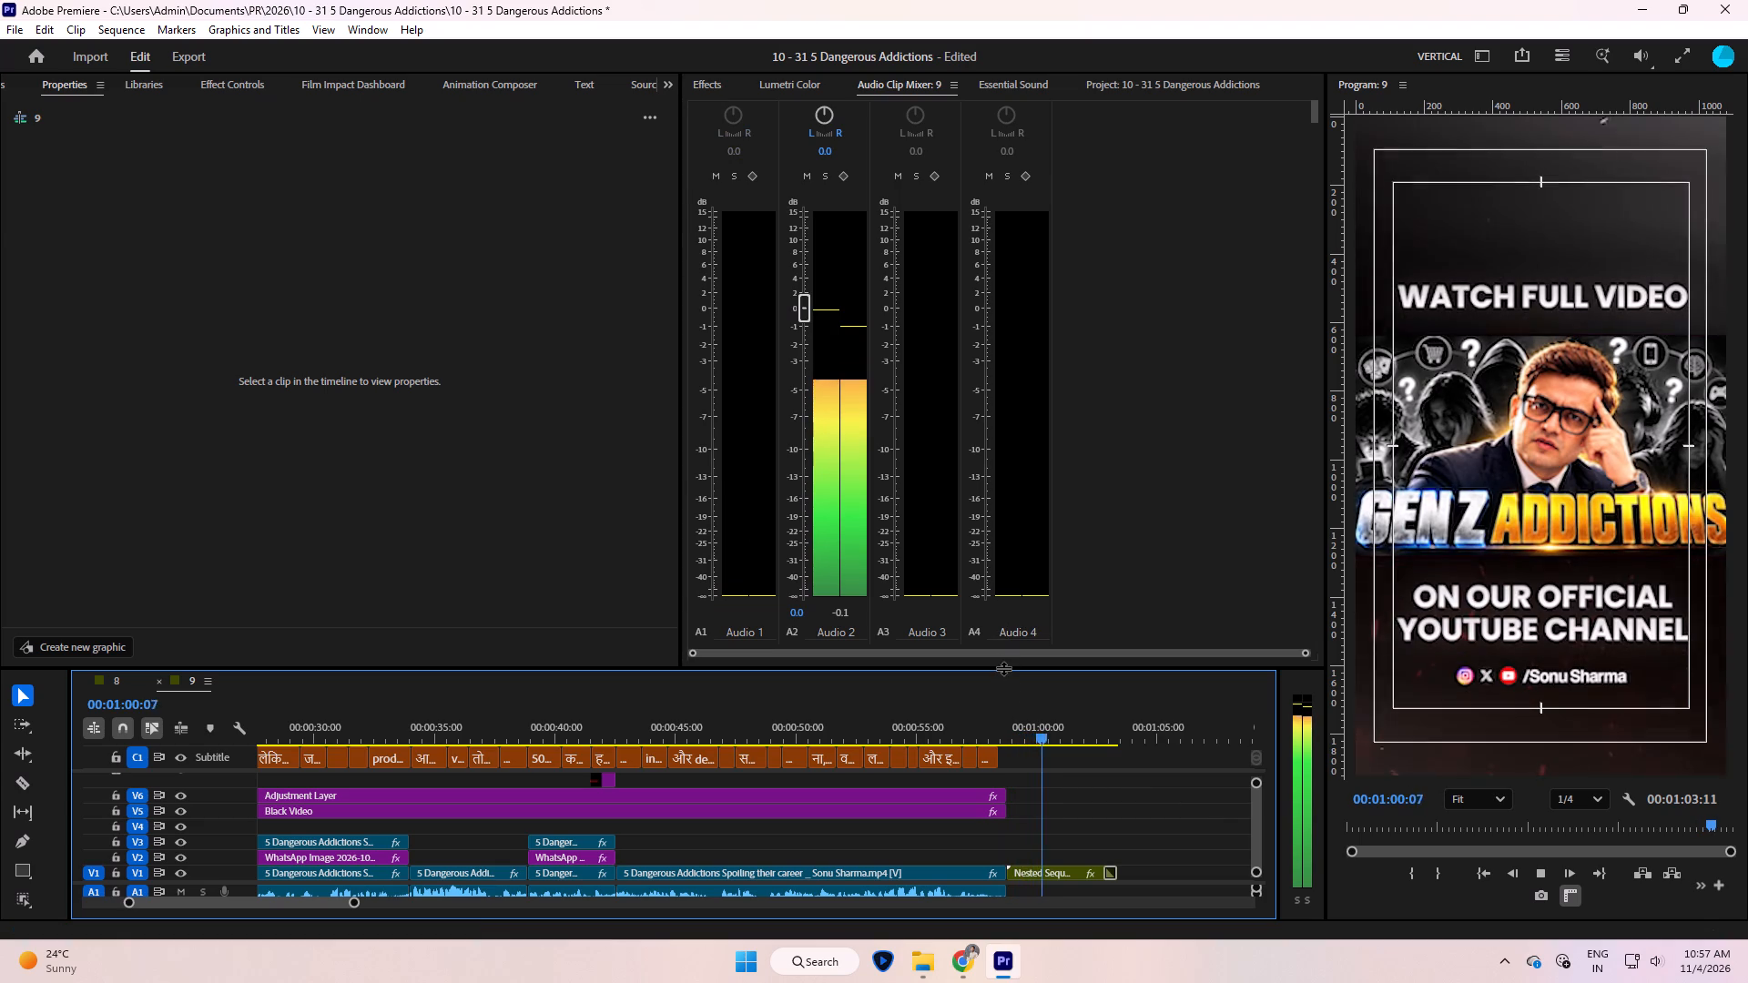
Enlarge the timeline area upwards and save the project.
{"action": "left_click_drag", "start_coordinate": [1003, 668], "coordinate": [1011, 492]}
{"action": "left_click", "coordinate": [1133, 727]}
{"action": "key", "text": "ctrl+s"}
{"action": "left_click", "coordinate": [1157, 722], "text": "ctrl"}
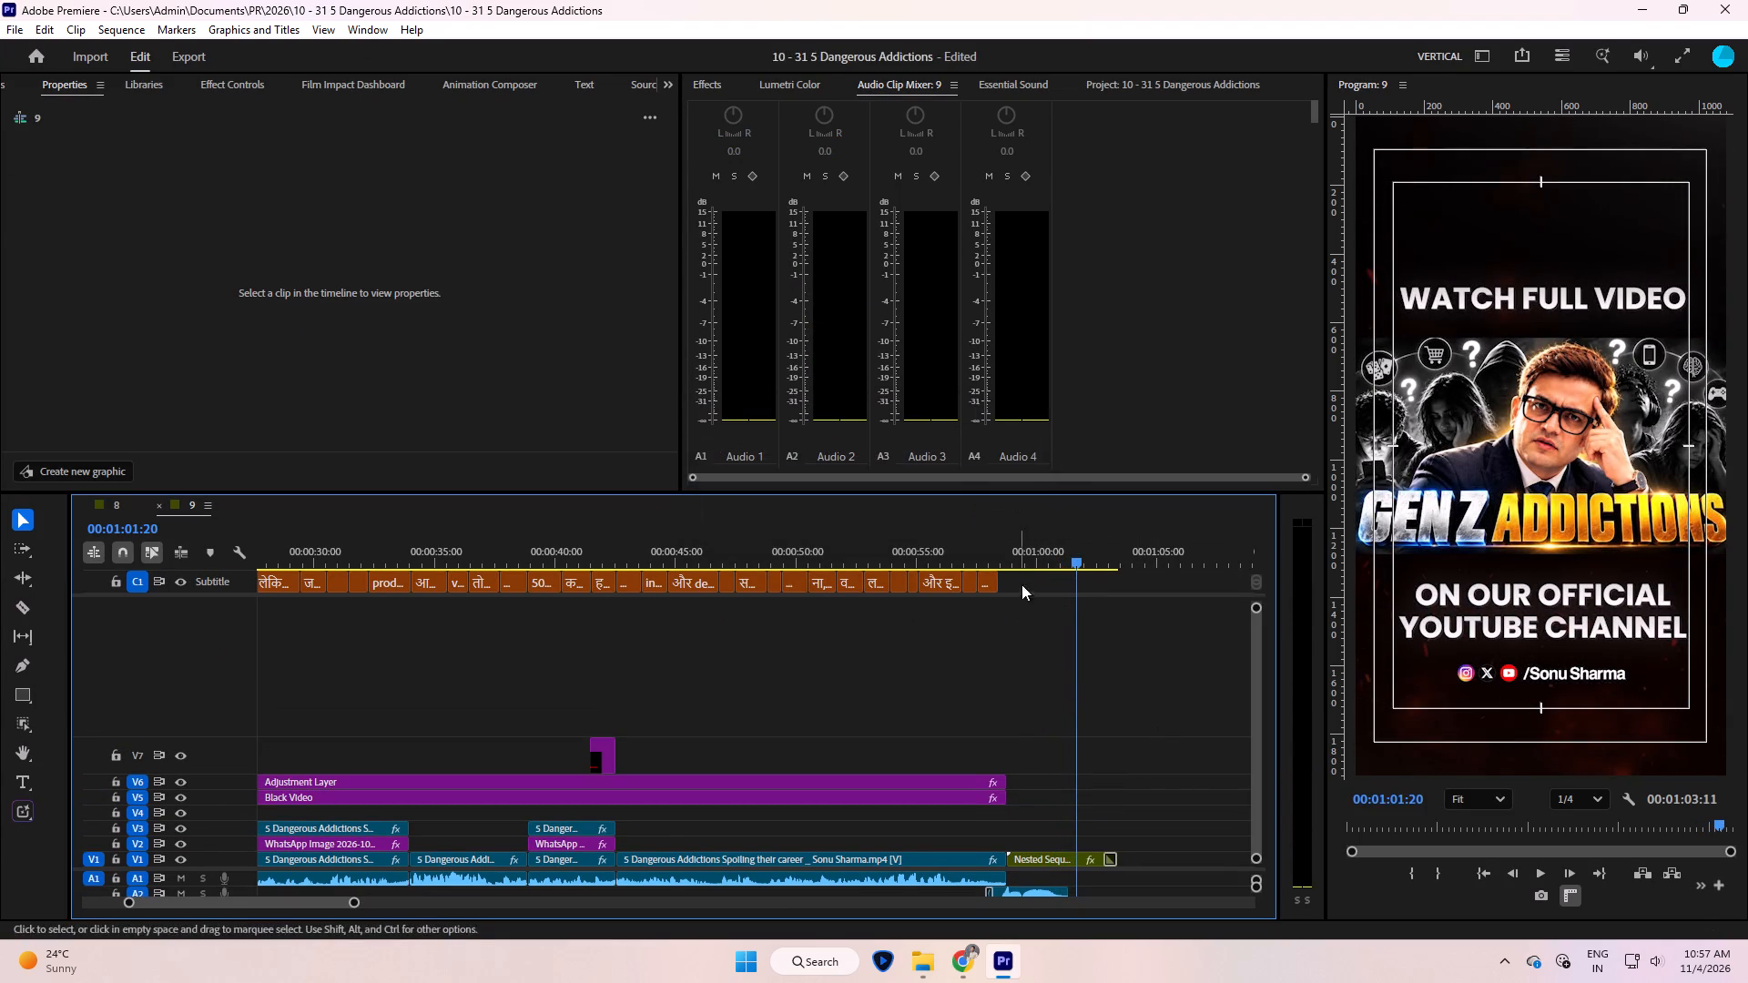
Upgrade all captions on the Subtitle track to graphics.
{"action": "left_click_drag", "start_coordinate": [1036, 620], "coordinate": [35, 500]}
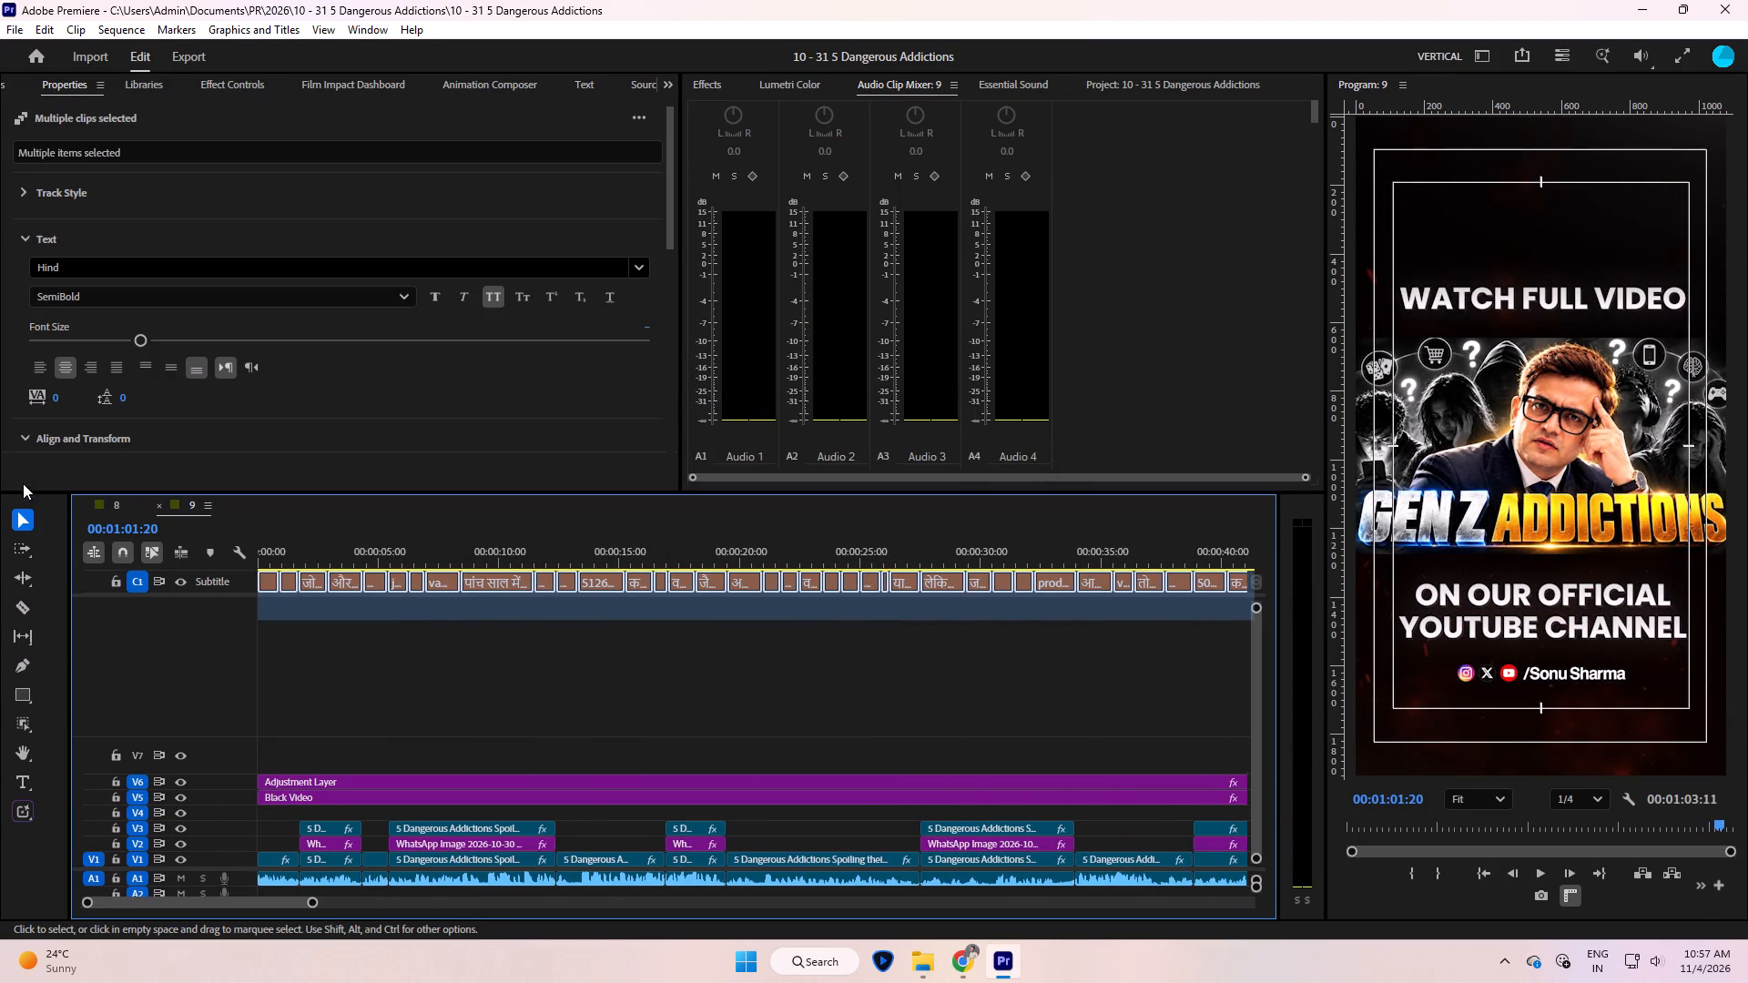
{"action": "key", "text": "minus"}
{"action": "key", "text": "minus"}
{"action": "left_click", "coordinate": [239, 29]}
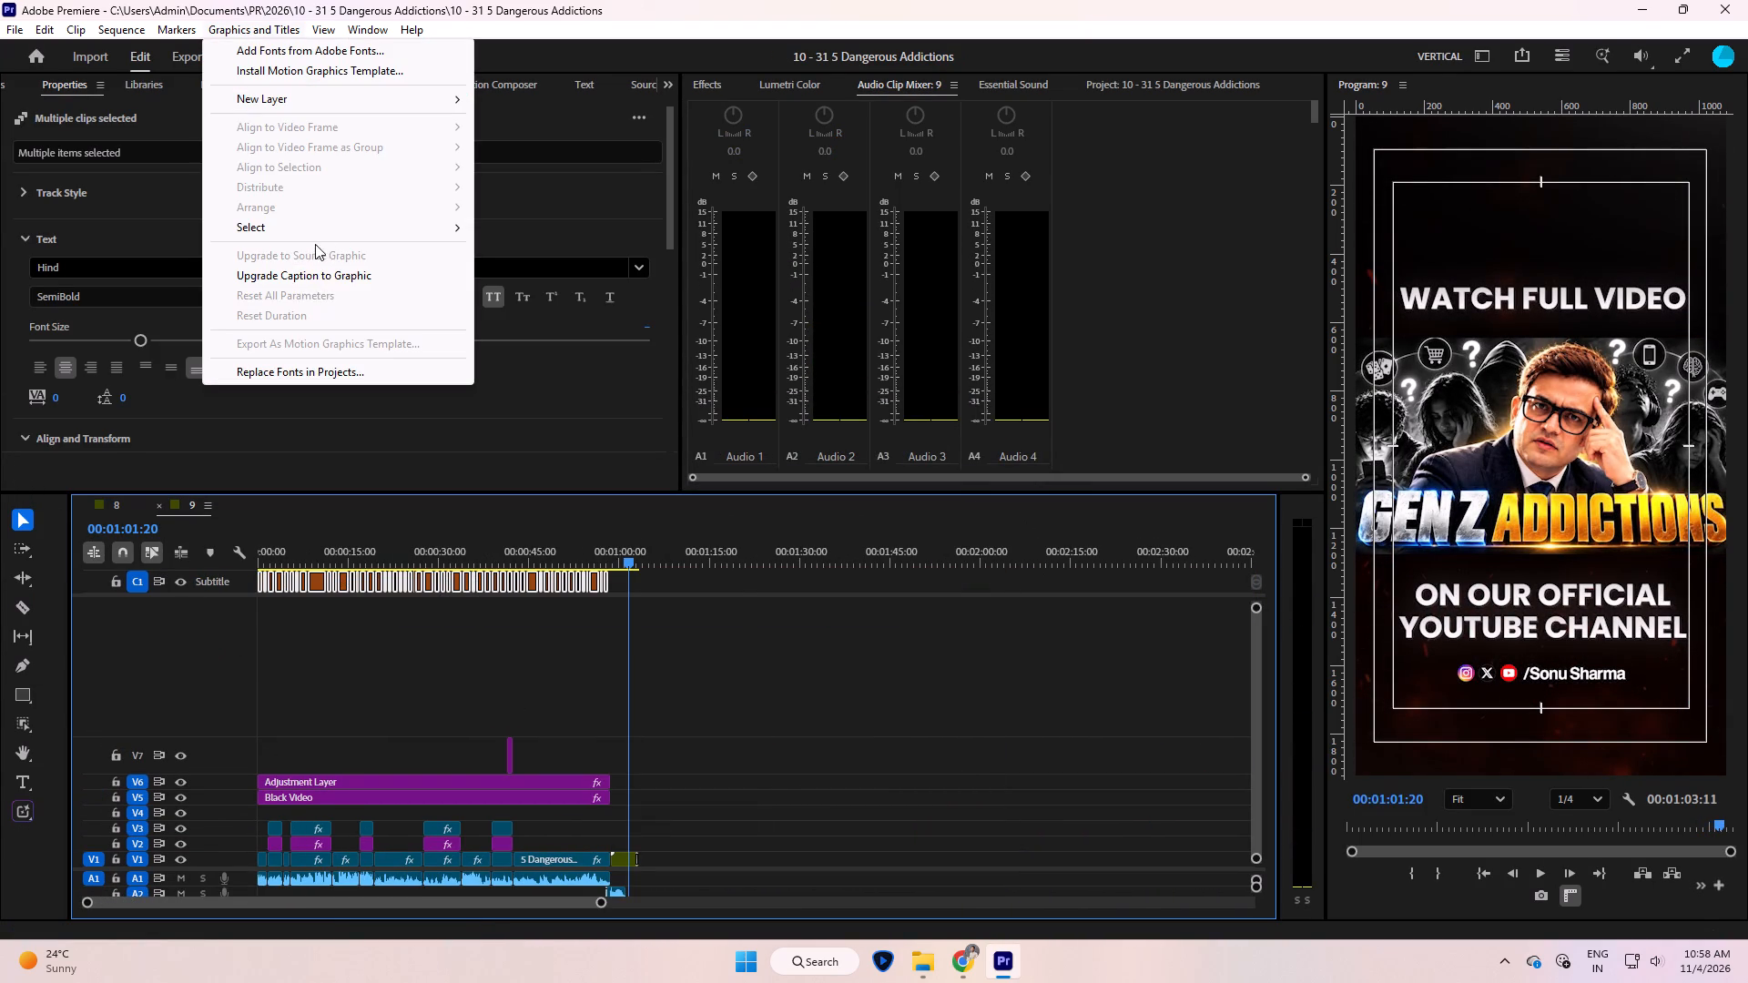
{"action": "left_click", "coordinate": [303, 274]}
Apply the Text Animate and Out Animation presets to all the caption graphics on V8.
{"action": "left_click_drag", "start_coordinate": [731, 661], "coordinate": [249, 705]}
{"action": "key", "text": "5"}
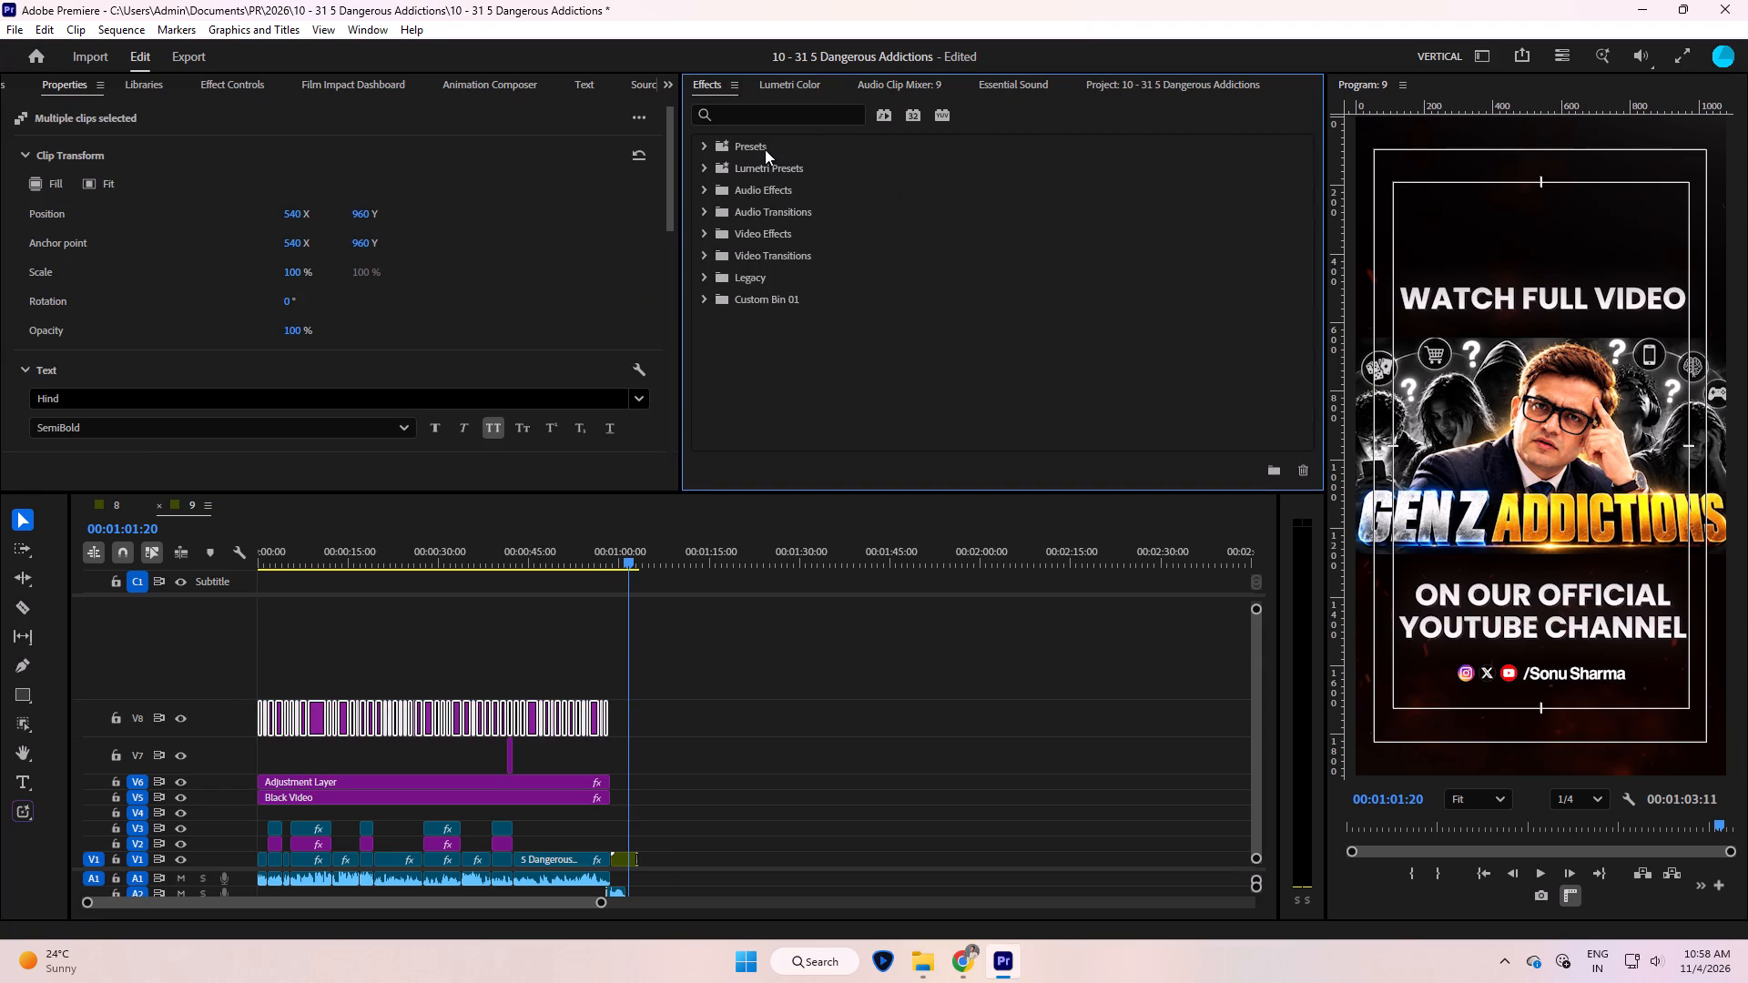
{"action": "double_click", "coordinate": [763, 147]}
{"action": "left_click_drag", "start_coordinate": [782, 342], "coordinate": [505, 702]}
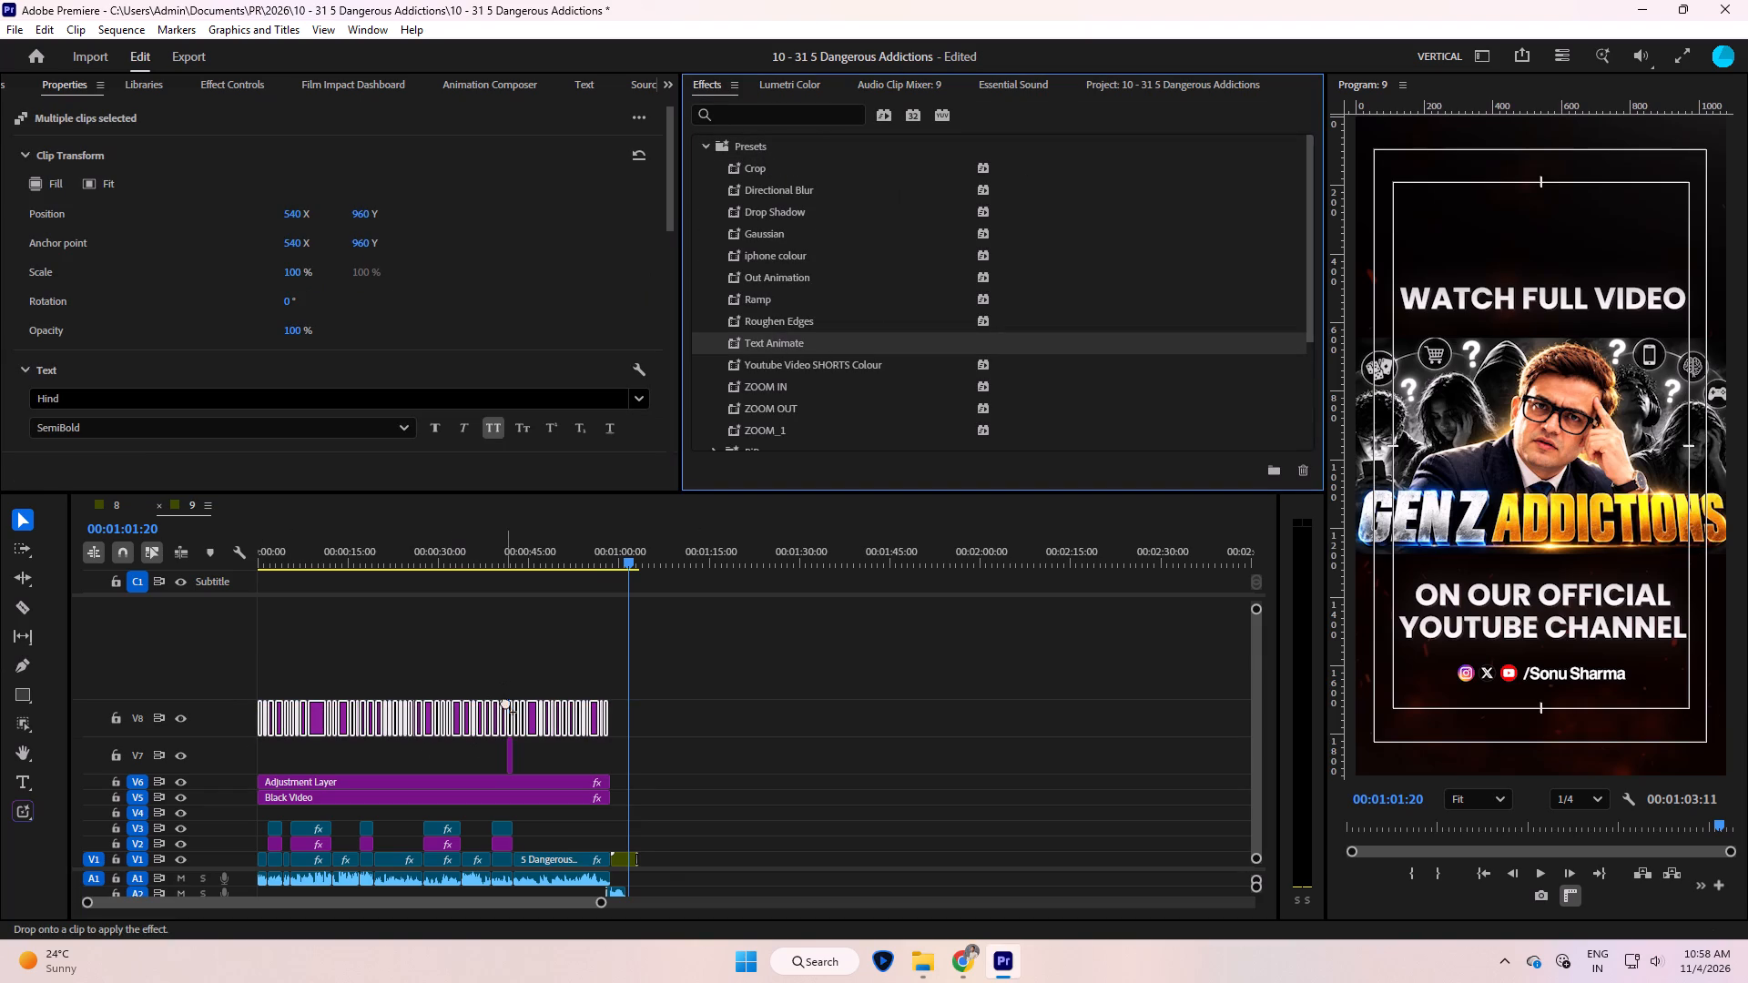
{"action": "left_click_drag", "start_coordinate": [505, 702], "coordinate": [502, 721]}
{"action": "left_click_drag", "start_coordinate": [775, 272], "coordinate": [416, 718]}
{"action": "left_click", "coordinate": [460, 647]}
Extend the end of the last caption graphic on V8 to the end card's start at 00:00:58:23.
{"action": "left_click", "coordinate": [731, 695]}
{"action": "key", "text": "Up"}
{"action": "left_click", "coordinate": [732, 695]}
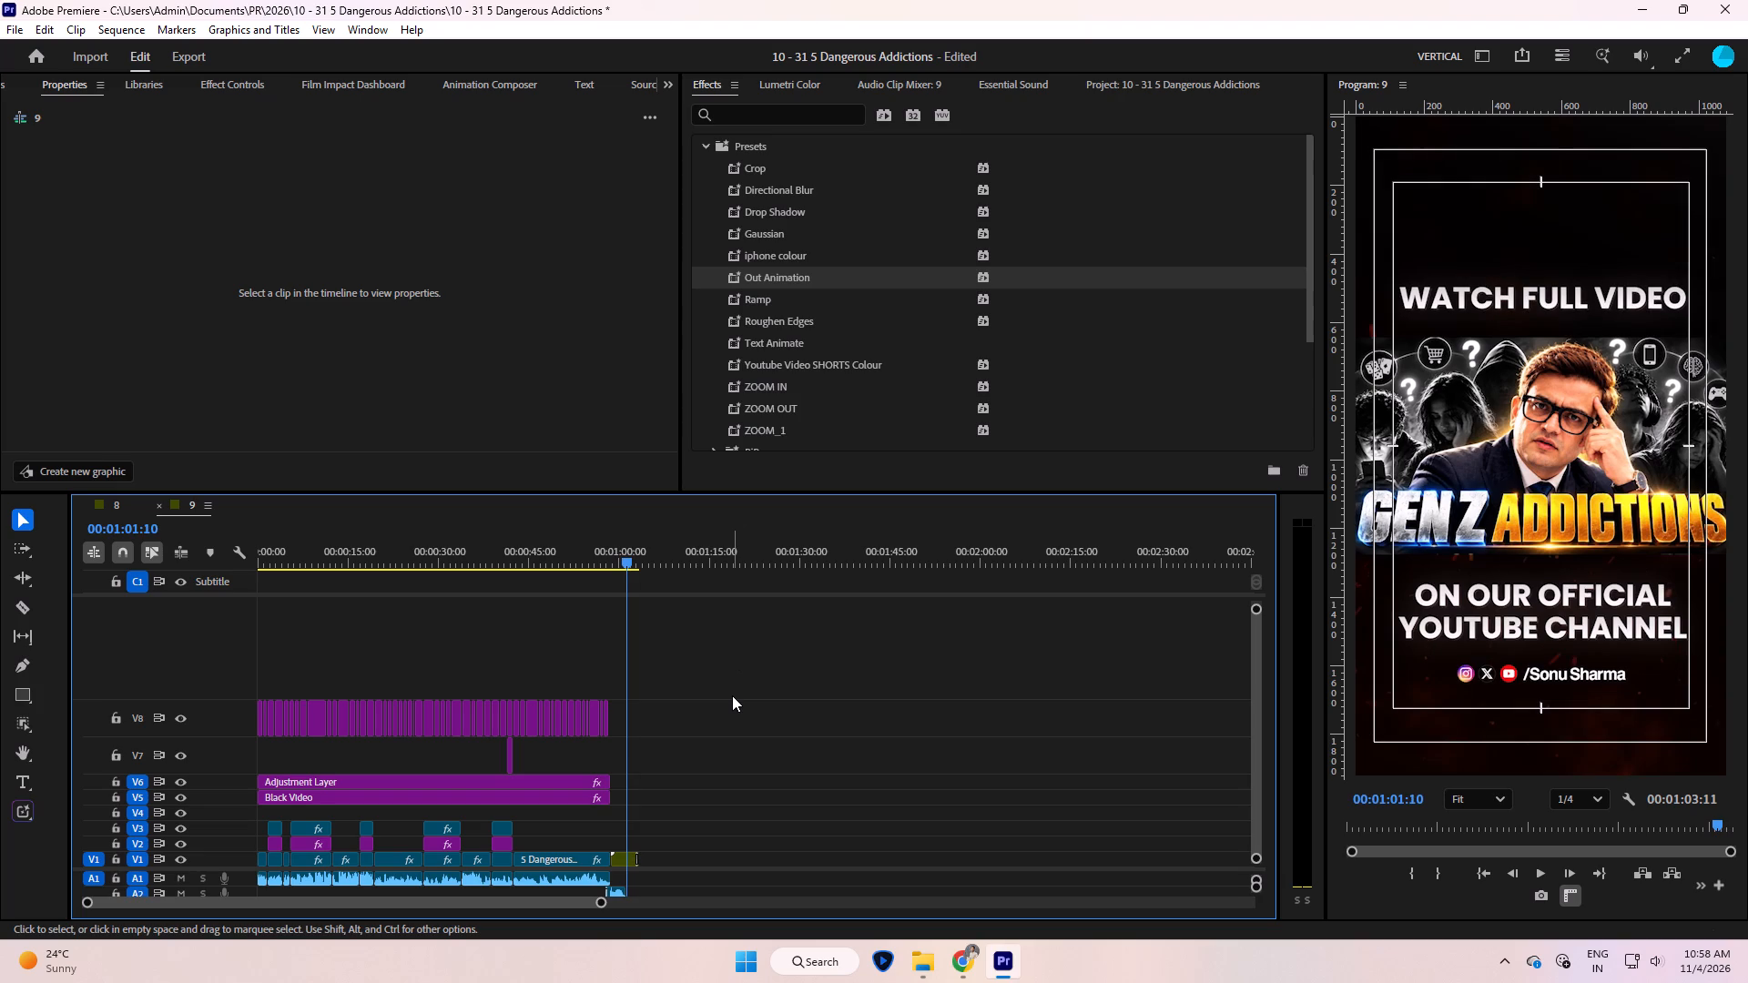
{"action": "key", "text": "equal"}
{"action": "key", "text": "Up"}
{"action": "left_click", "coordinate": [813, 710]}
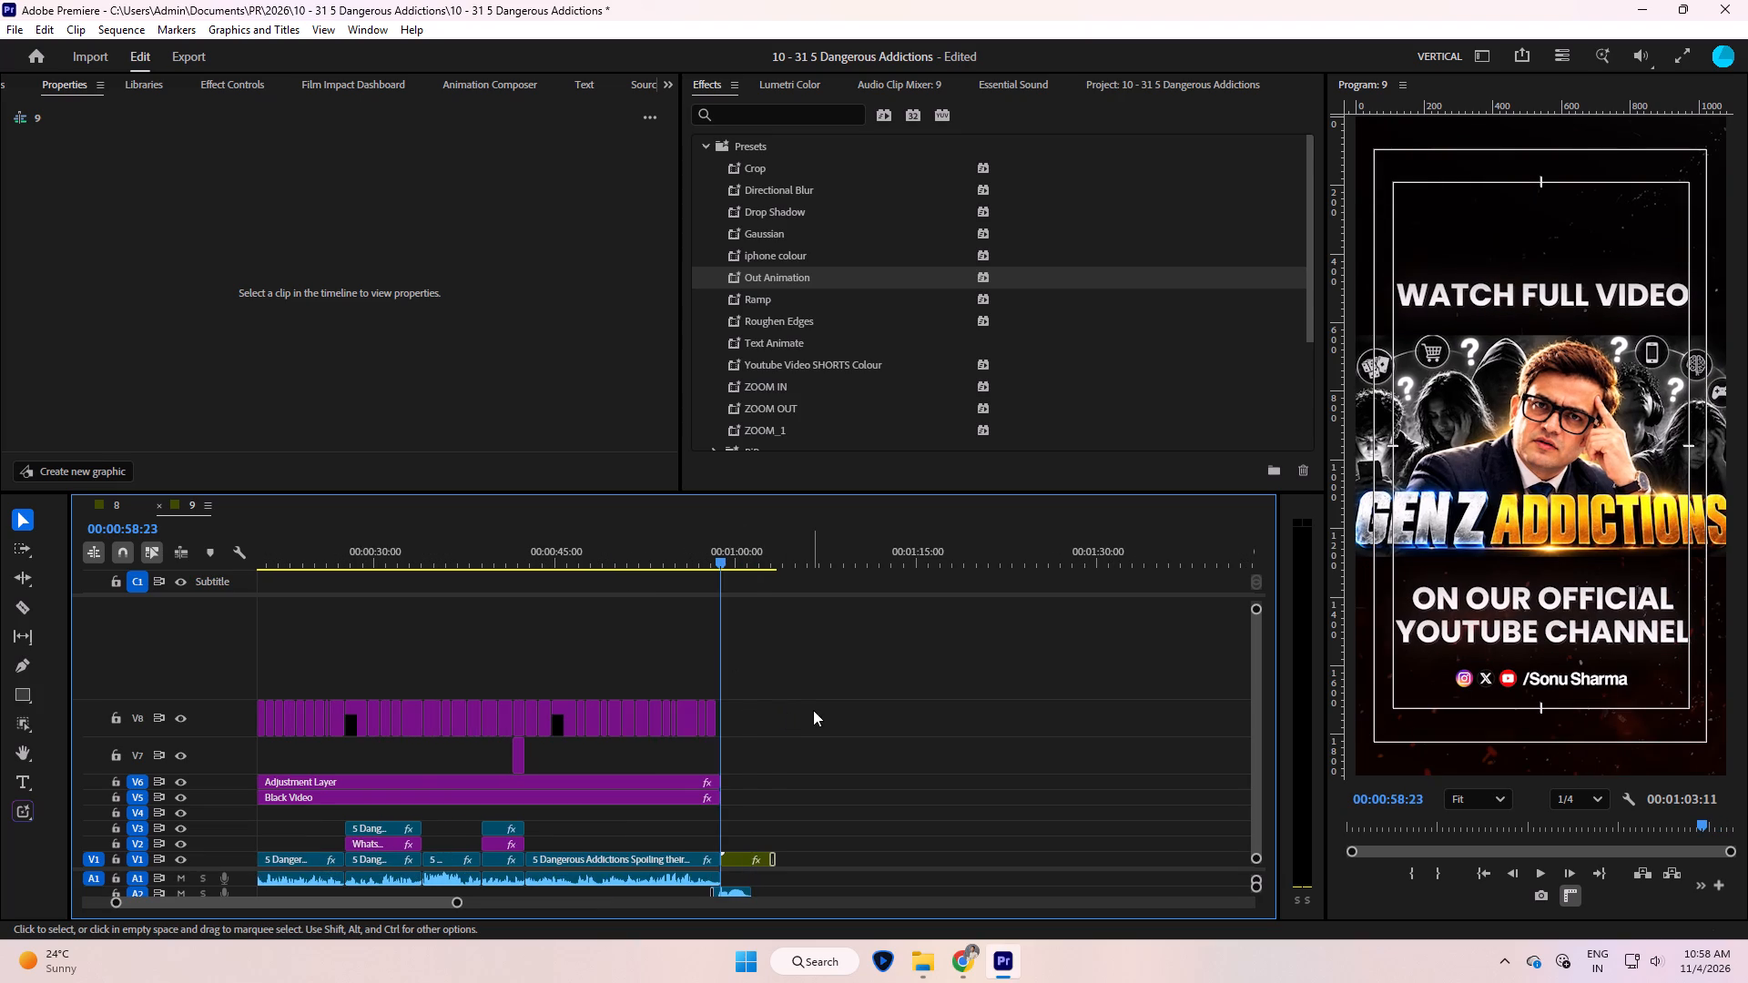
{"action": "key", "text": "equal"}
{"action": "key", "text": "equal"}
{"action": "left_click_drag", "start_coordinate": [733, 720], "coordinate": [751, 719]}
{"action": "left_click", "coordinate": [782, 708]}
Target video tracks V7 and V8 and save the project.
{"action": "key", "text": "minus"}
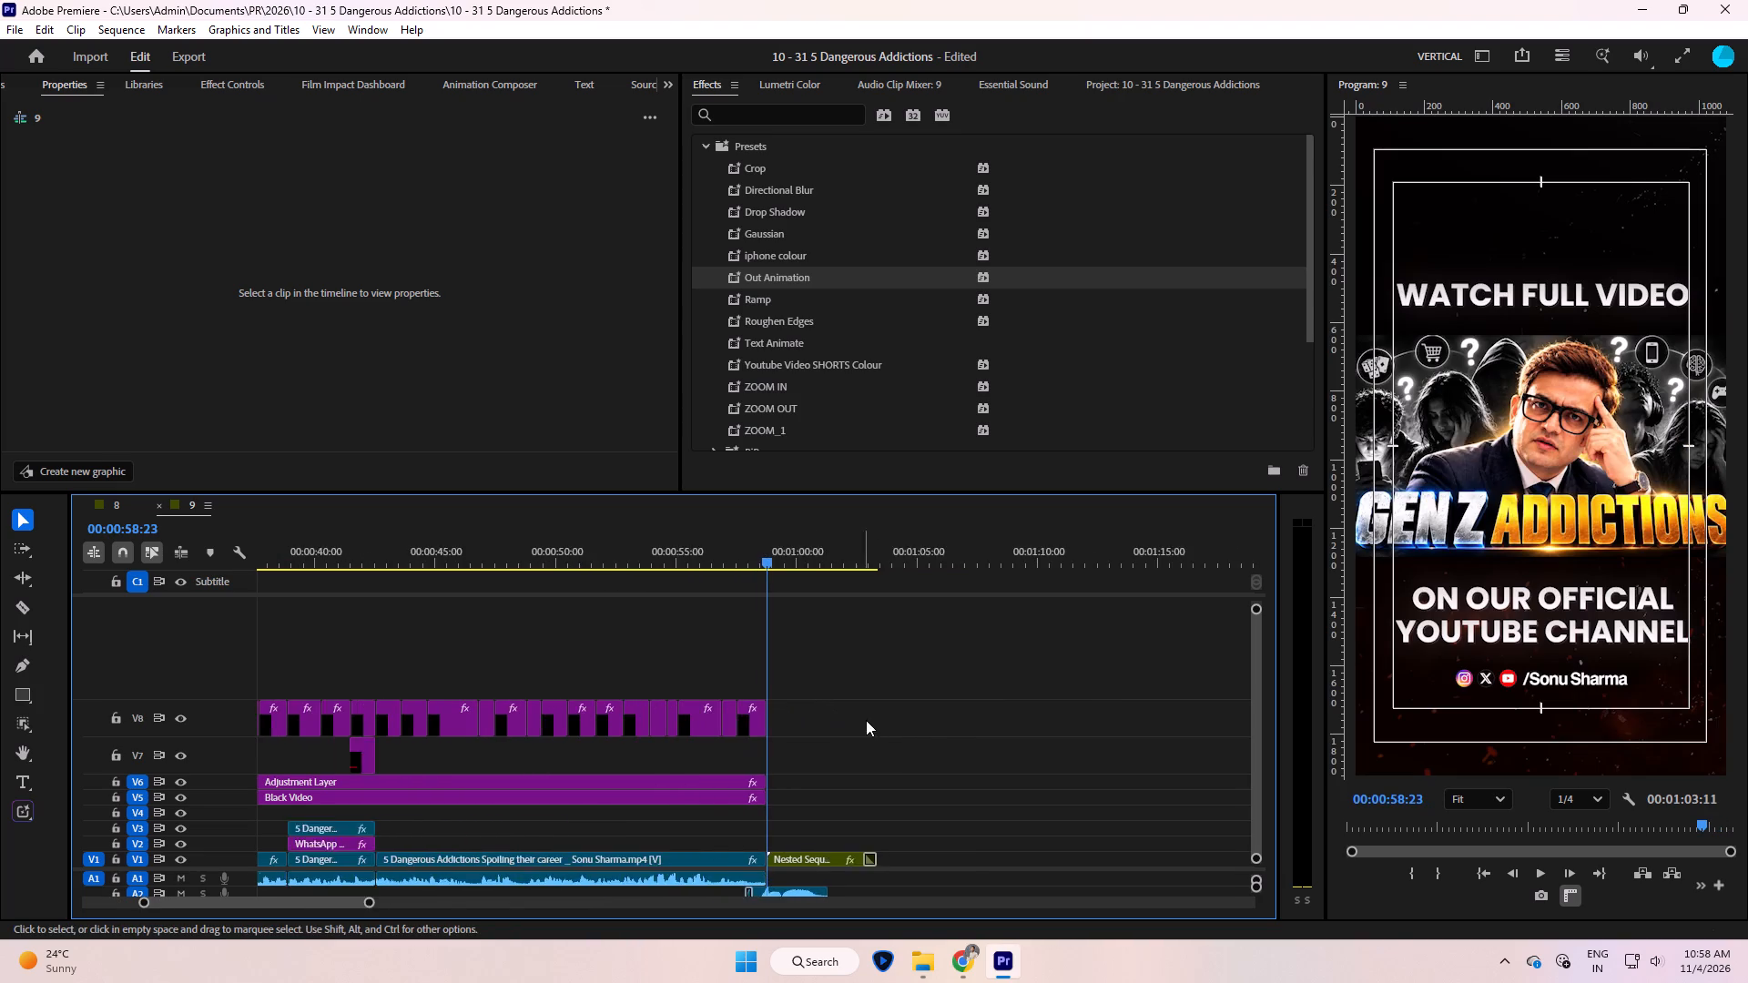
{"action": "key", "text": "minus"}
{"action": "key", "text": "minus"}
{"action": "left_click", "coordinate": [951, 714]}
{"action": "key", "text": "minus"}
{"action": "left_click", "coordinate": [953, 714]}
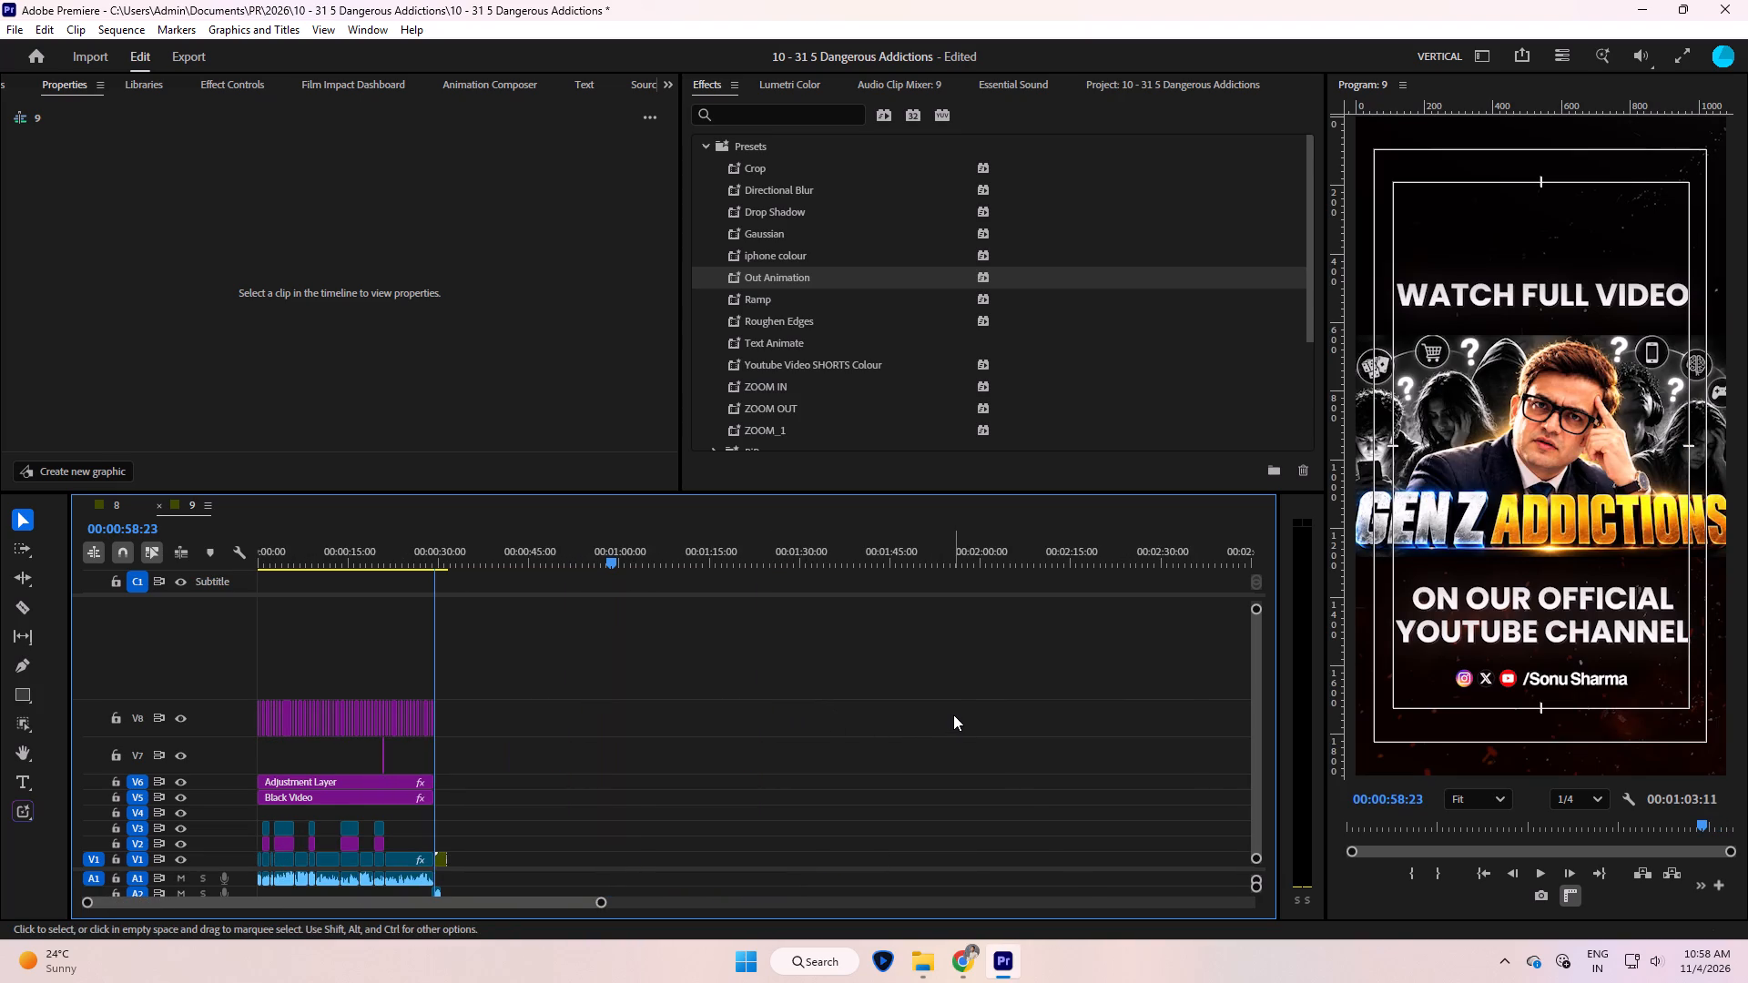
{"action": "left_click", "coordinate": [599, 729], "text": "ctrl"}
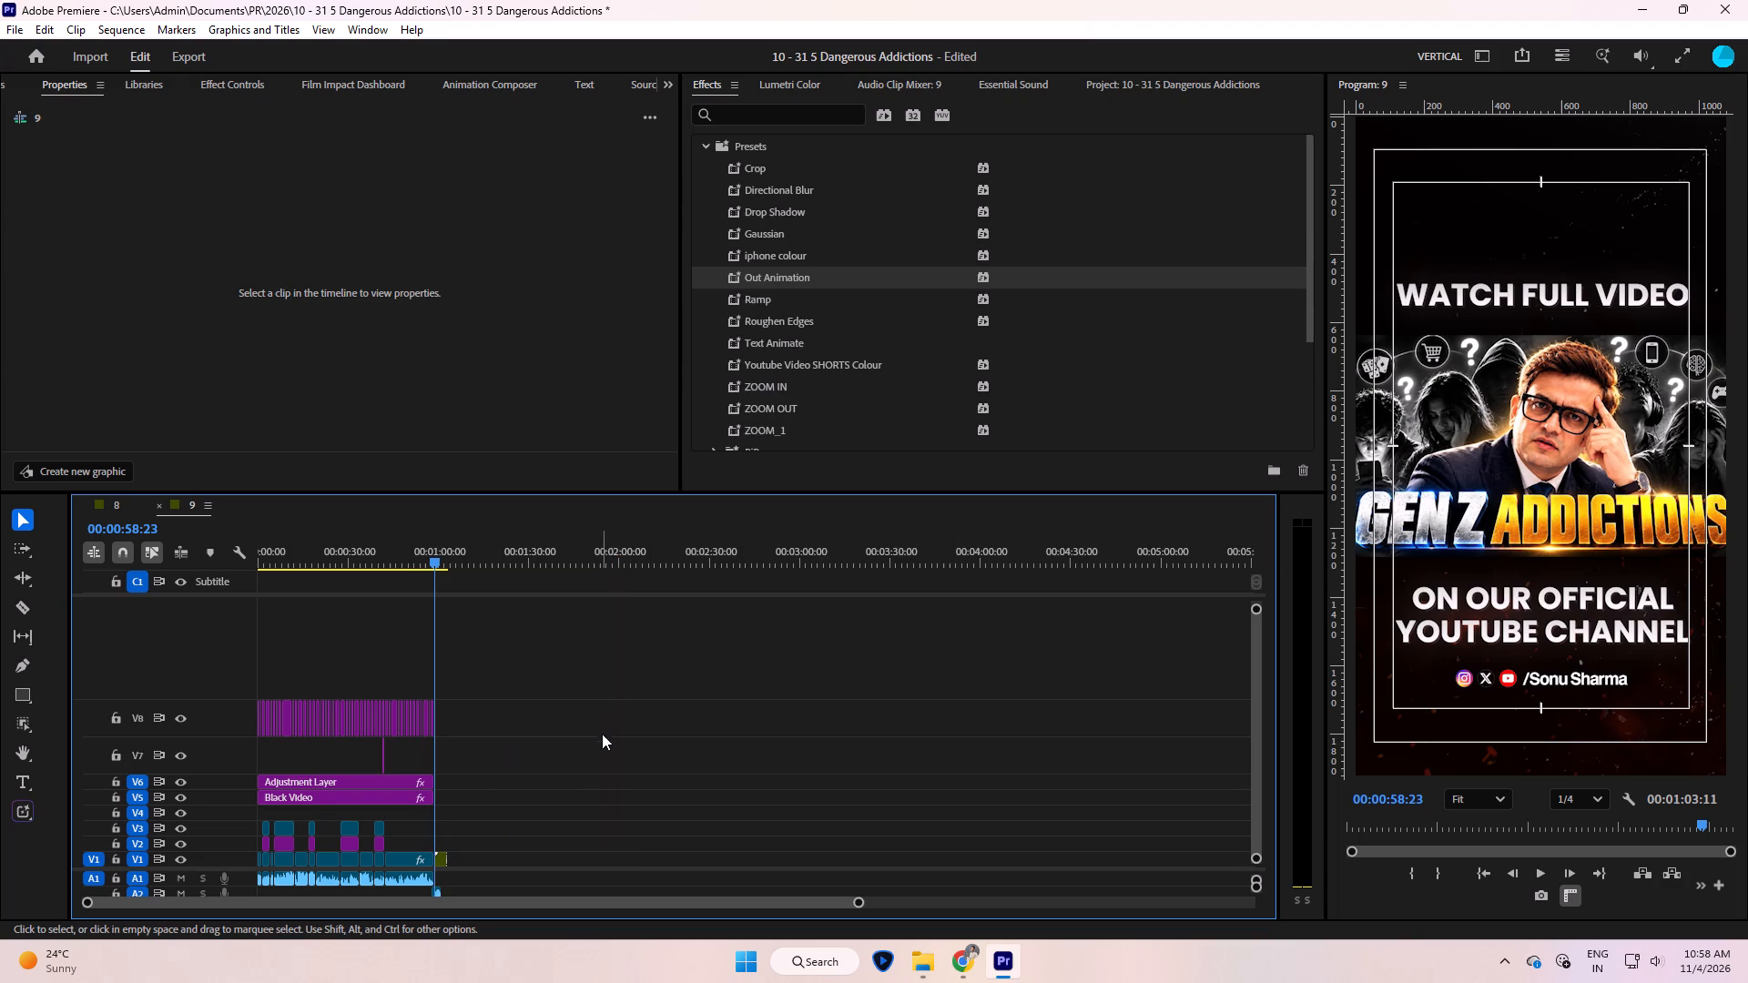
{"action": "key", "text": "ctrl+s"}
{"action": "left_click", "coordinate": [145, 732], "text": "shift"}
{"action": "left_click", "coordinate": [977, 704]}
{"action": "key", "text": "ctrl+s"}
{"action": "left_click", "coordinate": [874, 709]}
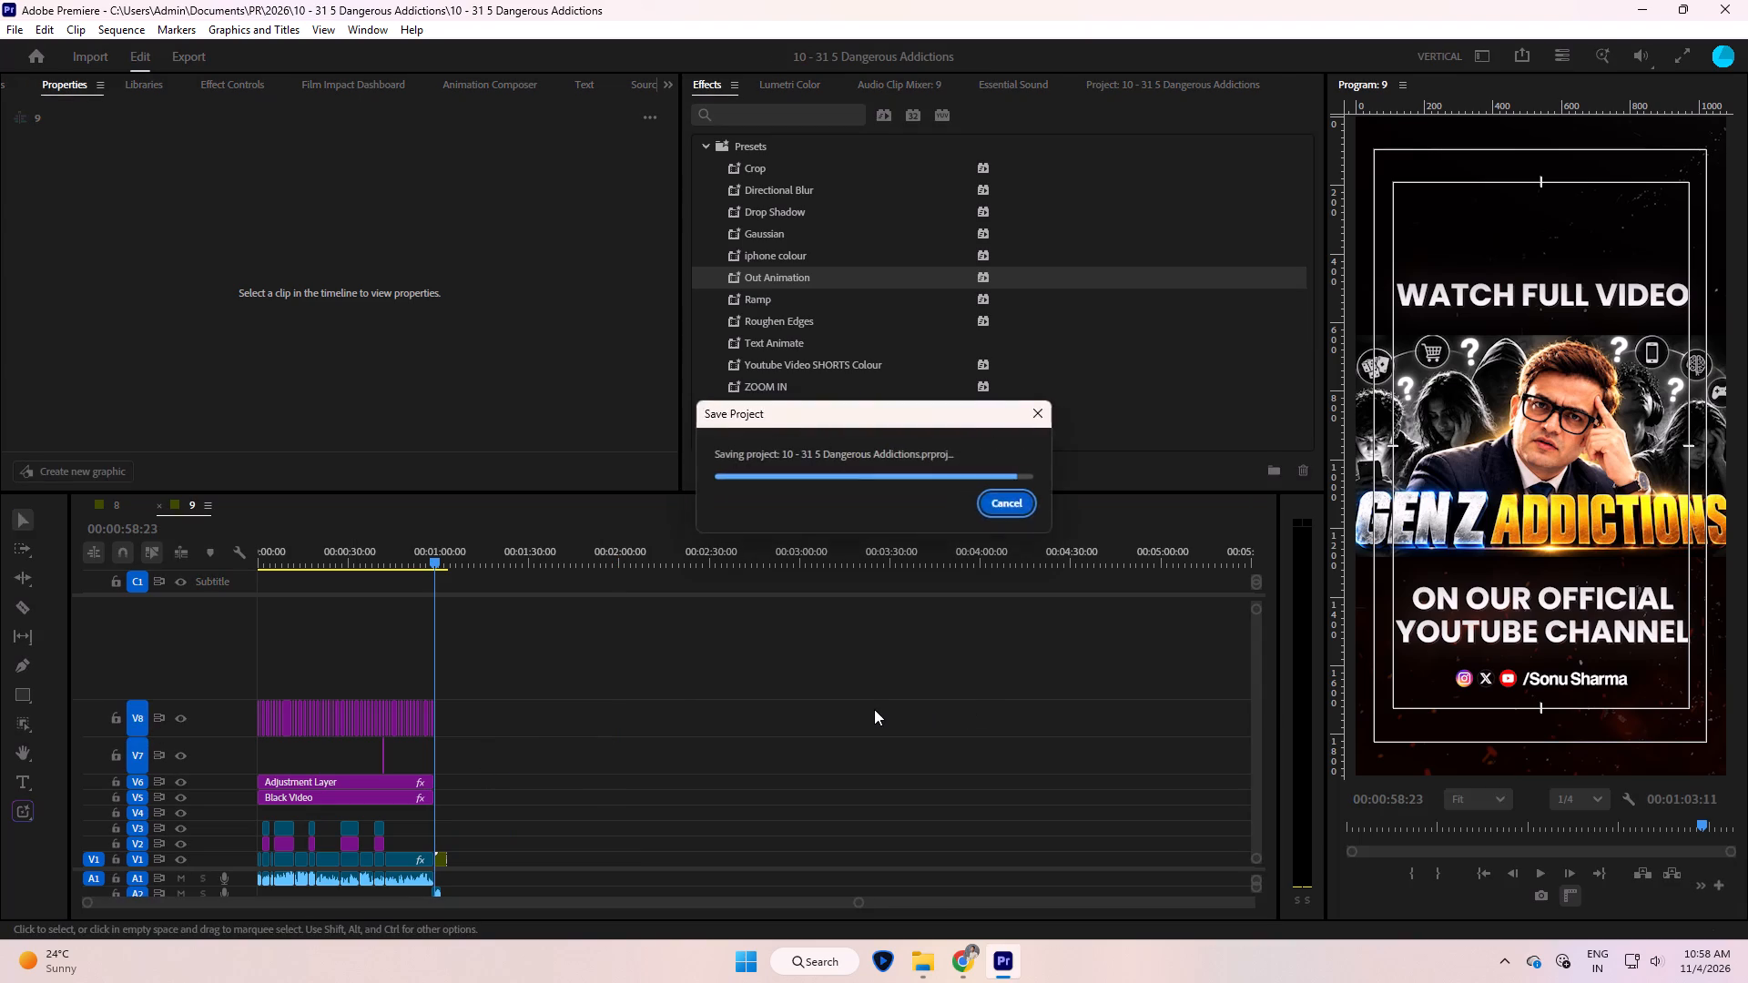
Copy the pnngg.png and lin 3.mov overlay clips from sequence 8 and return to sequence 9.
{"action": "left_click", "coordinate": [118, 504]}
{"action": "left_click_drag", "start_coordinate": [267, 671], "coordinate": [302, 714]}
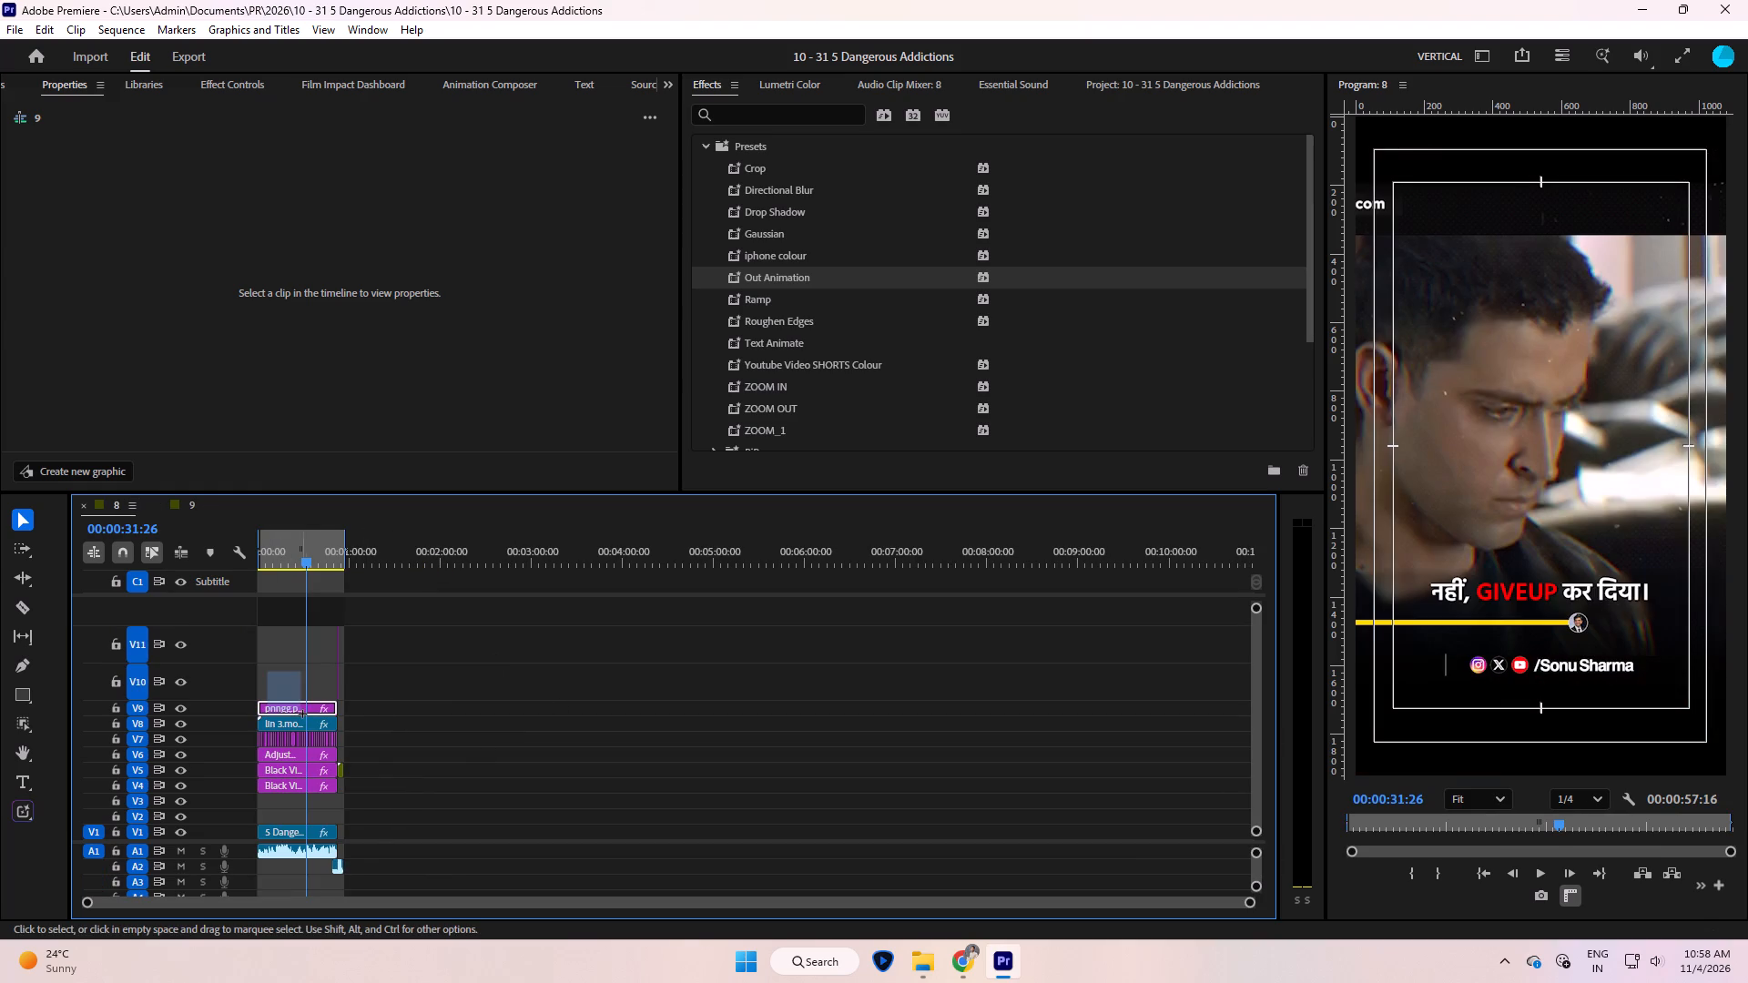
{"action": "left_click_drag", "start_coordinate": [302, 714], "coordinate": [311, 720]}
{"action": "right_click", "coordinate": [311, 720]}
{"action": "left_click", "coordinate": [351, 86]}
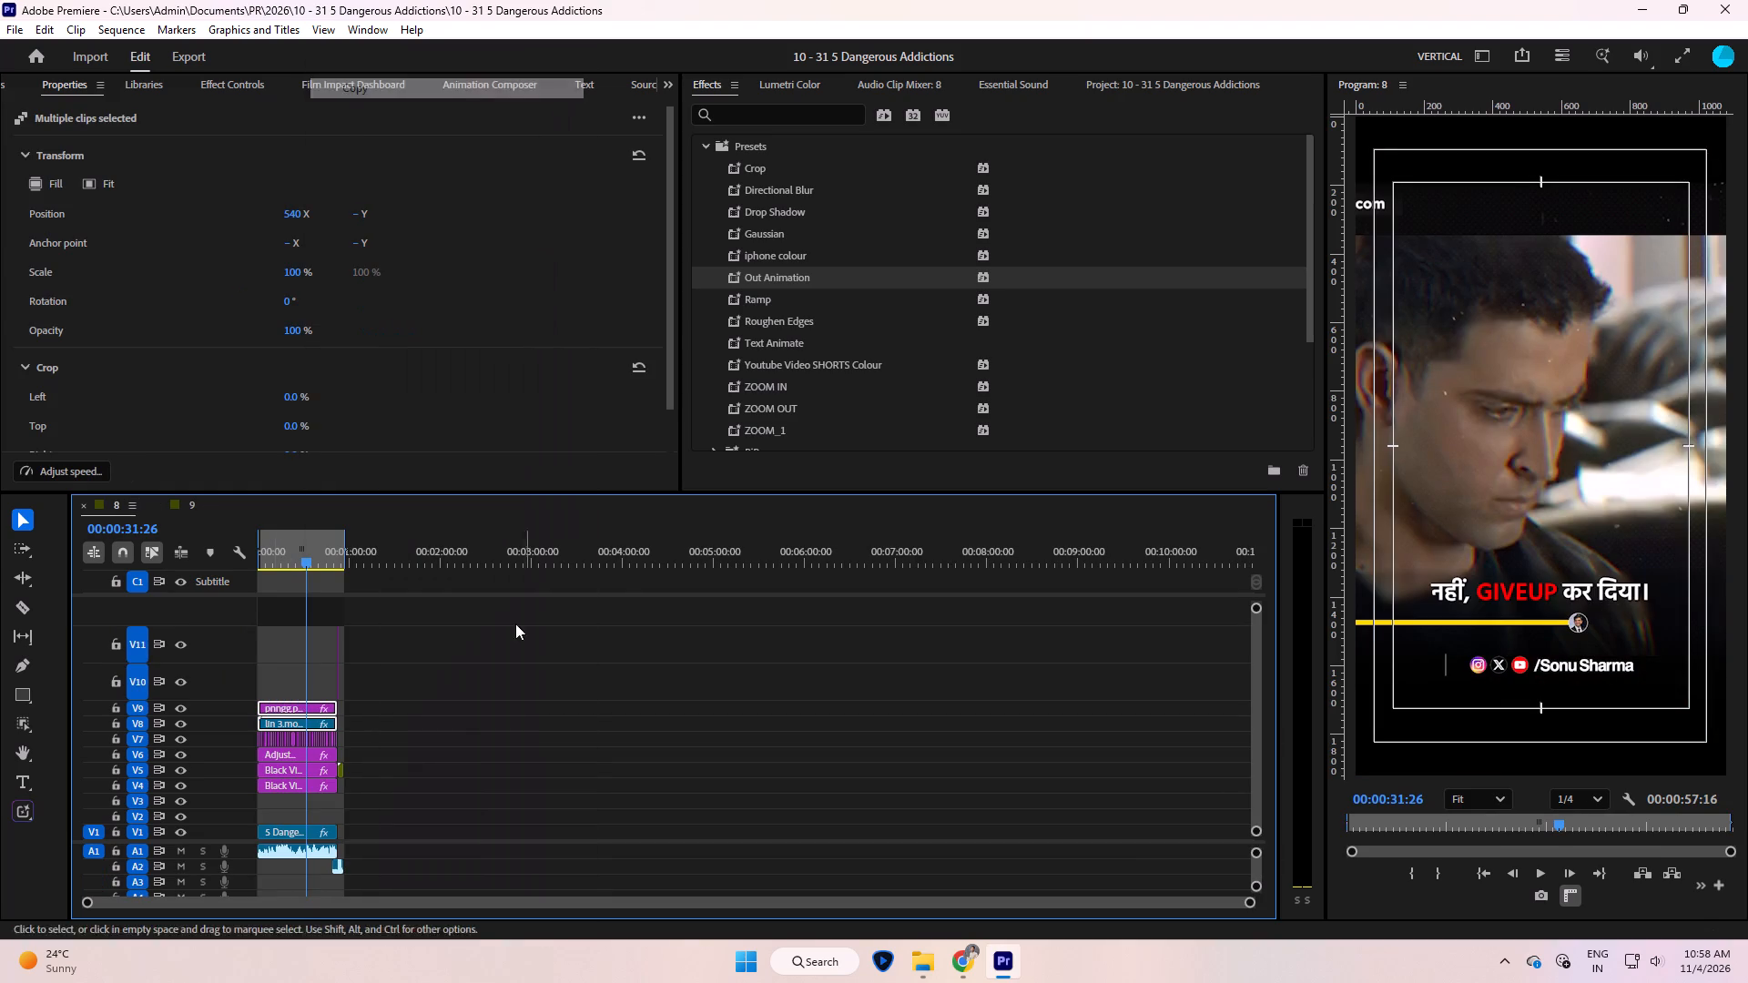
{"action": "left_click", "coordinate": [202, 507]}
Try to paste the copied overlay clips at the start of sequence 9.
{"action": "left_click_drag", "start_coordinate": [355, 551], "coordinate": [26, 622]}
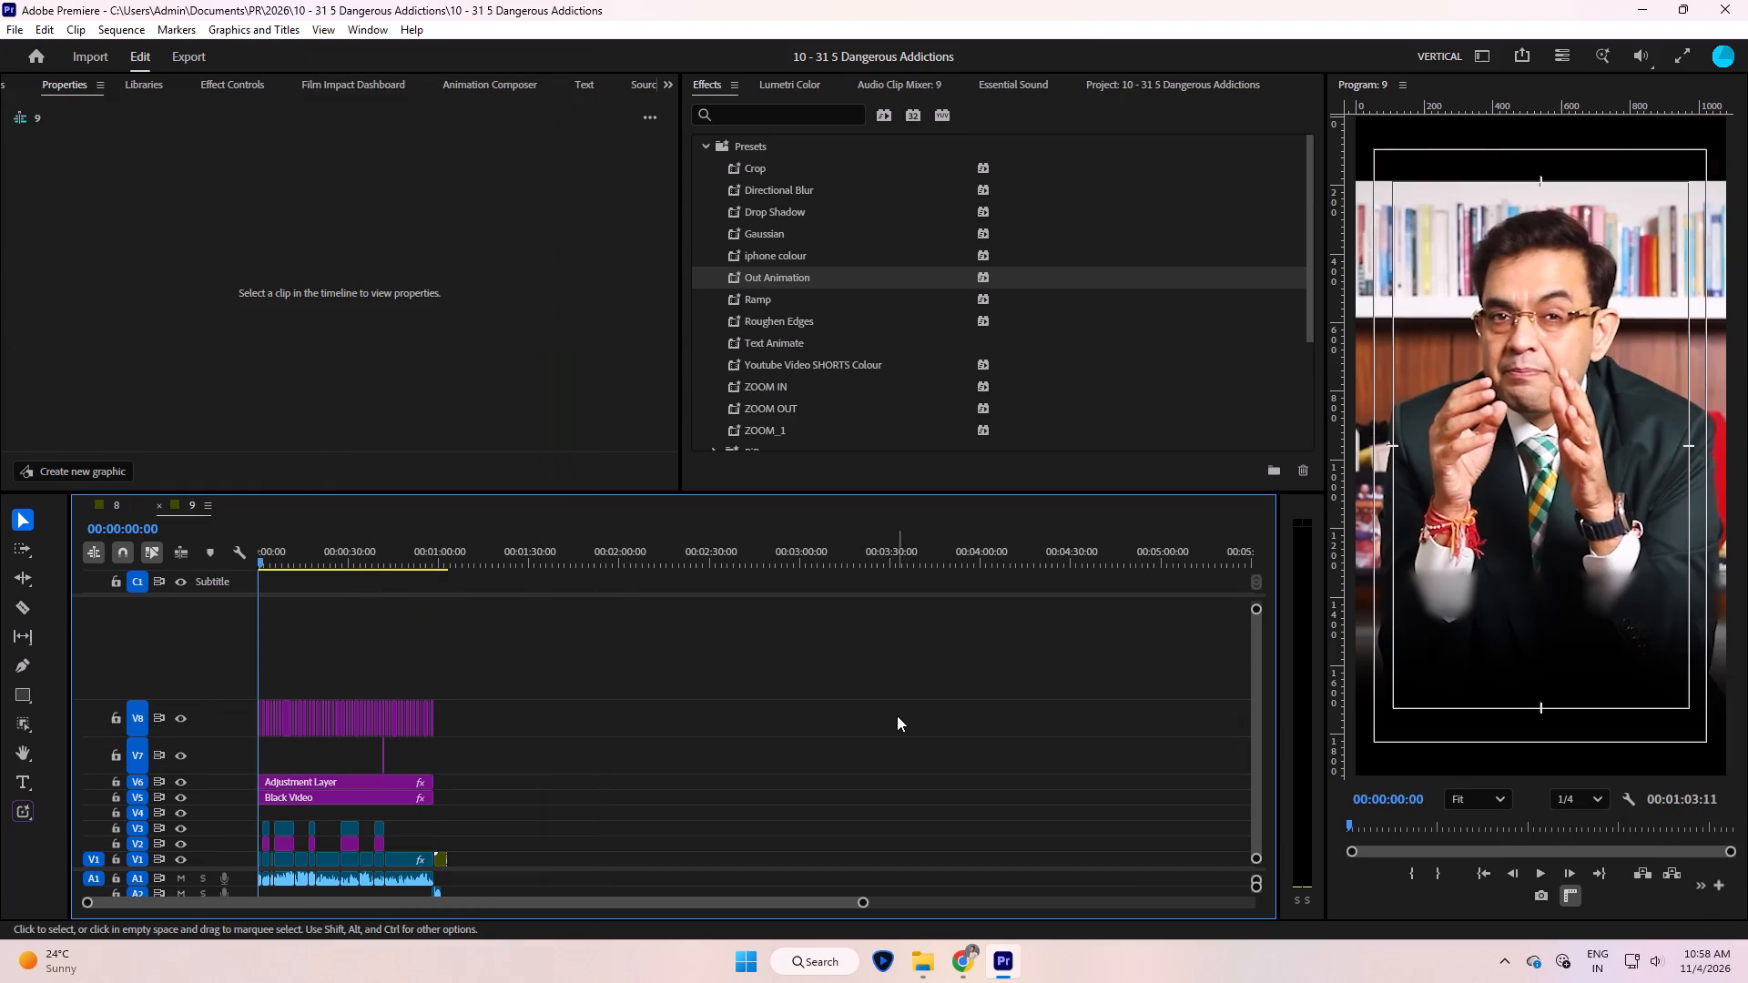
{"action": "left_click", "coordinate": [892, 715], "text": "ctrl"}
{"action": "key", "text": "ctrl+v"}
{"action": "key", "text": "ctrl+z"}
Paste the overlay clips past the end at about 00:01:09:25 and move them to the sequence start on V9 and V10.
{"action": "left_click", "coordinate": [471, 539]}
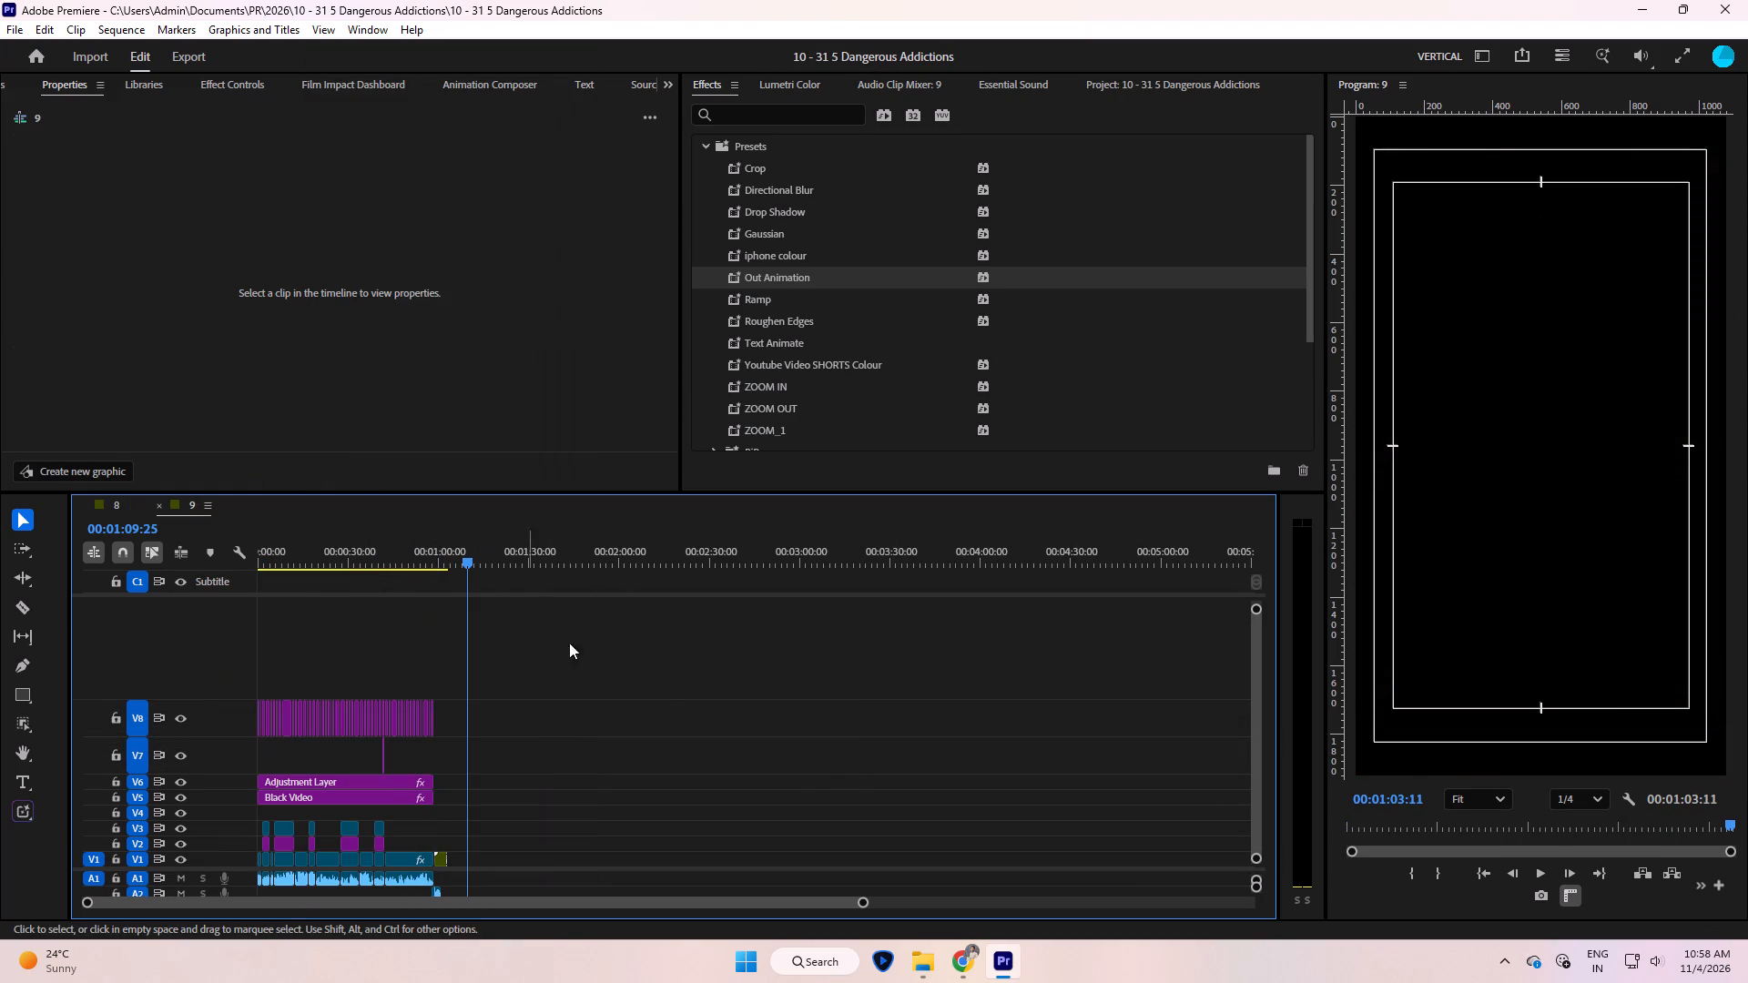
{"action": "left_click", "coordinate": [662, 684]}
{"action": "key", "text": "ctrl+v"}
{"action": "left_click_drag", "start_coordinate": [560, 617], "coordinate": [584, 736]}
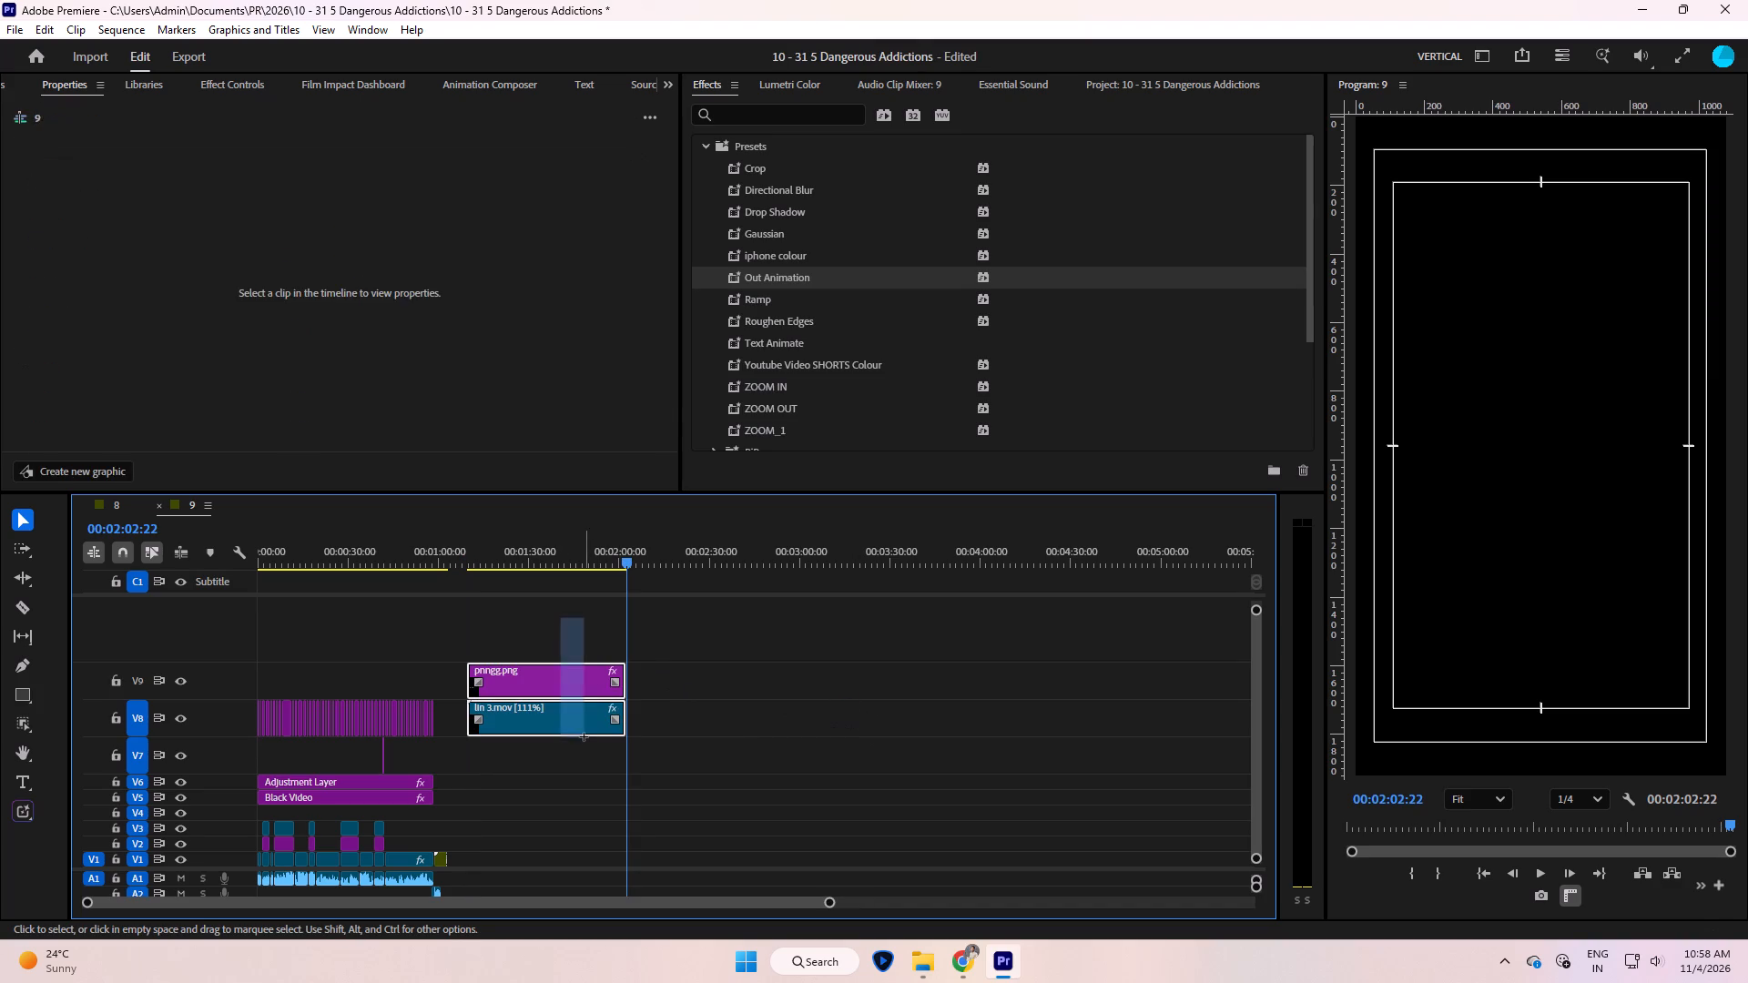
{"action": "left_click_drag", "start_coordinate": [584, 736], "coordinate": [584, 735]}
{"action": "left_click_drag", "start_coordinate": [569, 701], "coordinate": [288, 671]}
Check the pasted progress bar and social handle overlays against the captions at 00:00:40:15 and 00:00:41:28.
{"action": "left_click", "coordinate": [381, 552]}
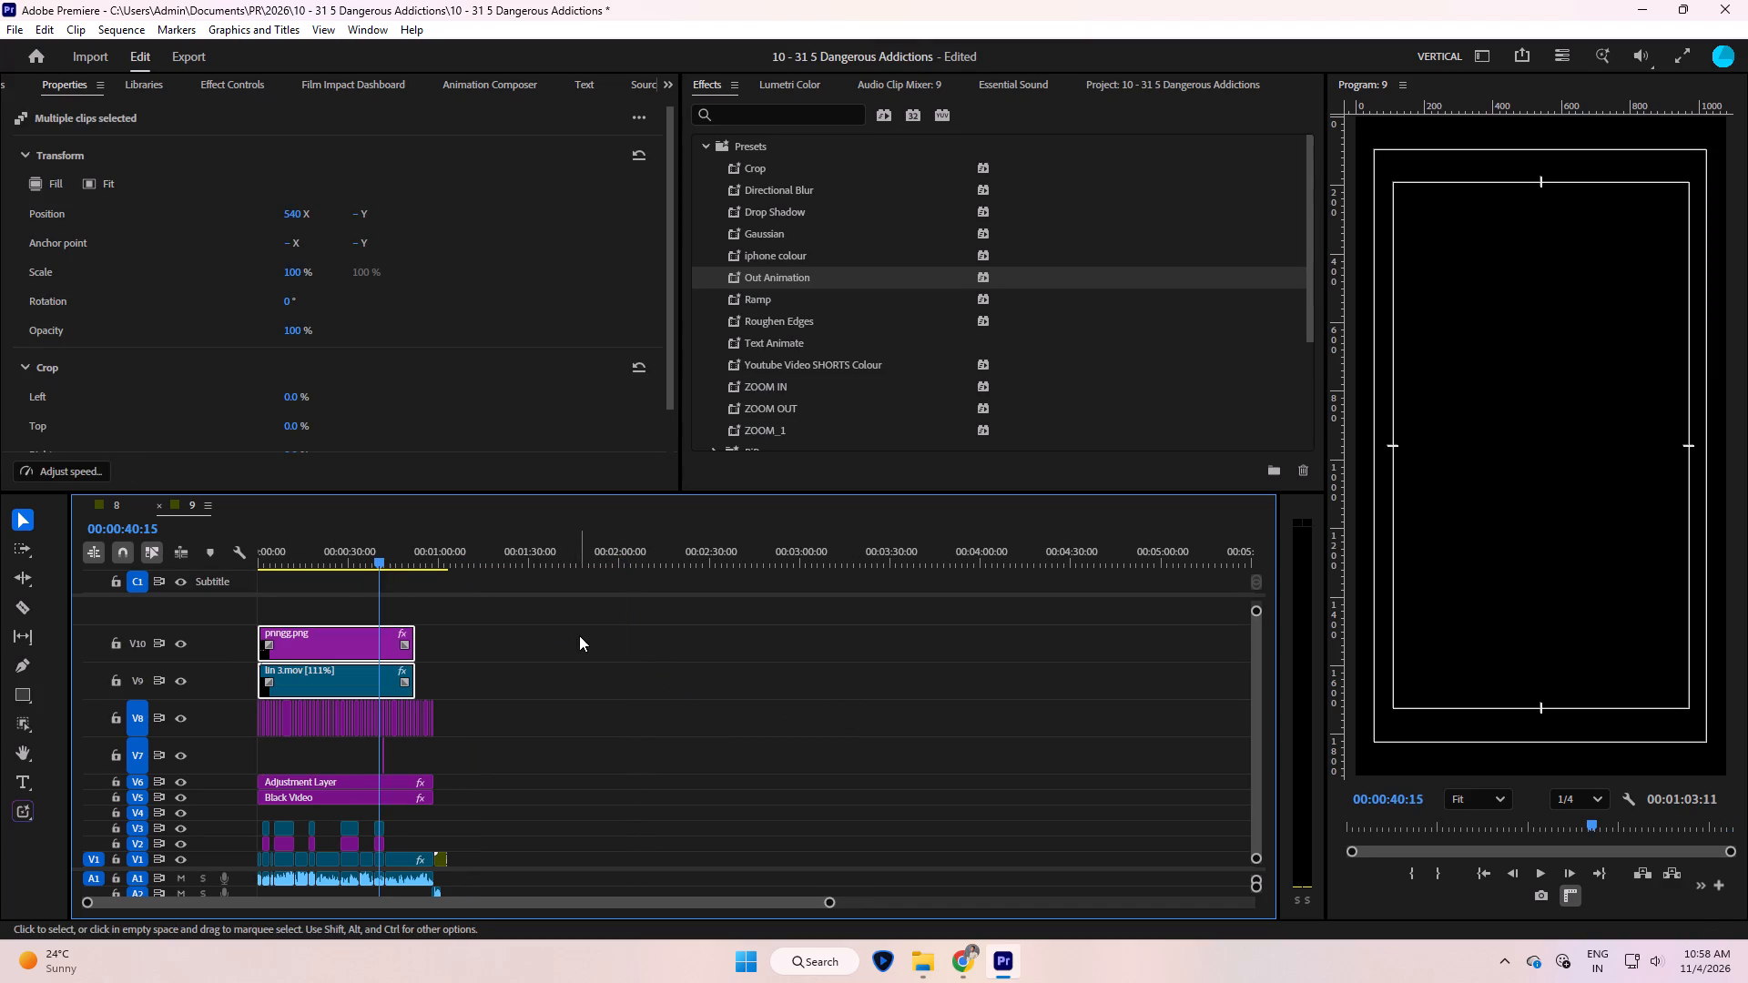
{"action": "left_click", "coordinate": [575, 640]}
{"action": "key", "text": "equal"}
{"action": "key", "text": "equal"}
{"action": "key", "text": "equal"}
{"action": "key", "text": "equal"}
{"action": "key", "text": "equal"}
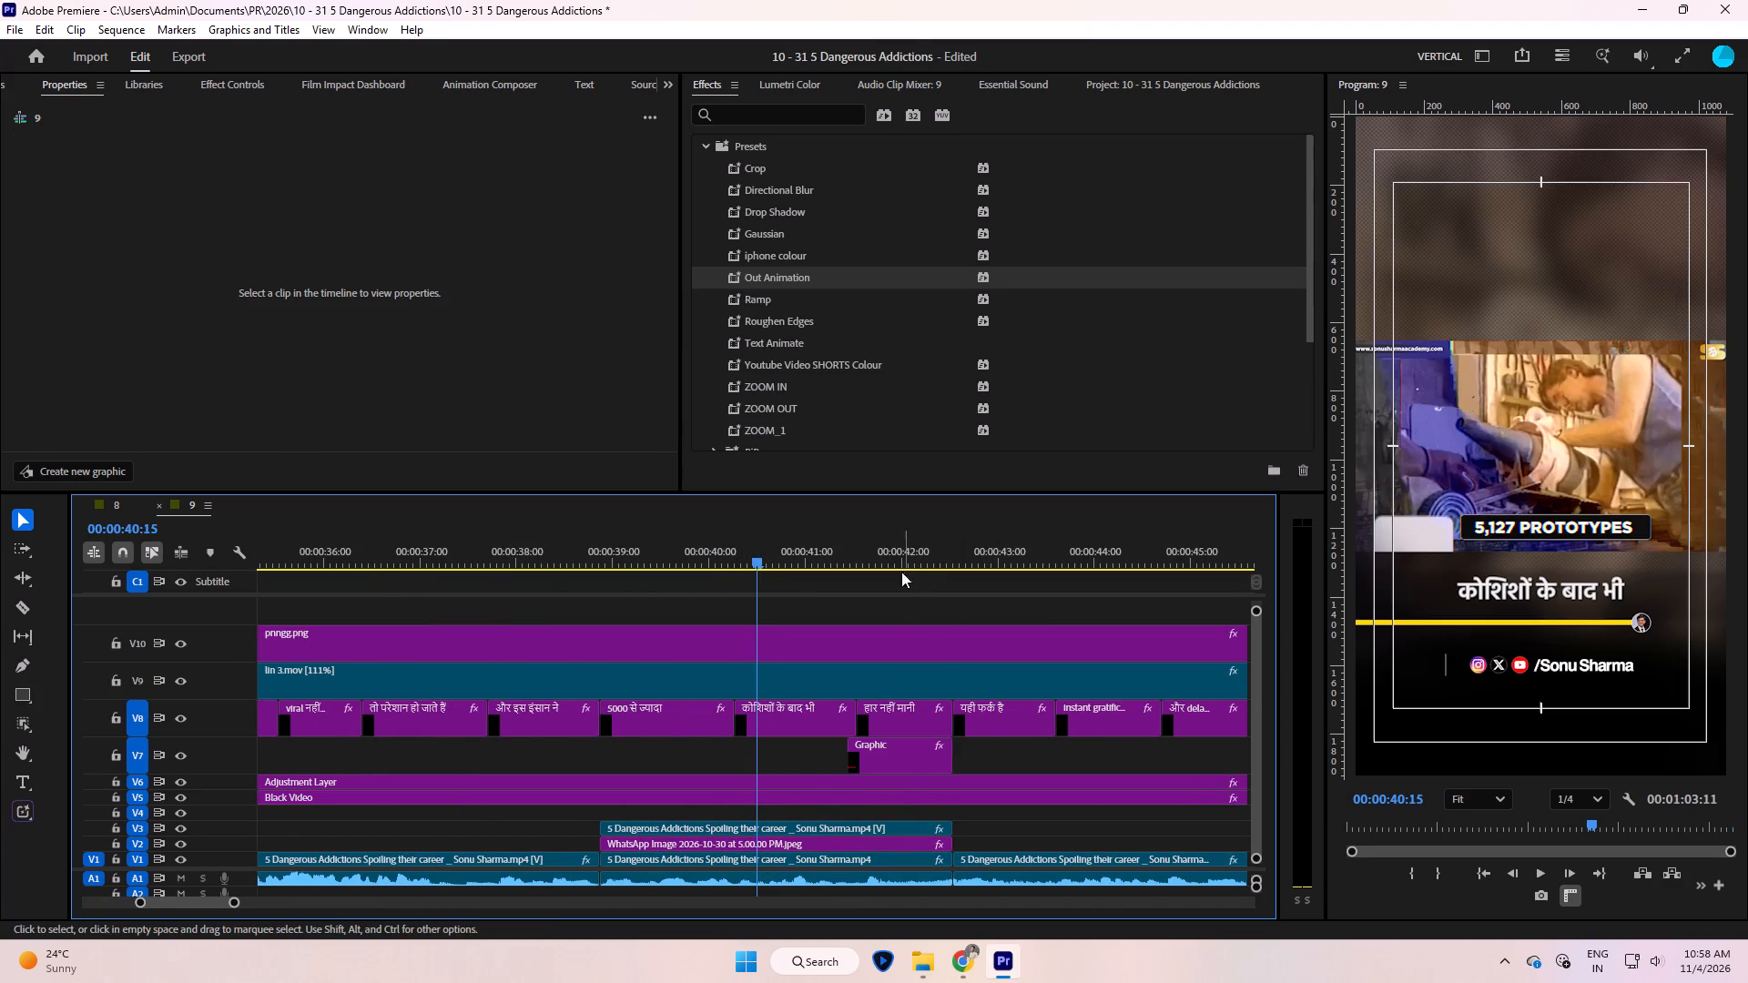
{"action": "left_click", "coordinate": [898, 562]}
{"action": "key", "text": "minus"}
{"action": "key", "text": "minus"}
{"action": "key", "text": "minus"}
{"action": "key", "text": "minus"}
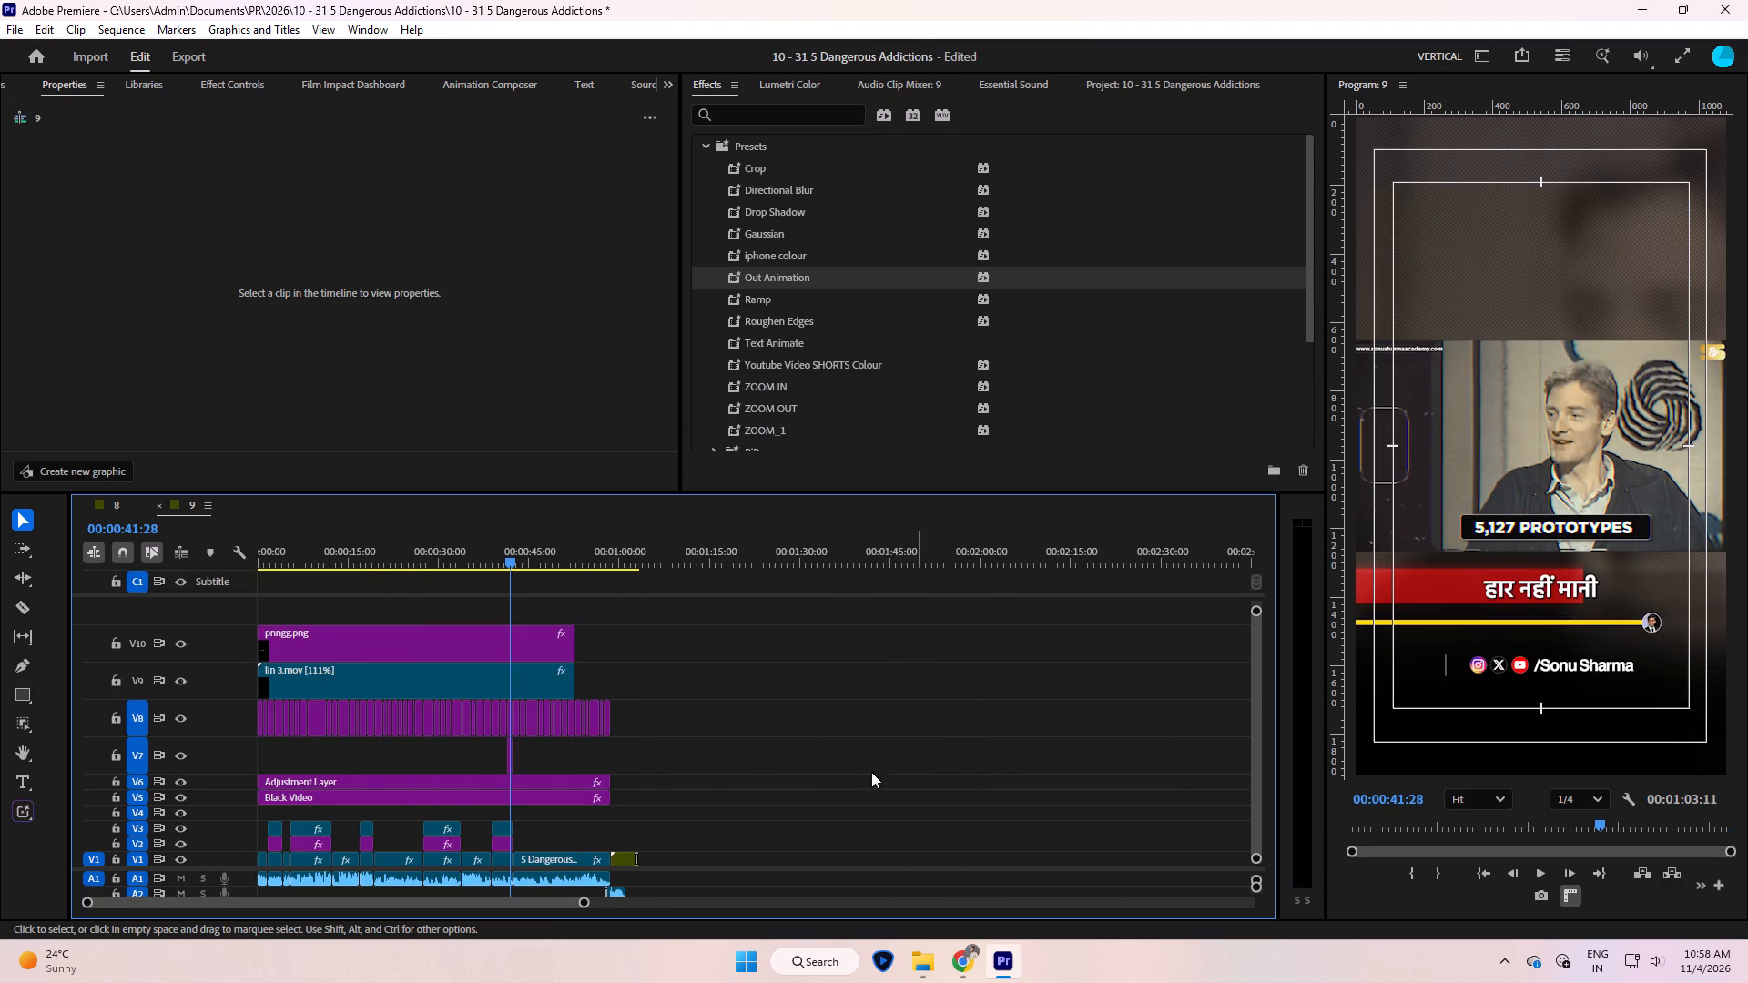
Move the Adjustment Layer, Black Video and short V7 graphic down one track to V5, V4 and V6.
{"action": "left_click_drag", "start_coordinate": [725, 741], "coordinate": [242, 807]}
{"action": "left_click_drag", "start_coordinate": [333, 797], "coordinate": [333, 799], "text": "shift"}
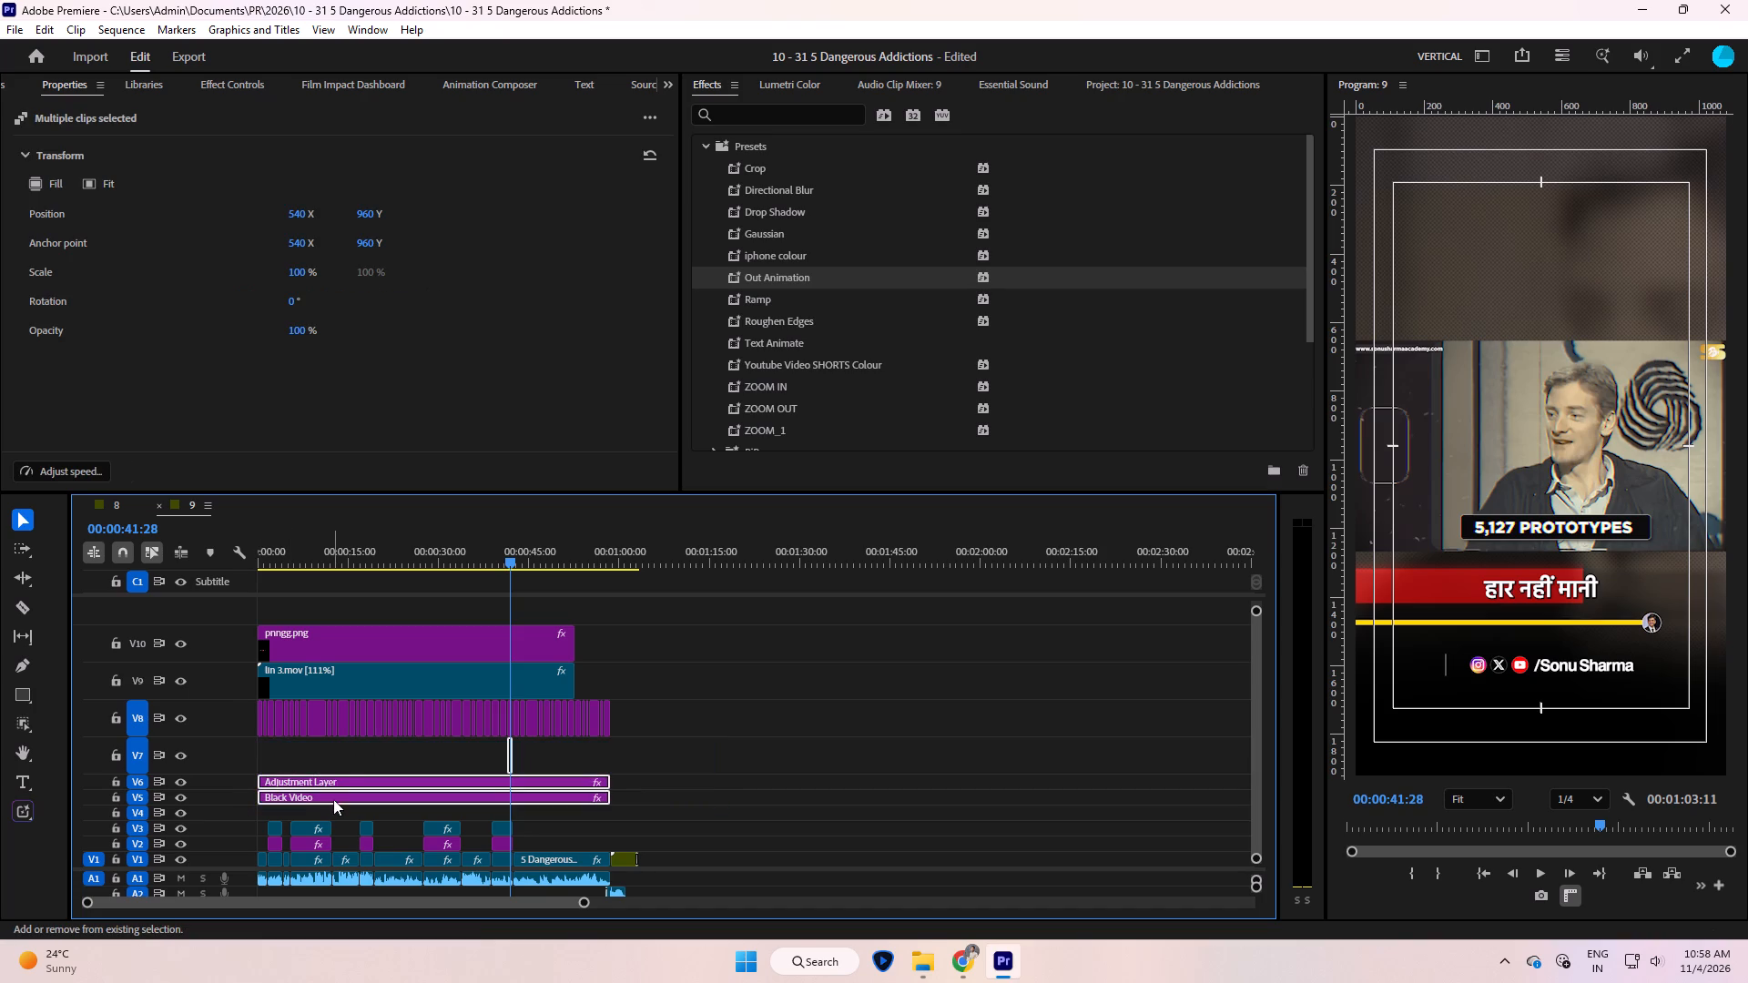
{"action": "left_click_drag", "start_coordinate": [333, 799], "coordinate": [332, 809], "text": "shift"}
{"action": "left_click_drag", "start_coordinate": [832, 784], "coordinate": [818, 775], "text": "shift"}
Move the caption graphics, lin 3.mov and pnngg.png down one track to V7, V8 and V9.
{"action": "left_click_drag", "start_coordinate": [716, 616], "coordinate": [323, 735]}
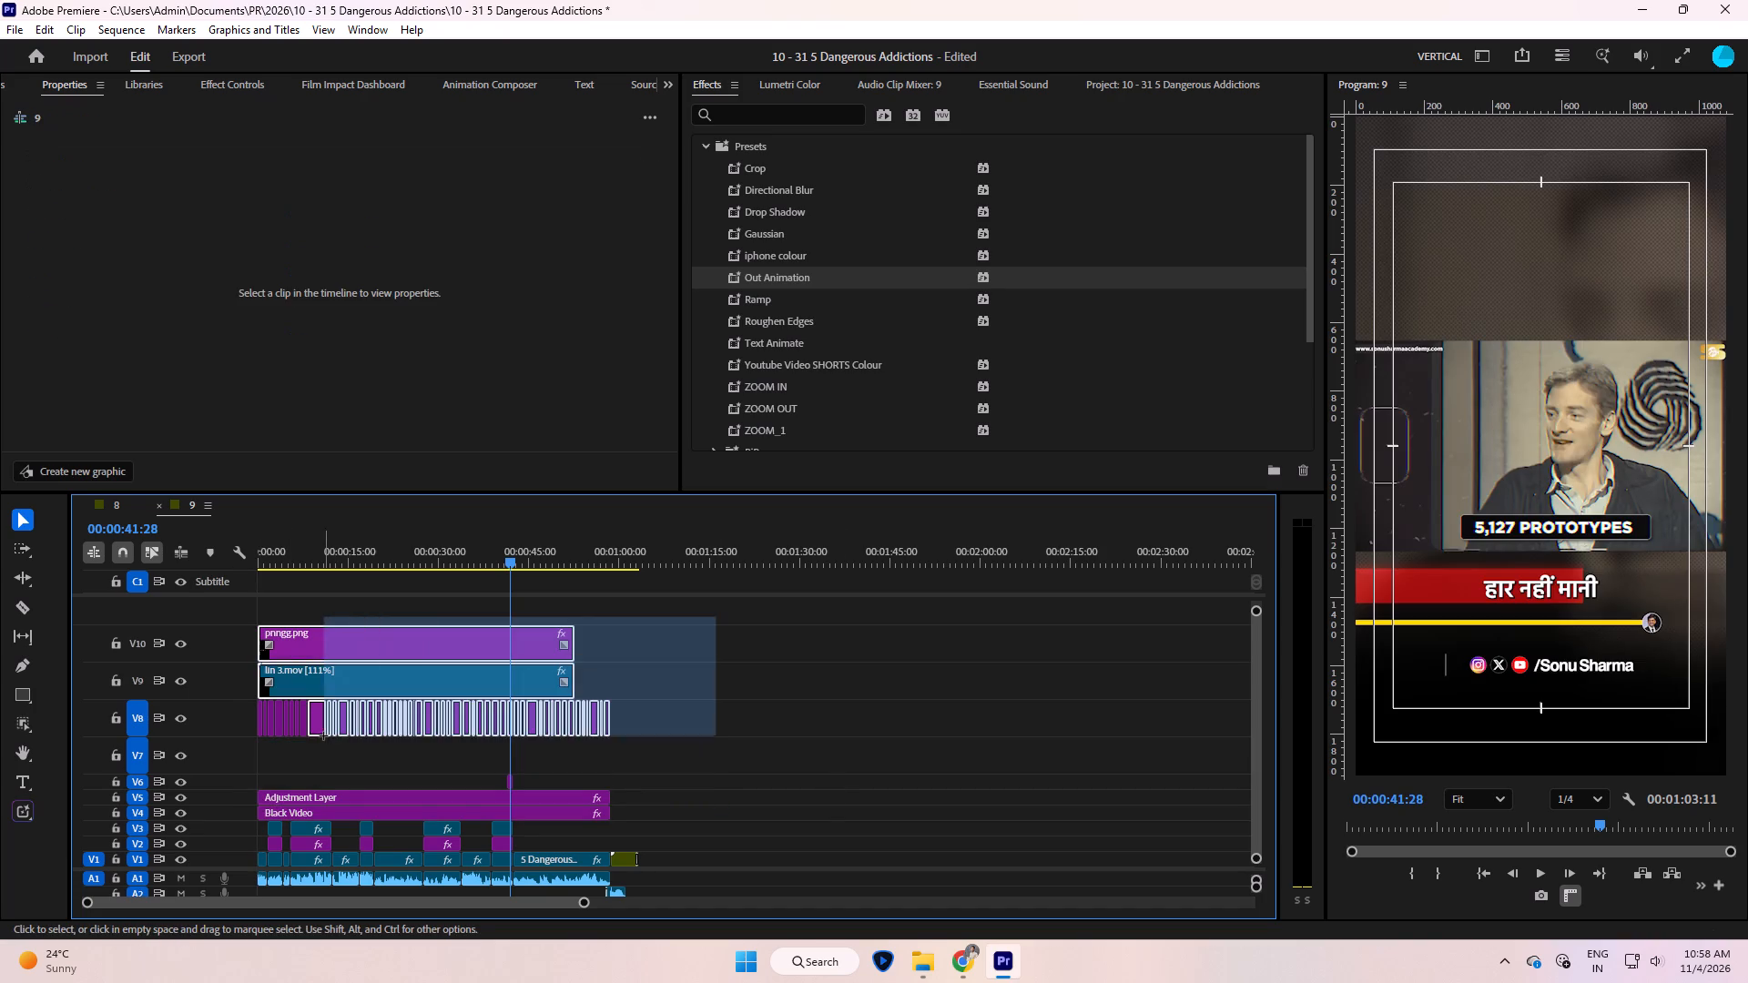
{"action": "left_click_drag", "start_coordinate": [323, 735], "coordinate": [208, 746]}
{"action": "left_click_drag", "start_coordinate": [446, 685], "coordinate": [446, 705], "text": "shift"}
{"action": "left_click", "coordinate": [802, 688], "text": "shift"}
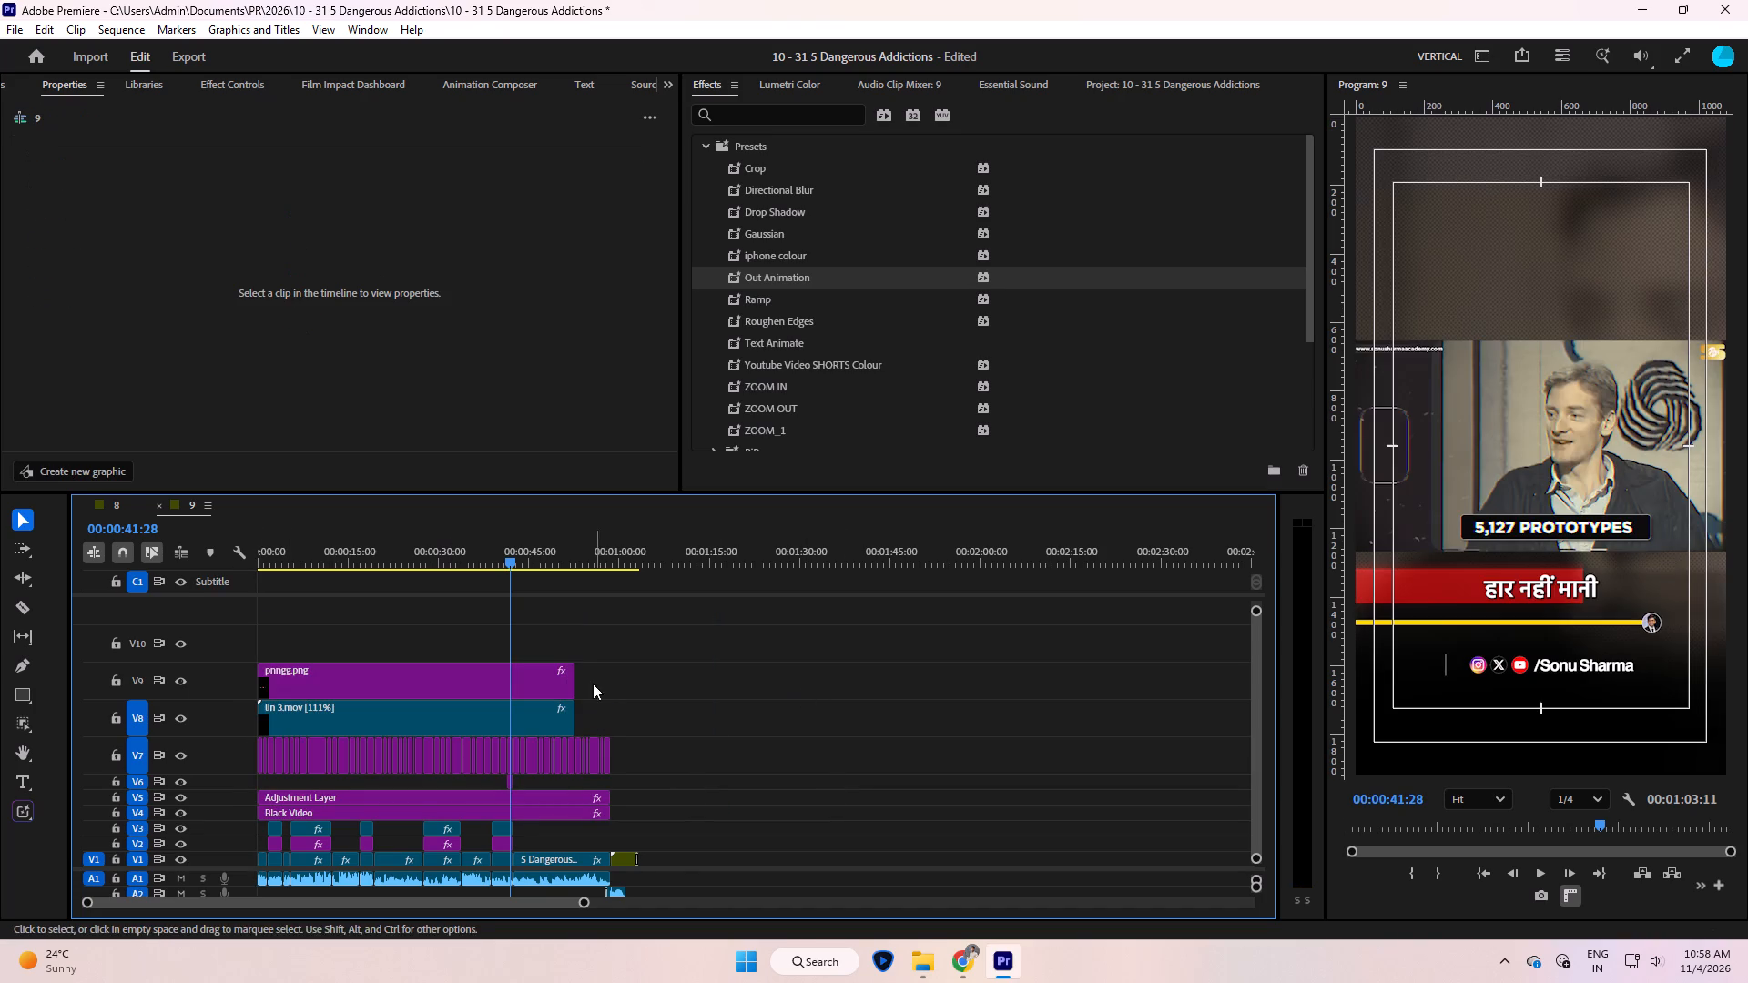
Extend the end of pnngg.png on V9 to the start of the end card, Nested Sequence 03.
{"action": "left_click_drag", "start_coordinate": [586, 677], "coordinate": [621, 685]}
{"action": "left_click", "coordinate": [631, 559]}
{"action": "key", "text": "equal"}
{"action": "key", "text": "equal"}
{"action": "key", "text": "equal"}
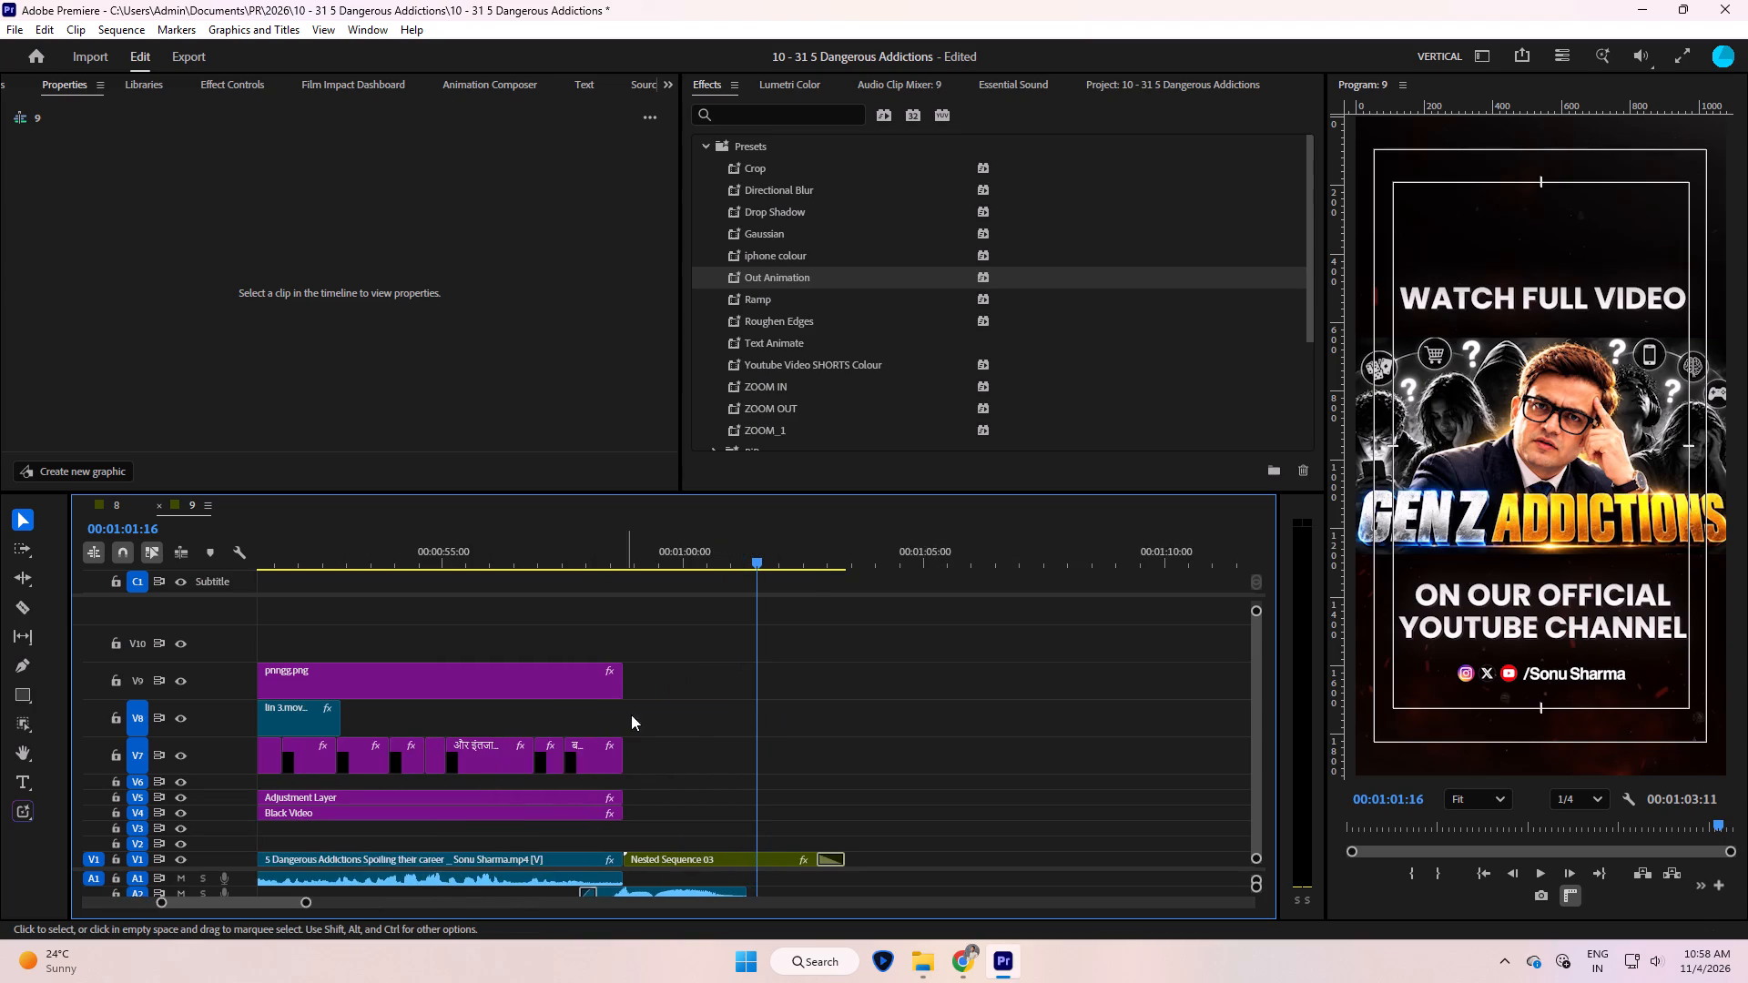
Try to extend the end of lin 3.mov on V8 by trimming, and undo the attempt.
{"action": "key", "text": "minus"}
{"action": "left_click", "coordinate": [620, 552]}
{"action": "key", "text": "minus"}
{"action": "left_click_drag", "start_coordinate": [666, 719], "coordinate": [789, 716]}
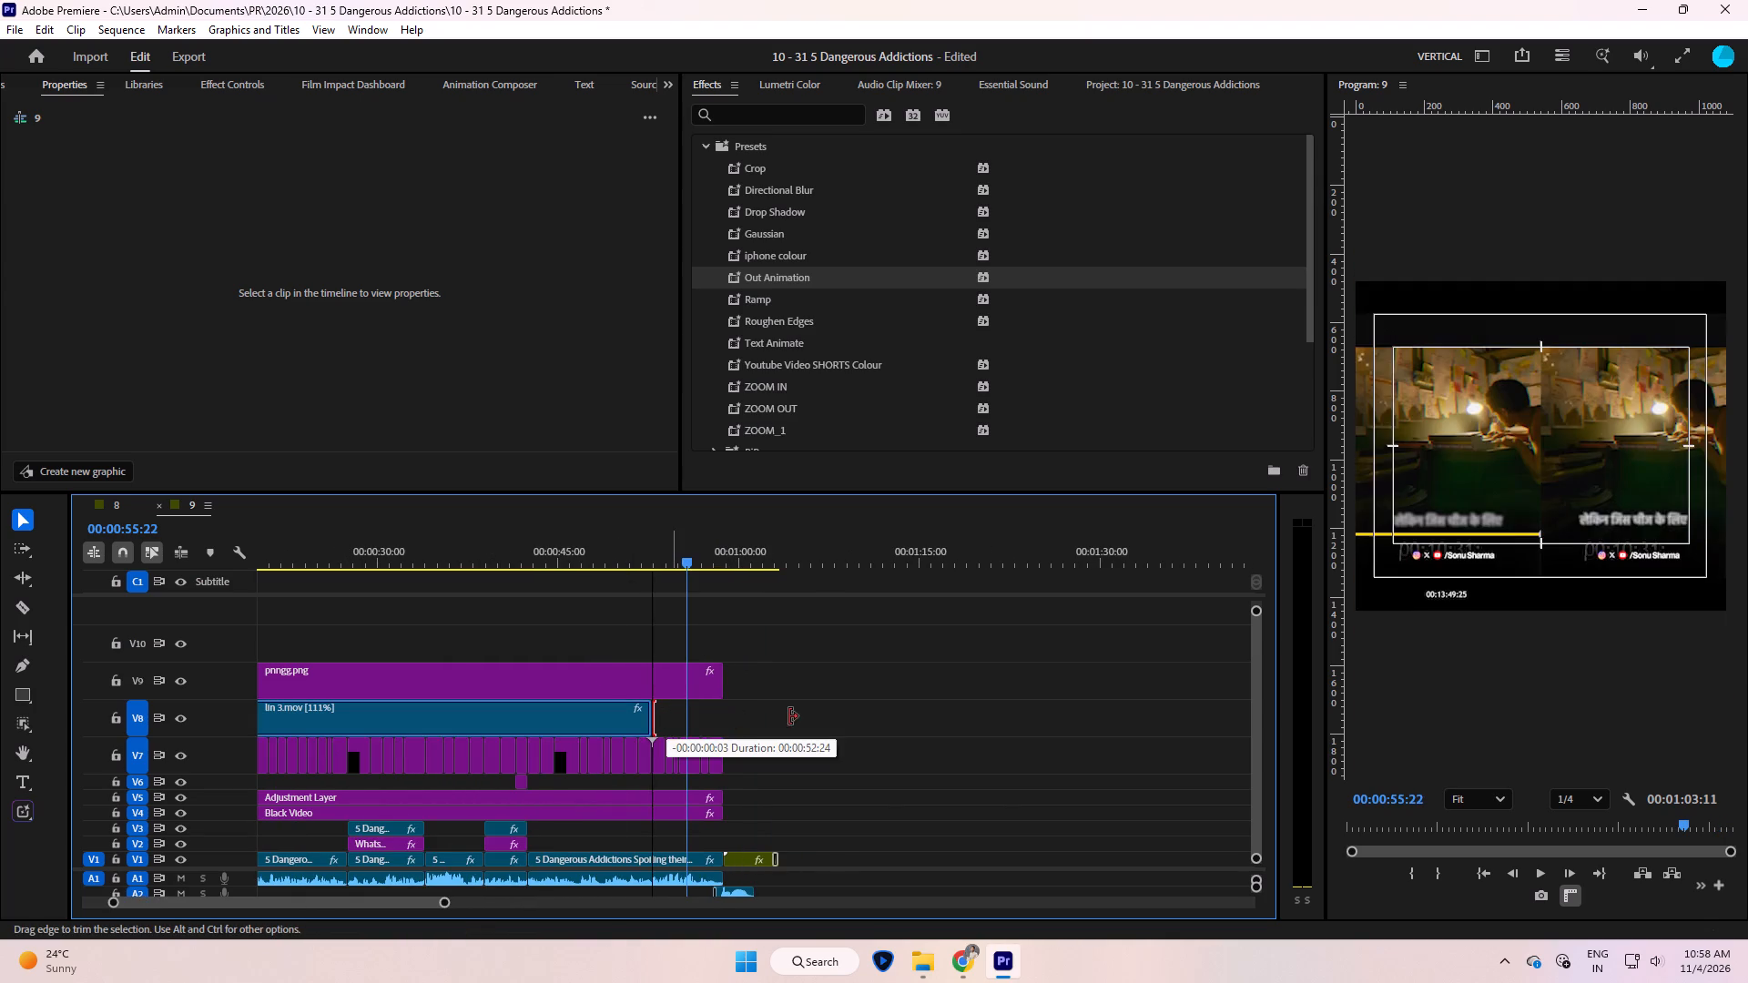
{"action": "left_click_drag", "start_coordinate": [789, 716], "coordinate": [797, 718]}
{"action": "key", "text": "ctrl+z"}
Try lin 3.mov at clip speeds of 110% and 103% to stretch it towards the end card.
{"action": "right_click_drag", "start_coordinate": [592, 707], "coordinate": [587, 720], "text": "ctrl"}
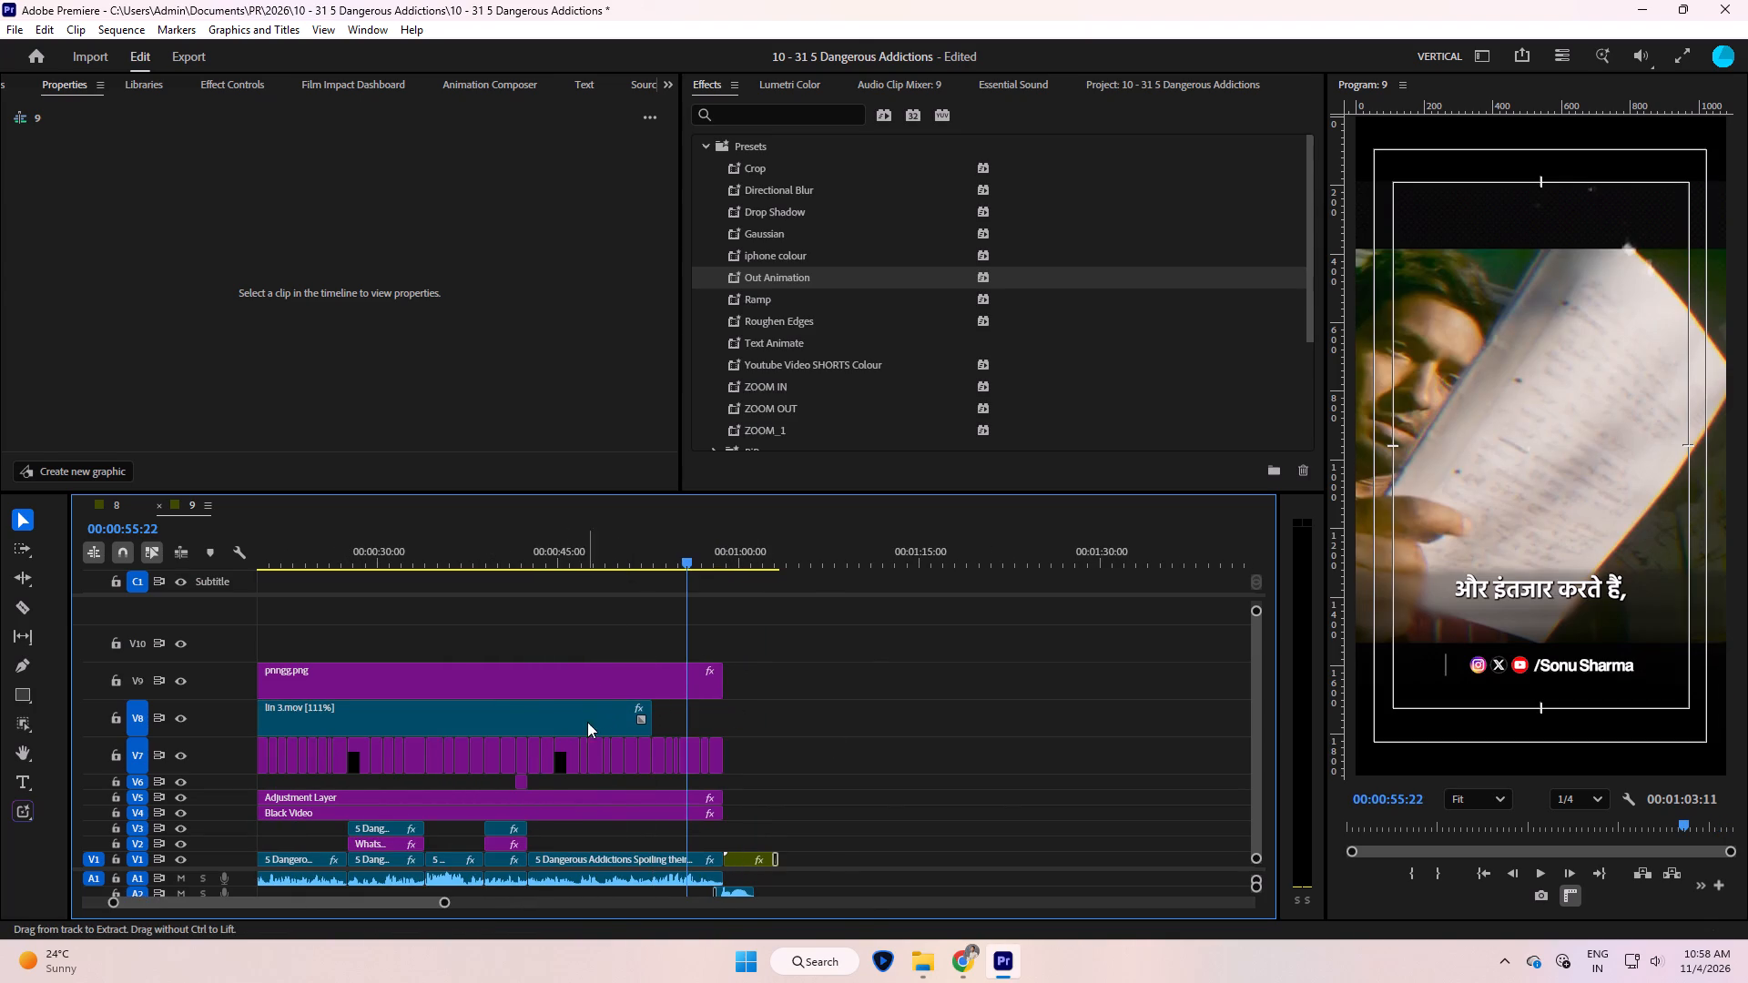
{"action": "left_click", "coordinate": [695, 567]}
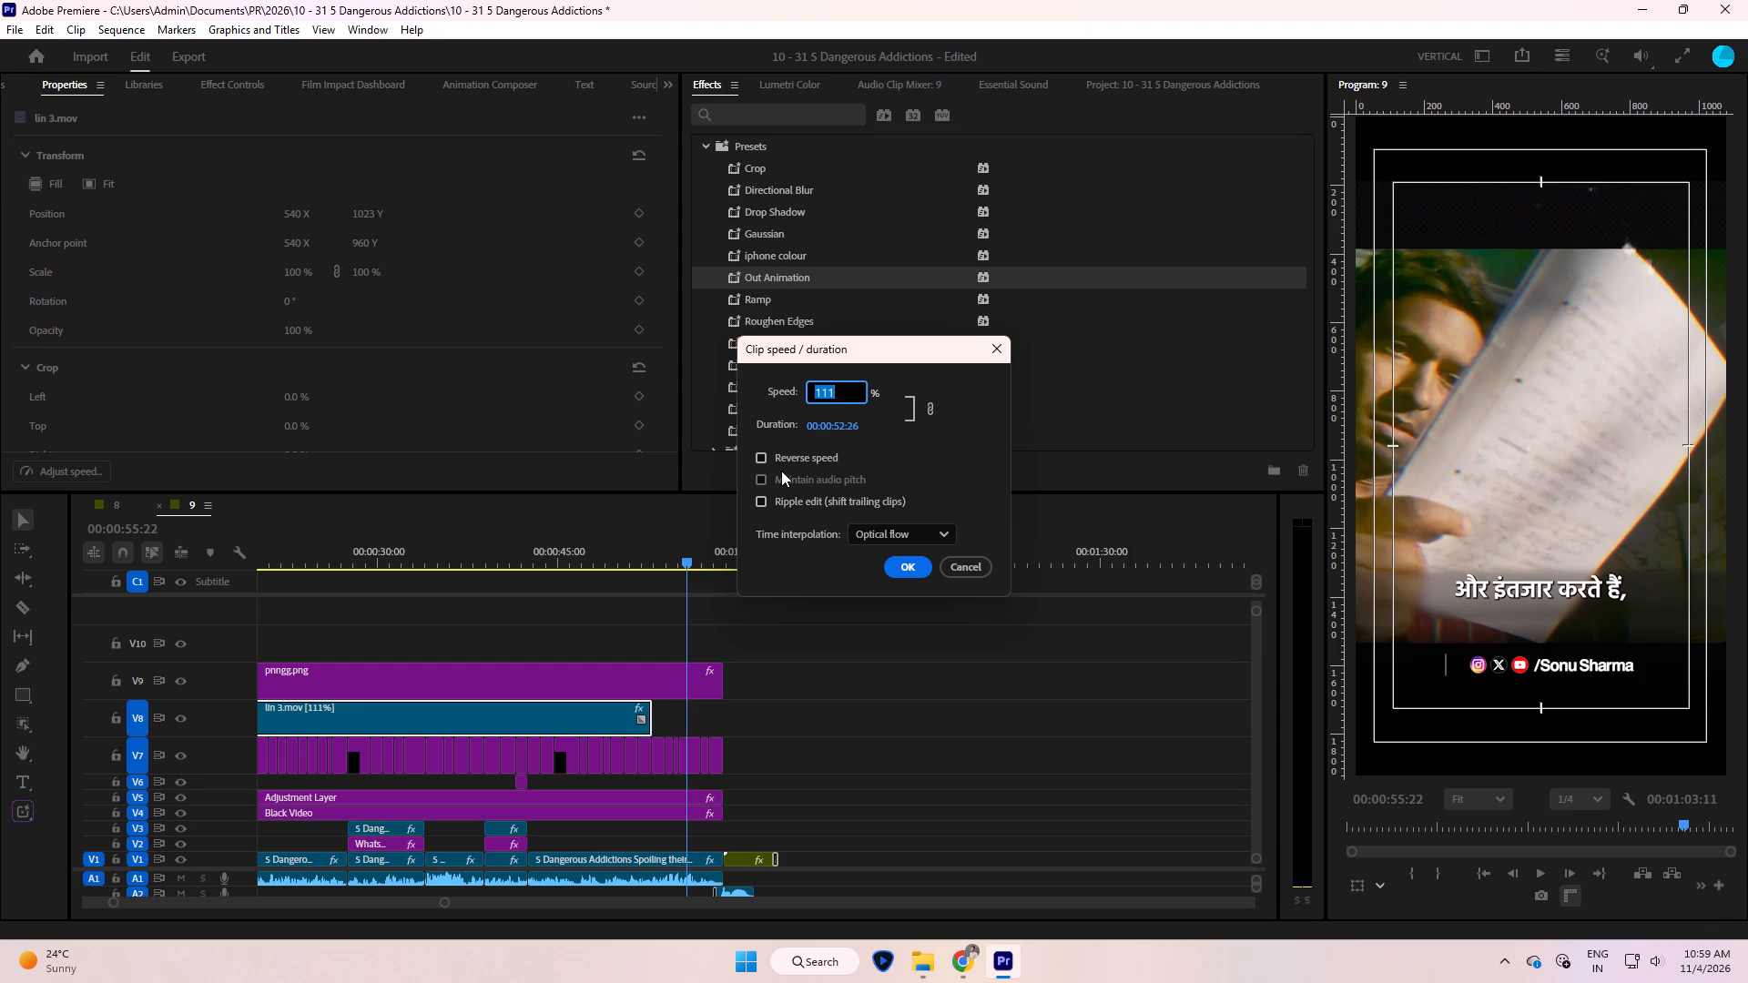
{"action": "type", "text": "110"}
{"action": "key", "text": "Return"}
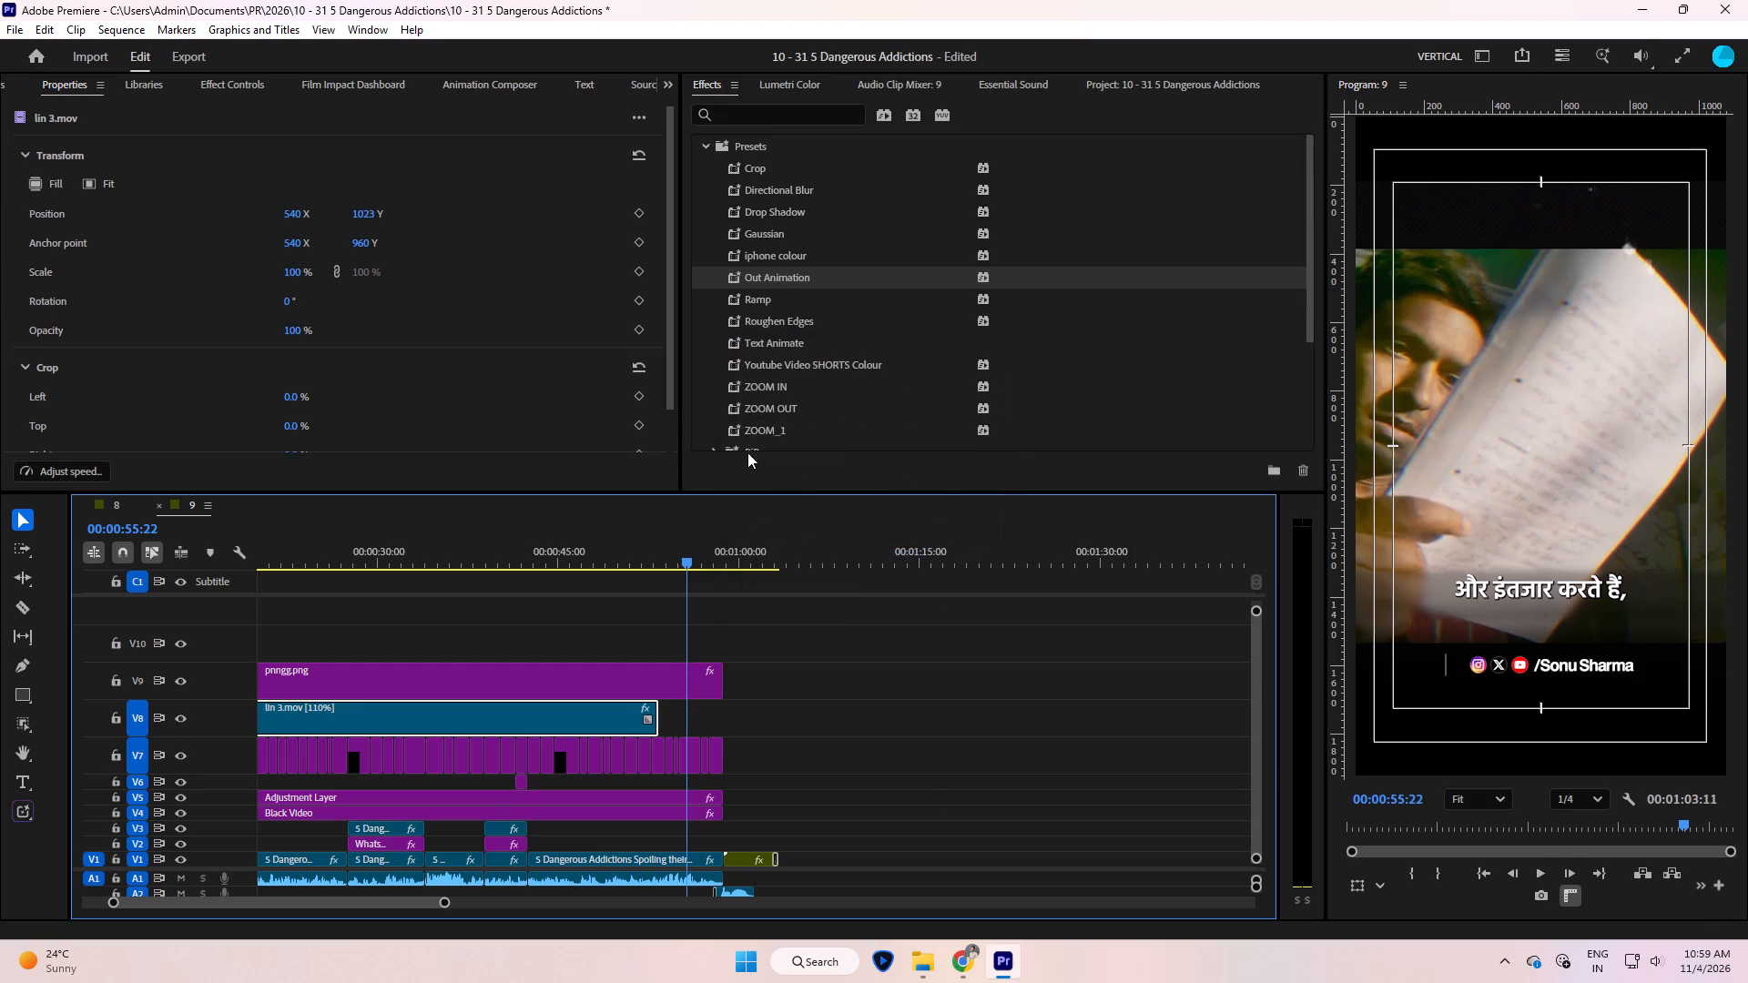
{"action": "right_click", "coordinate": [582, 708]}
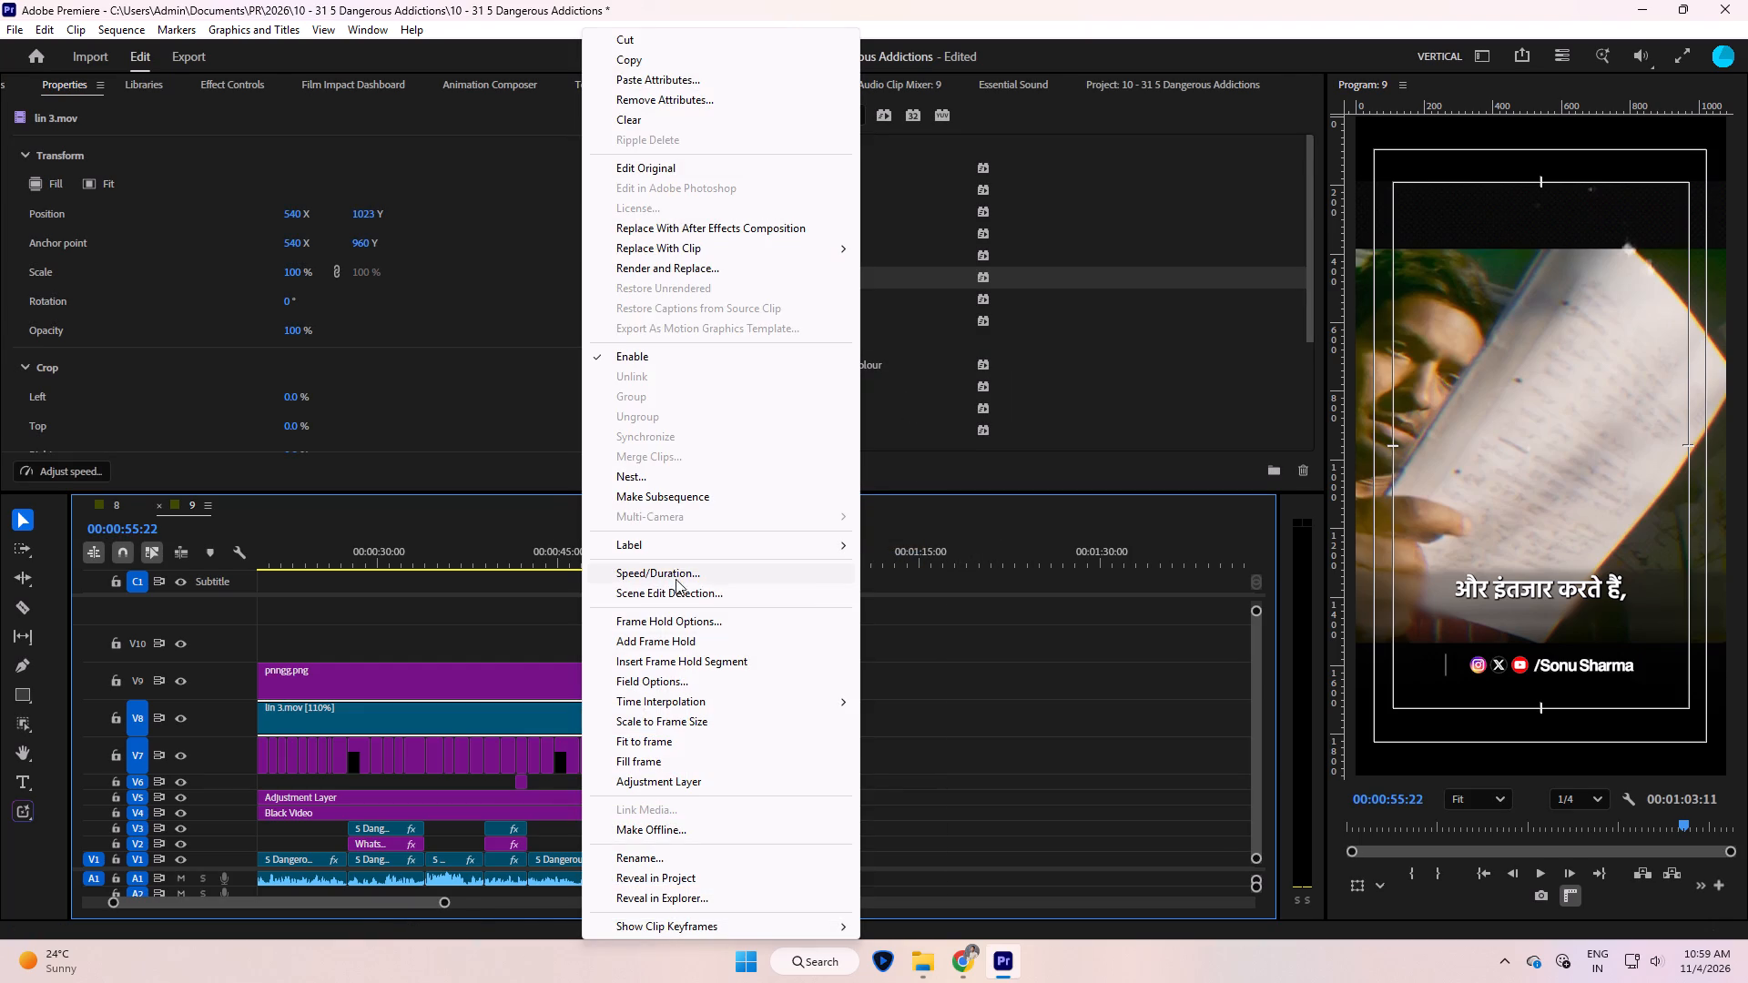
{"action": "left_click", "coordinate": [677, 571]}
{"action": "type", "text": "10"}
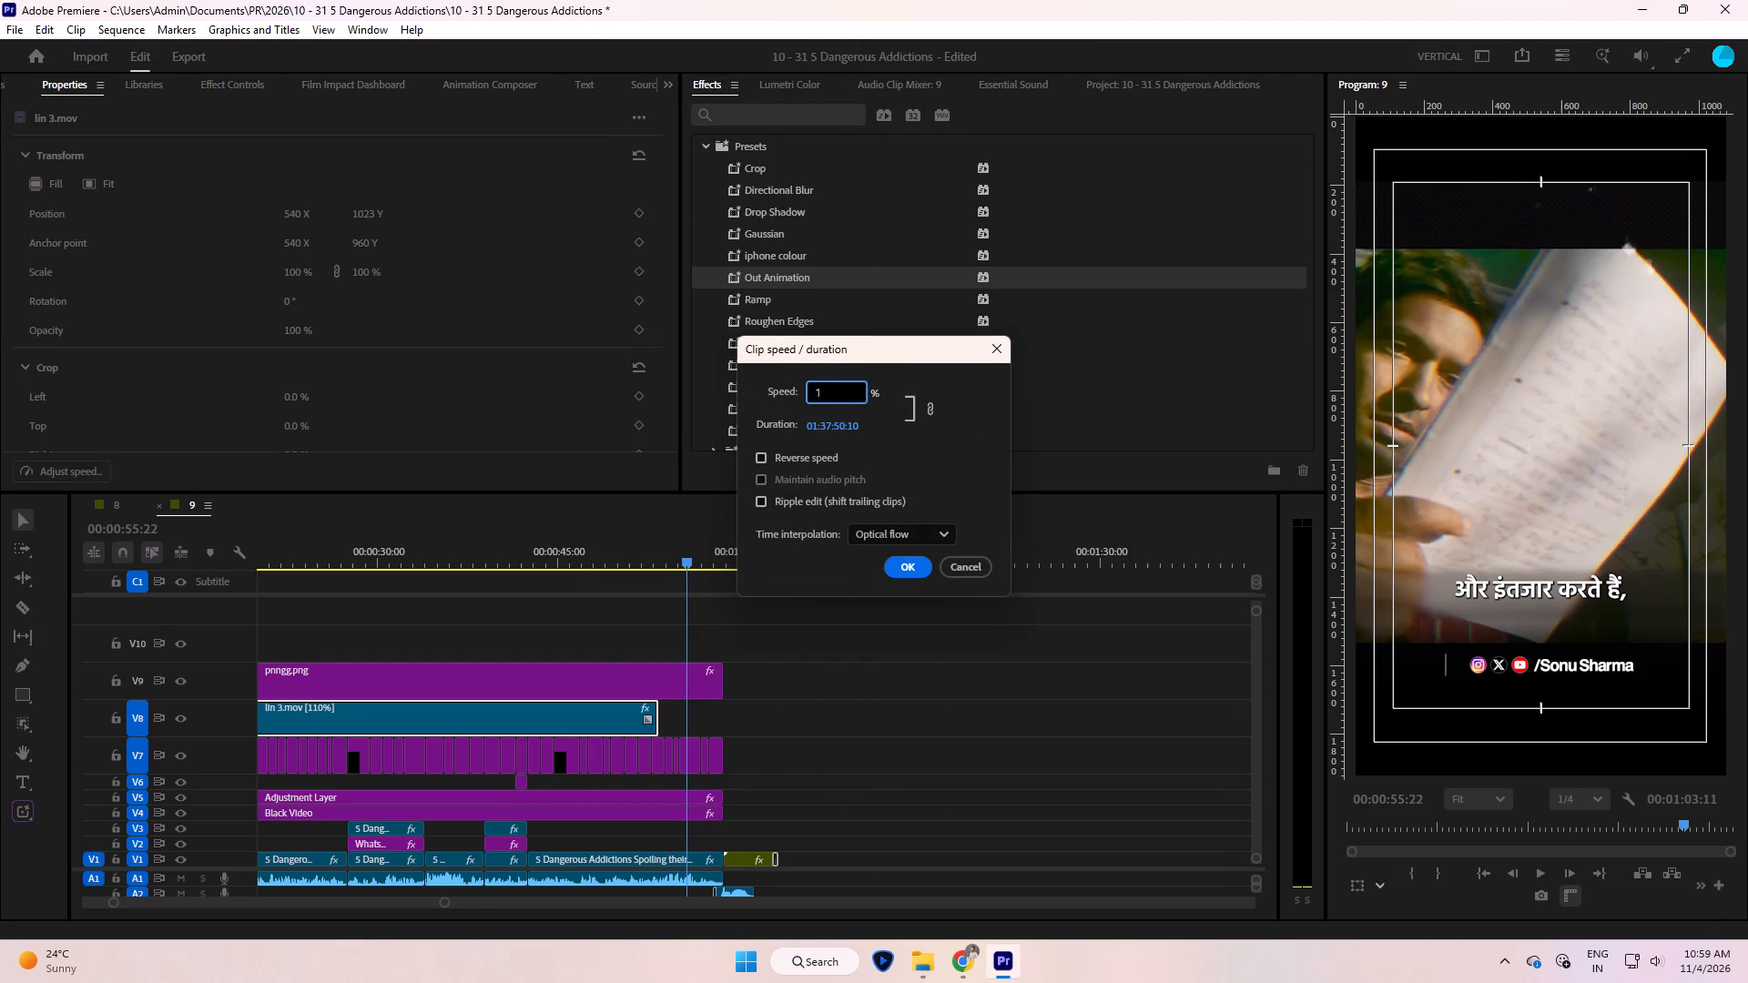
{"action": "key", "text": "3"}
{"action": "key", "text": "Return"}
Set the clip speed of lin 3.mov on V8 to 100%.
{"action": "right_click", "coordinate": [562, 728]}
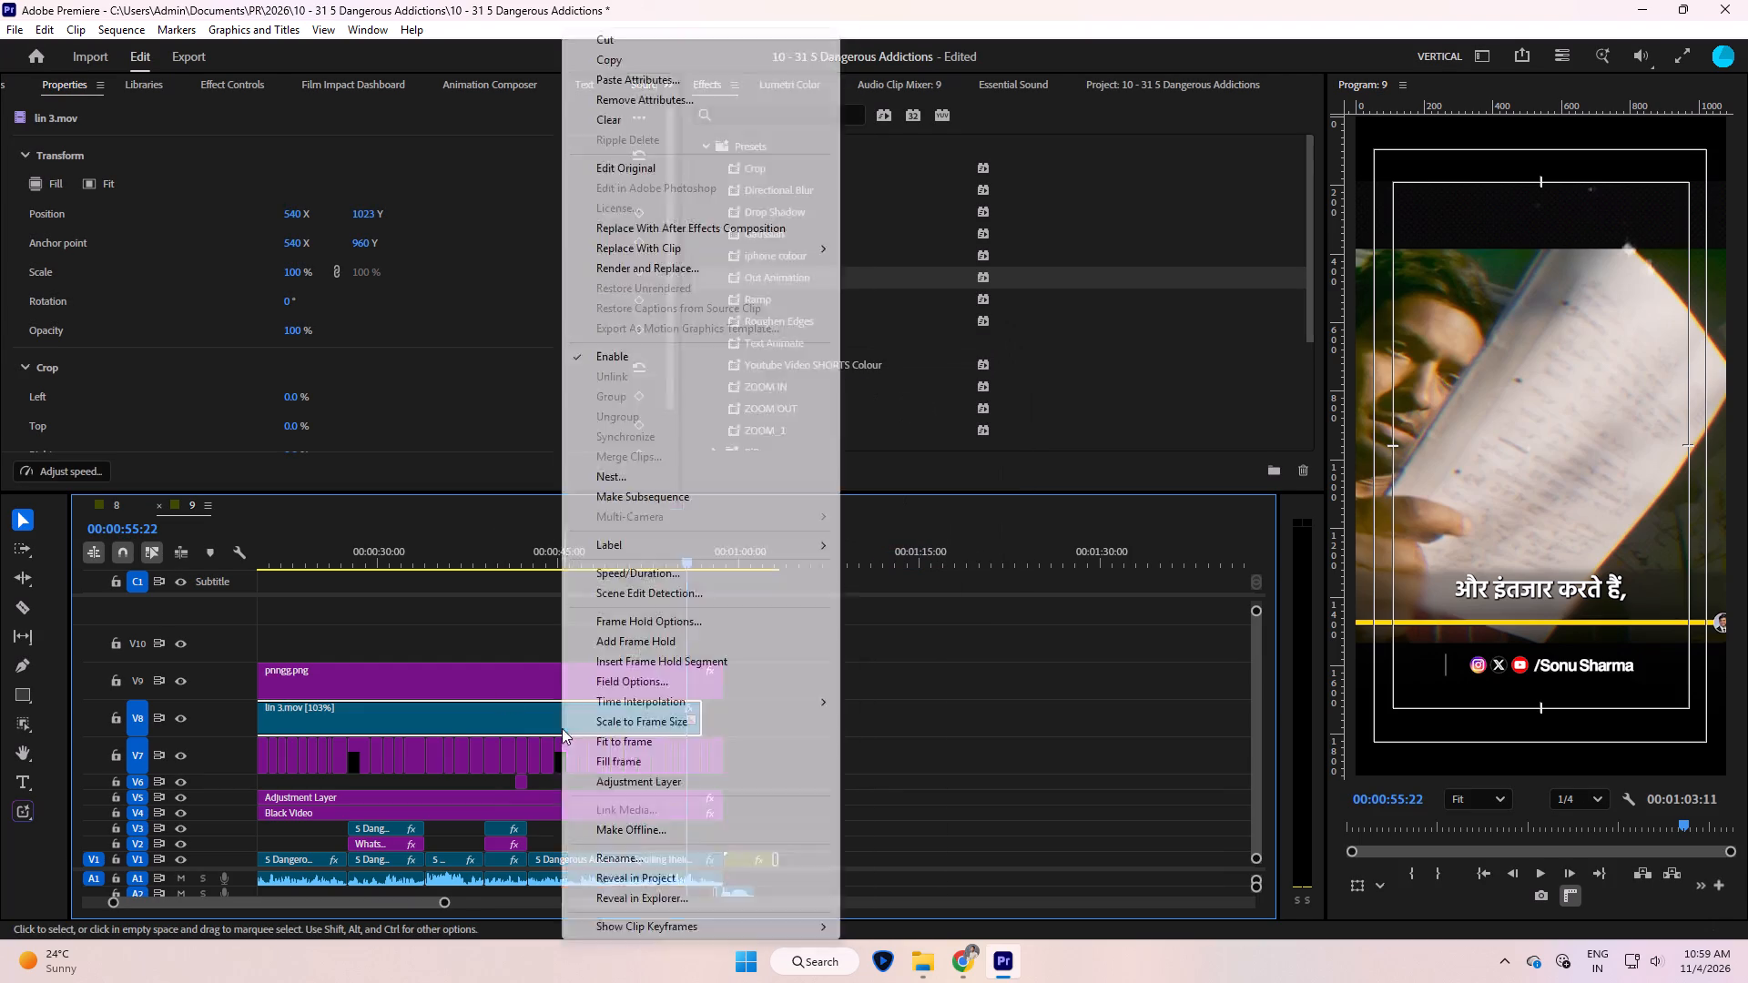
{"action": "left_click", "coordinate": [686, 569]}
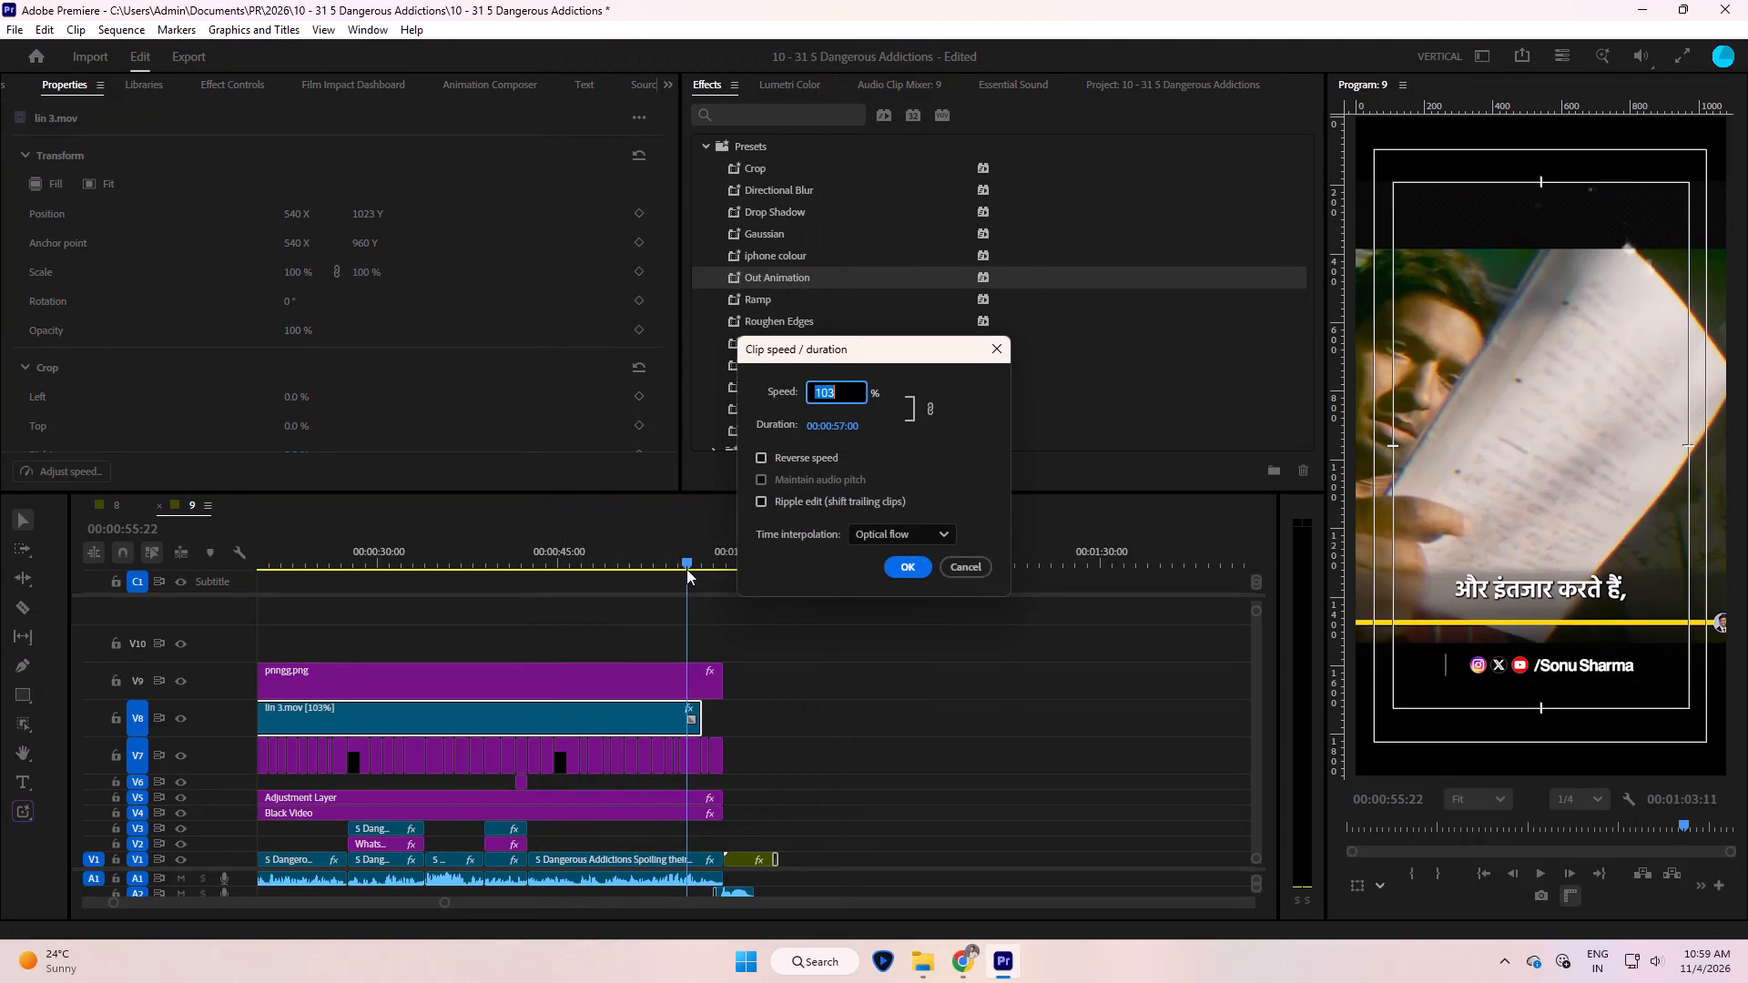
{"action": "type", "text": "100"}
{"action": "key", "text": "Return"}
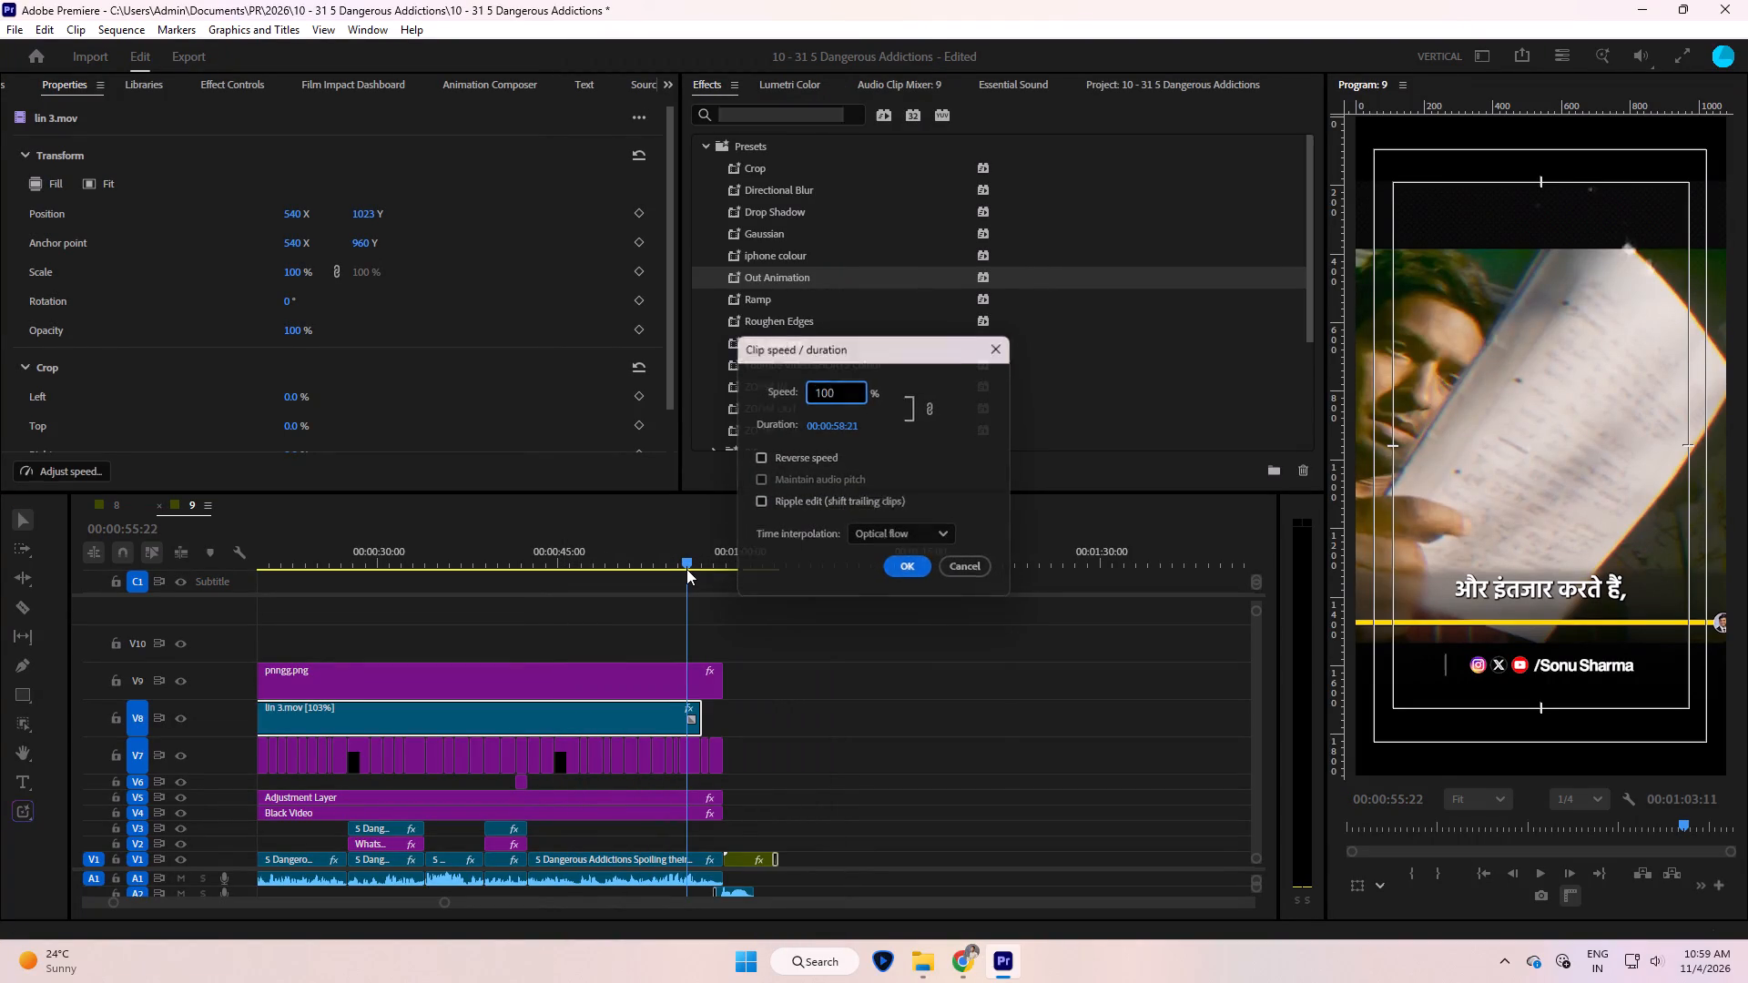
{"action": "left_click", "coordinate": [895, 690]}
Play the ending from 00:00:55:22 and examine where the overlays meet the end card.
{"action": "key", "text": "space"}
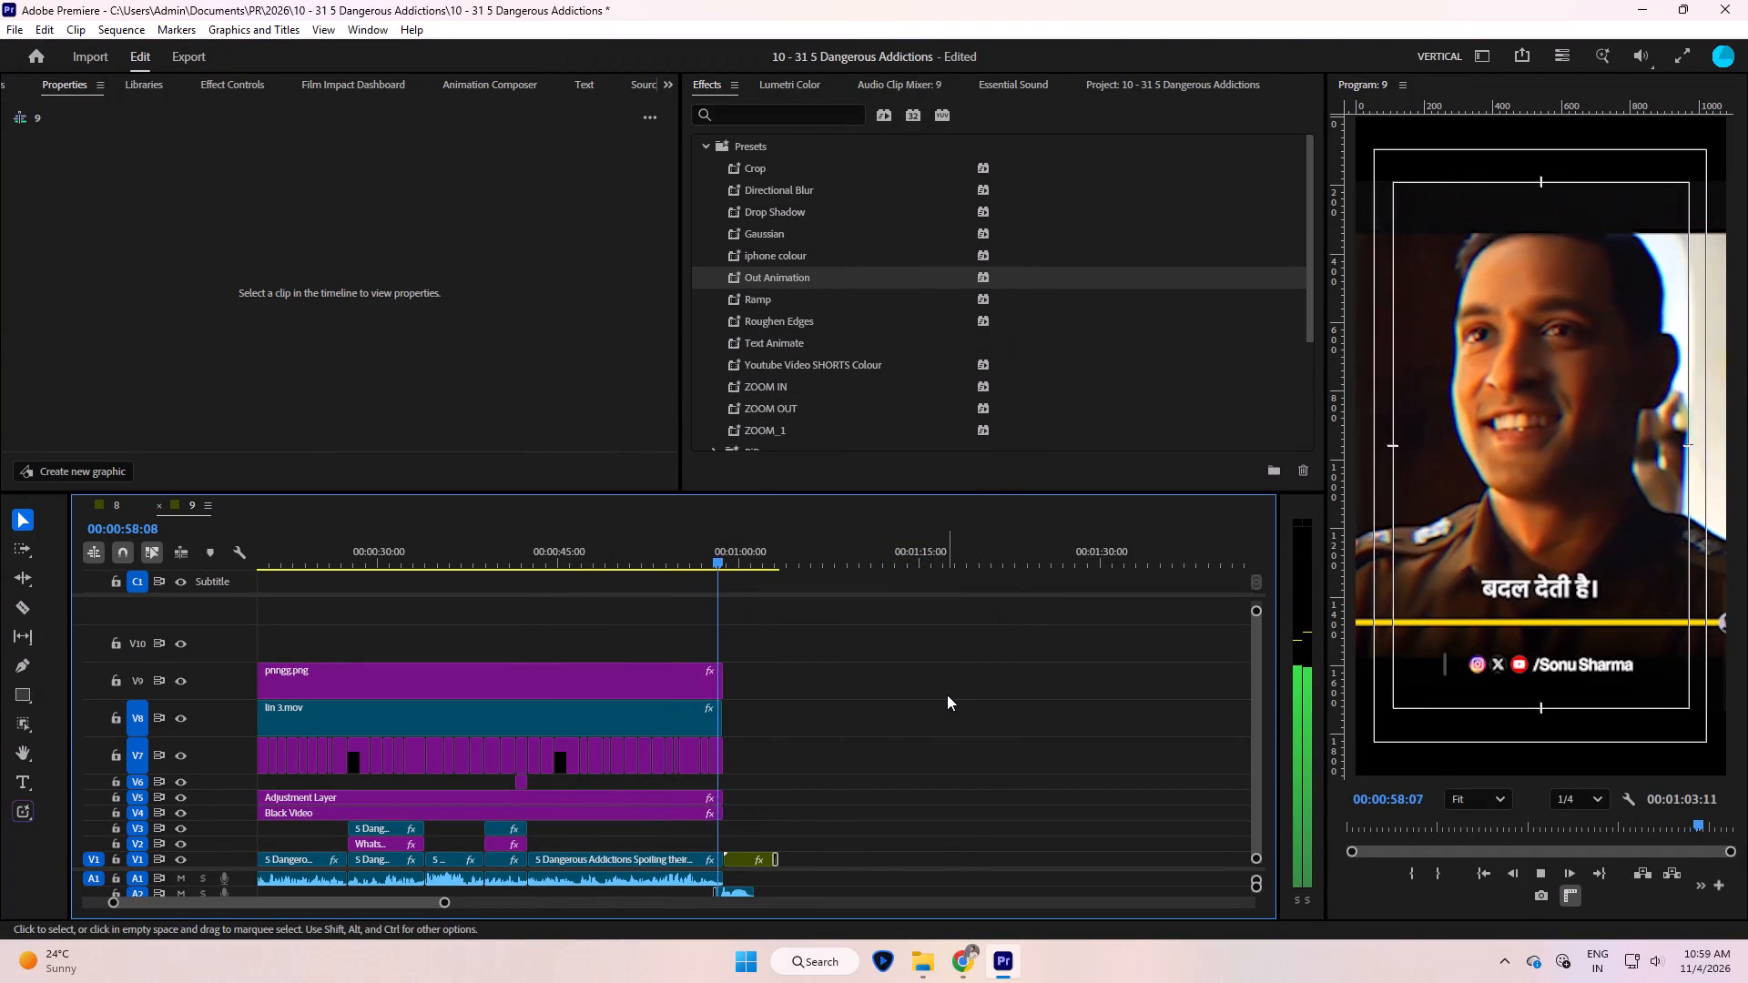
{"action": "left_click", "coordinate": [961, 694]}
{"action": "key", "text": "minus"}
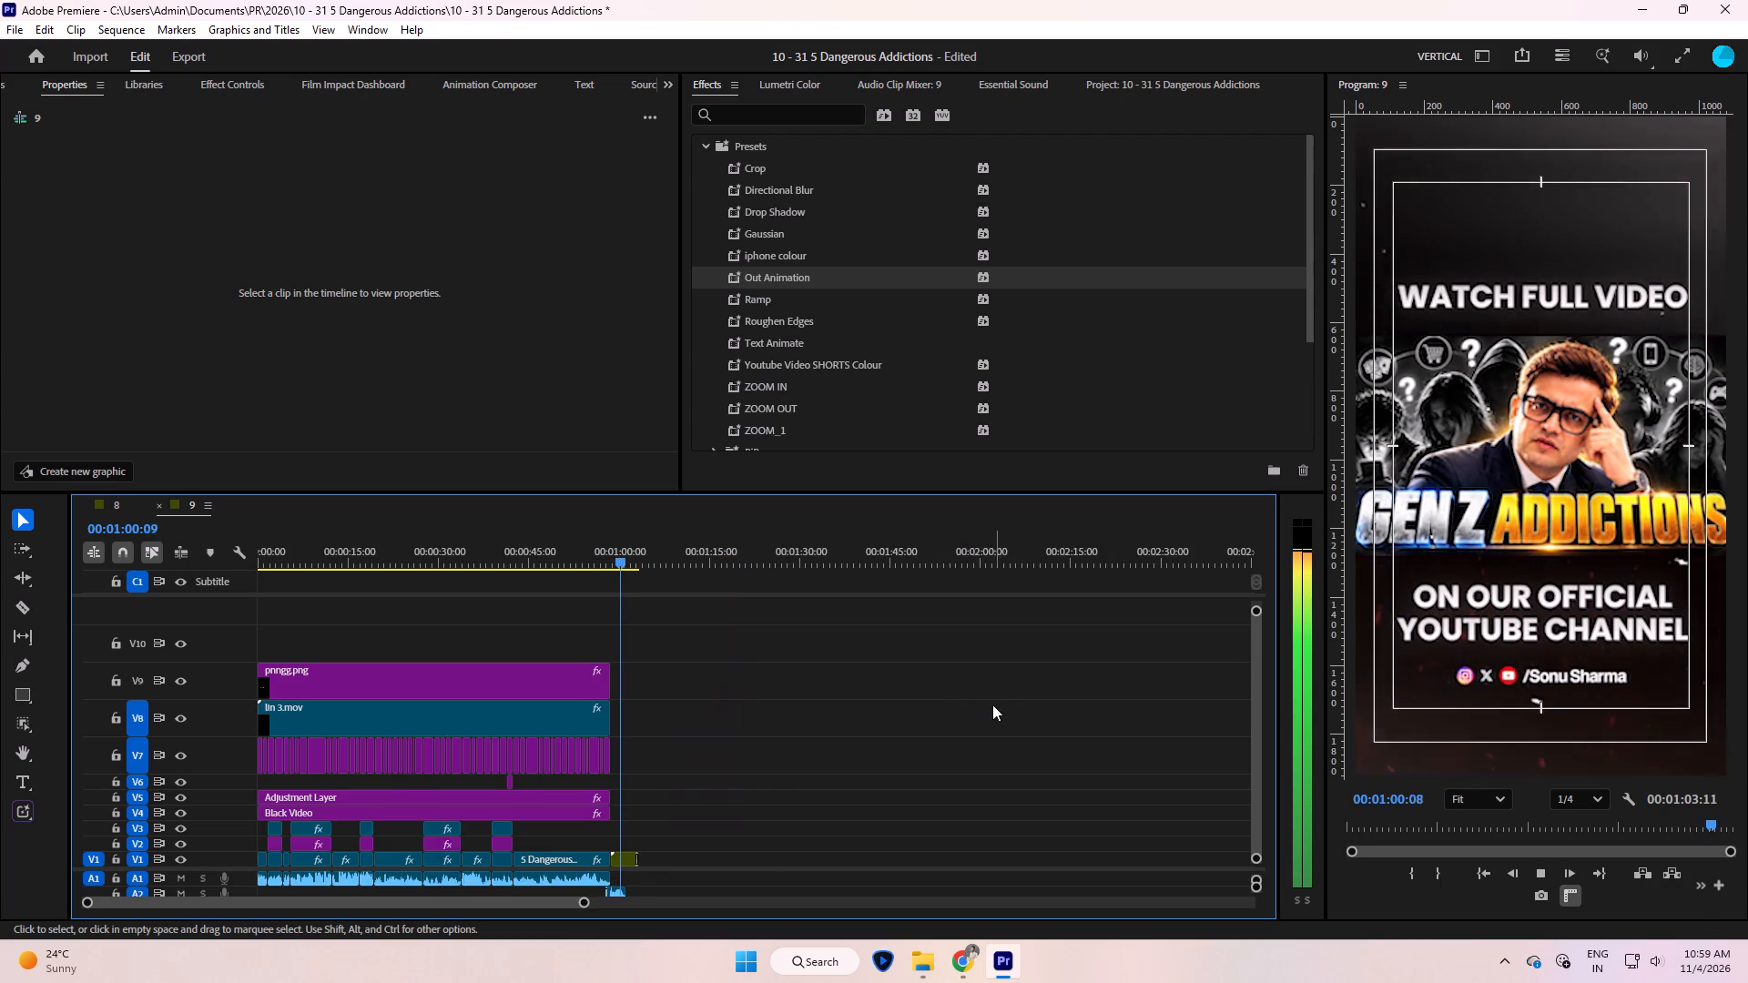
{"action": "key", "text": "minus"}
{"action": "key", "text": "minus"}
{"action": "key", "text": "equal"}
{"action": "key", "text": "equal"}
{"action": "key", "text": "equal"}
{"action": "key", "text": "Up"}
{"action": "left_click", "coordinate": [1049, 741]}
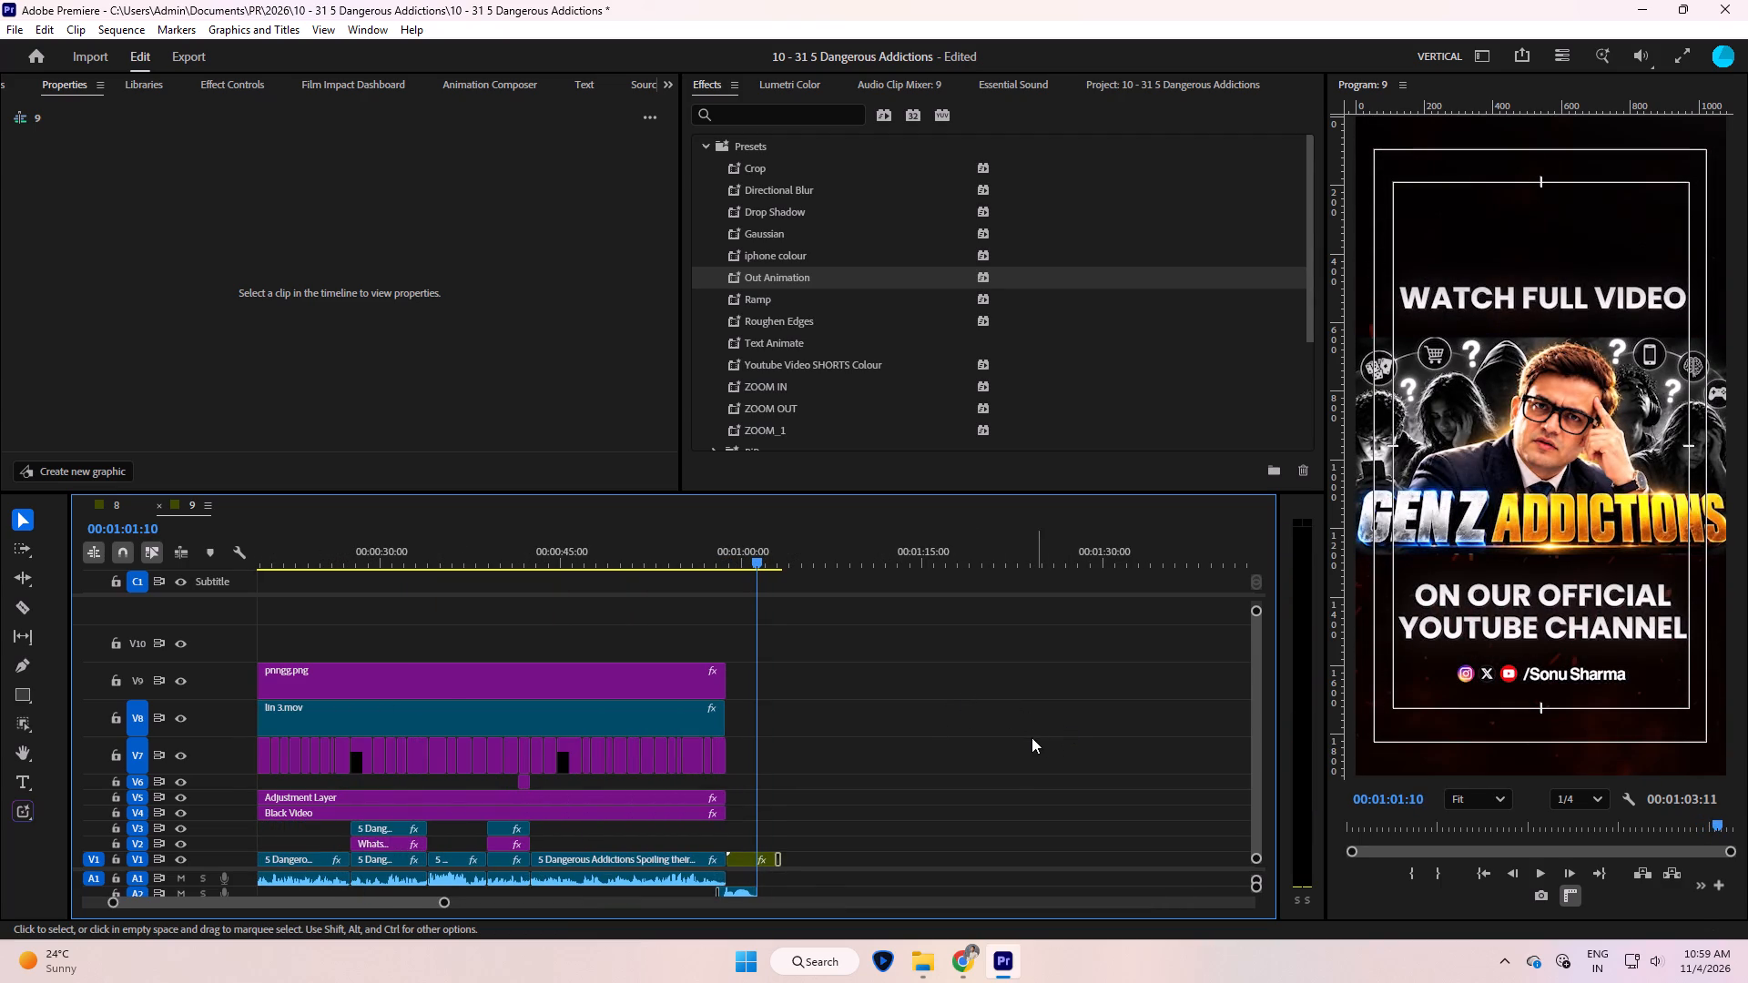
{"action": "key", "text": "Up"}
{"action": "key", "text": "Up"}
{"action": "left_click", "coordinate": [1035, 741]}
{"action": "type", "text": "=="}
{"action": "key", "text": "equal"}
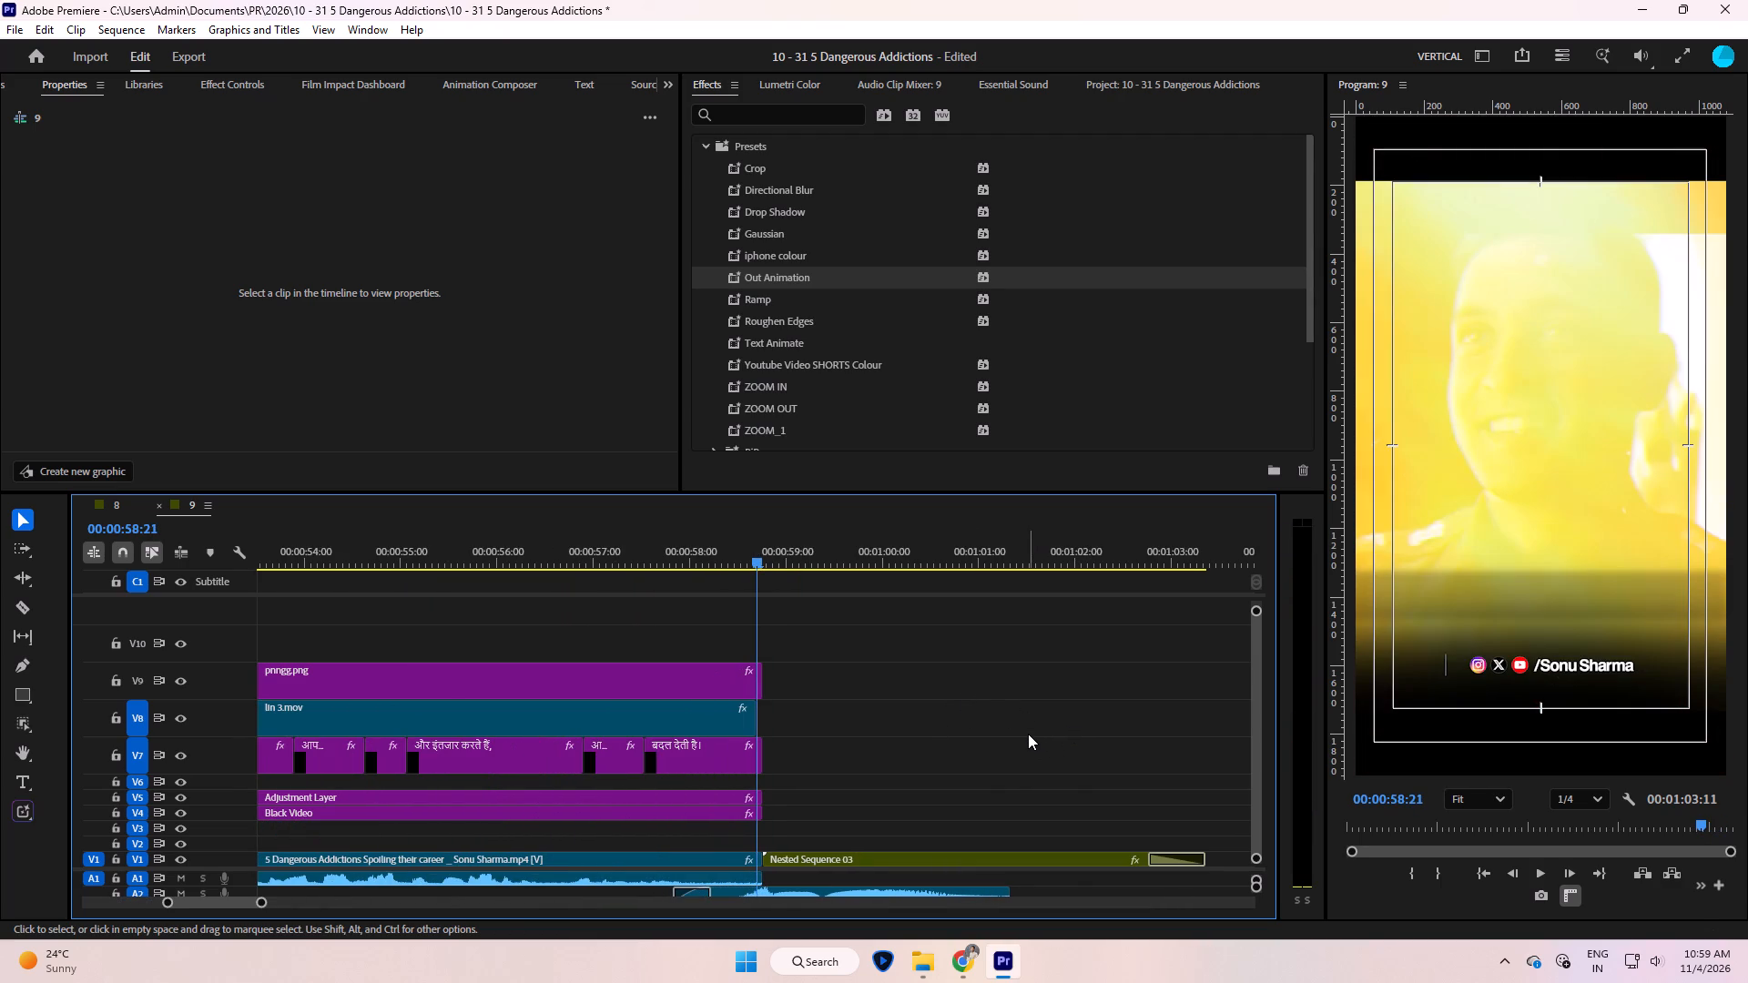
Add the Zoom Out & Distort transition from Animation Composer above the end card cut at 00:00:58:23.
{"action": "key", "text": "Down"}
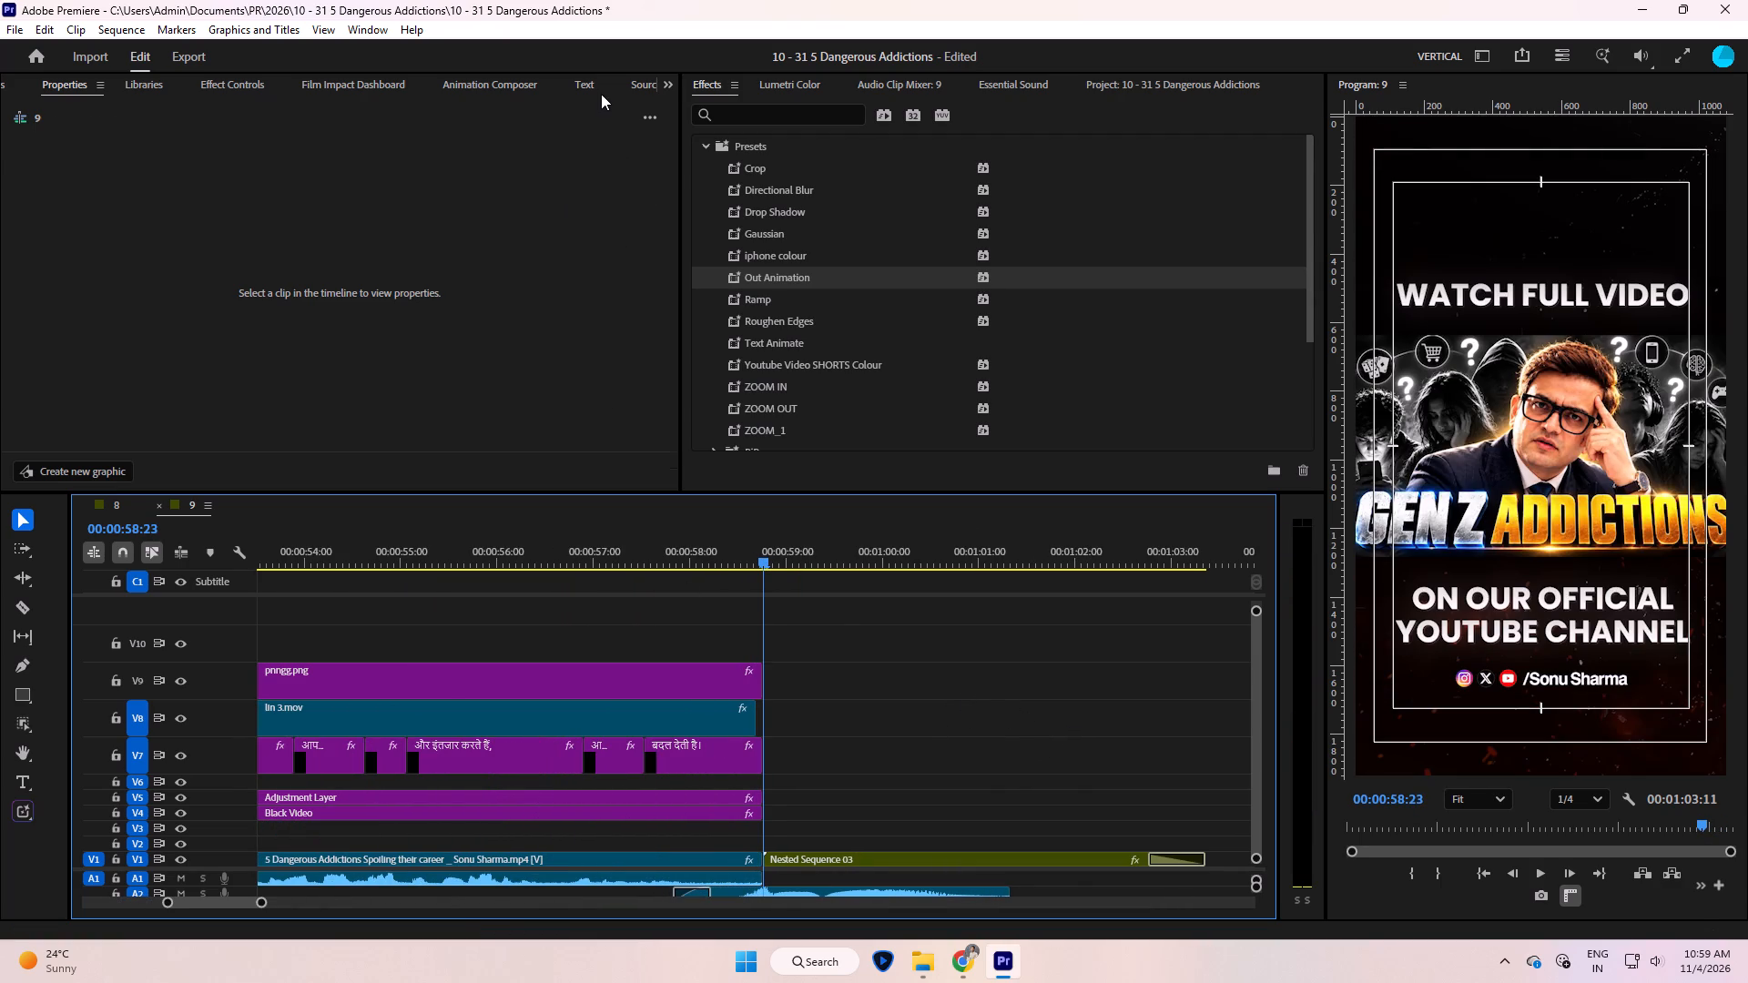
{"action": "scroll", "coordinate": [601, 93], "scroll_direction": "down", "scroll_amount": 7}
{"action": "scroll", "coordinate": [528, 79], "scroll_direction": "up", "scroll_amount": 2}
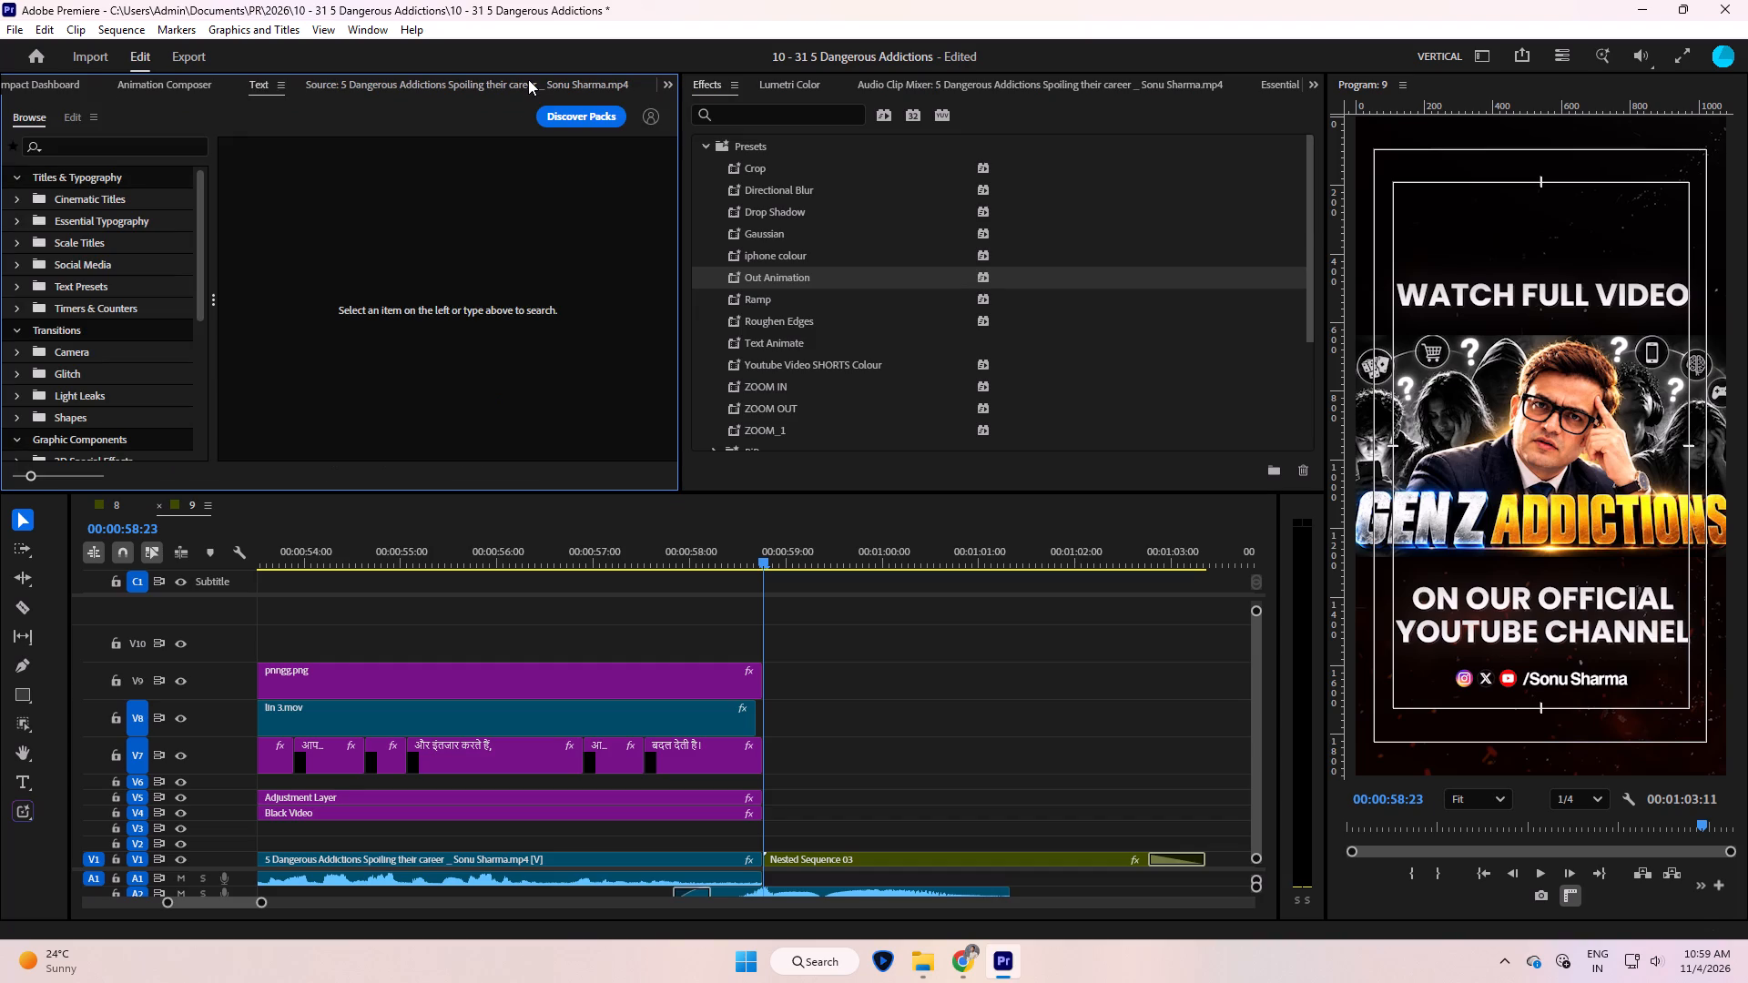
{"action": "left_click", "coordinate": [80, 331]}
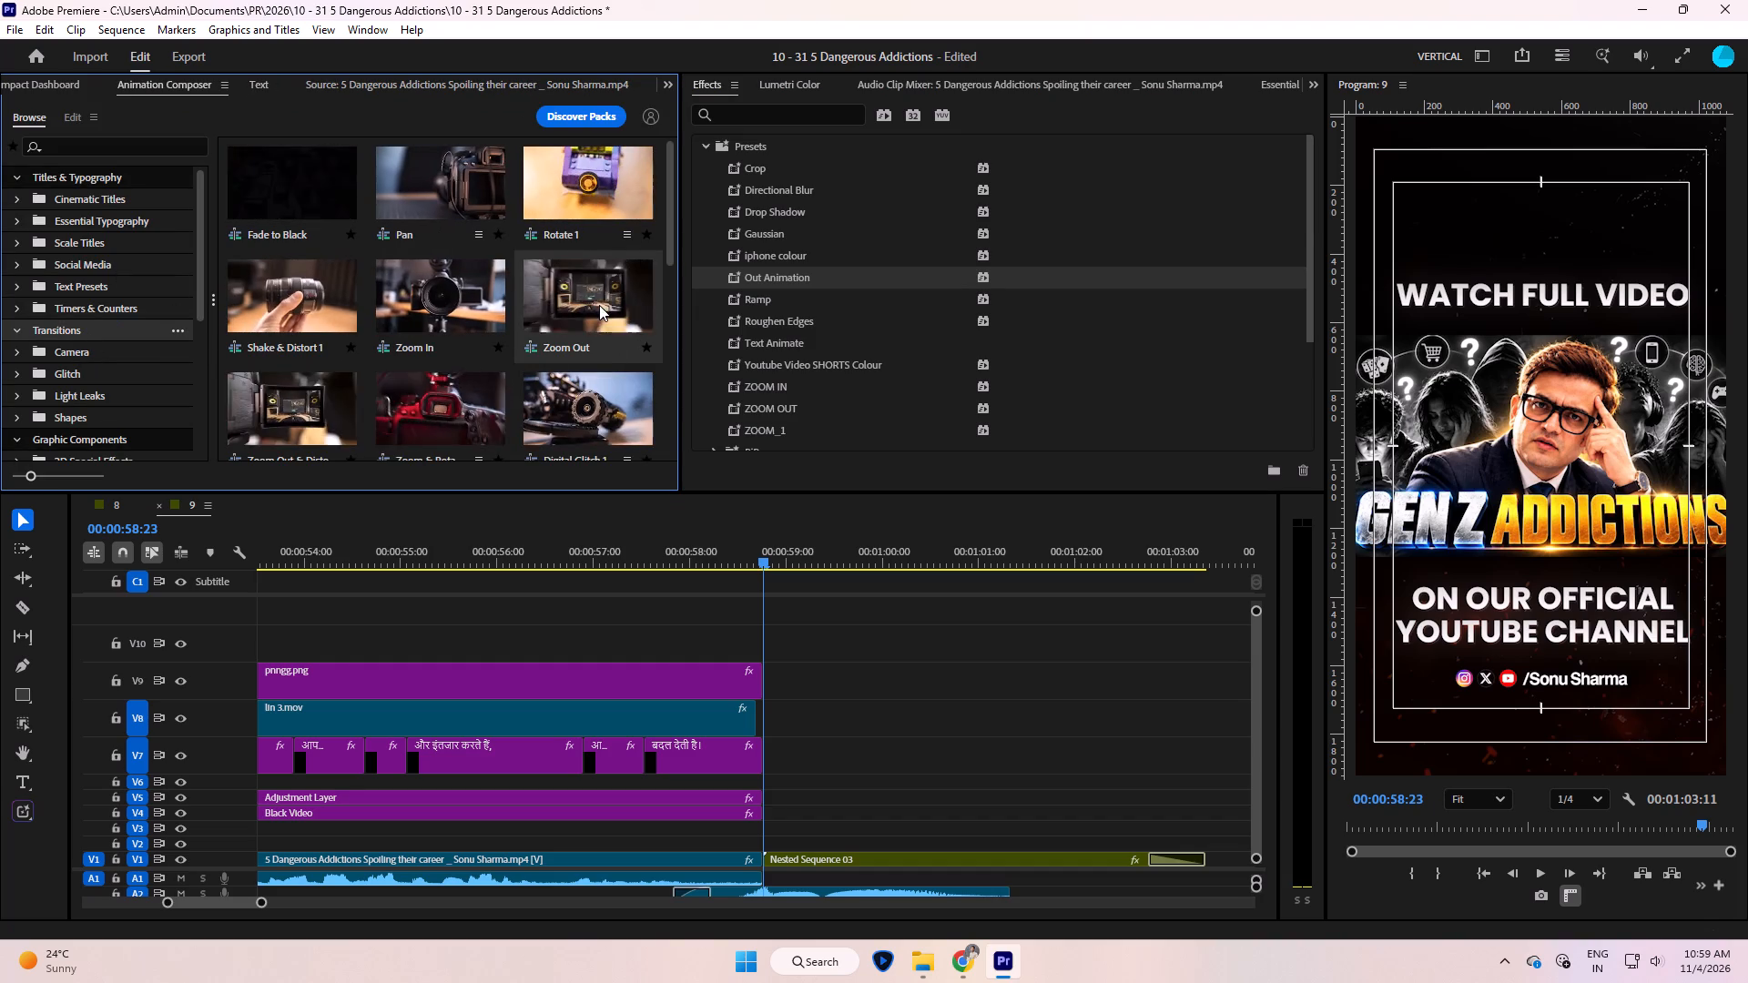
{"action": "left_click_drag", "start_coordinate": [288, 414], "coordinate": [785, 650]}
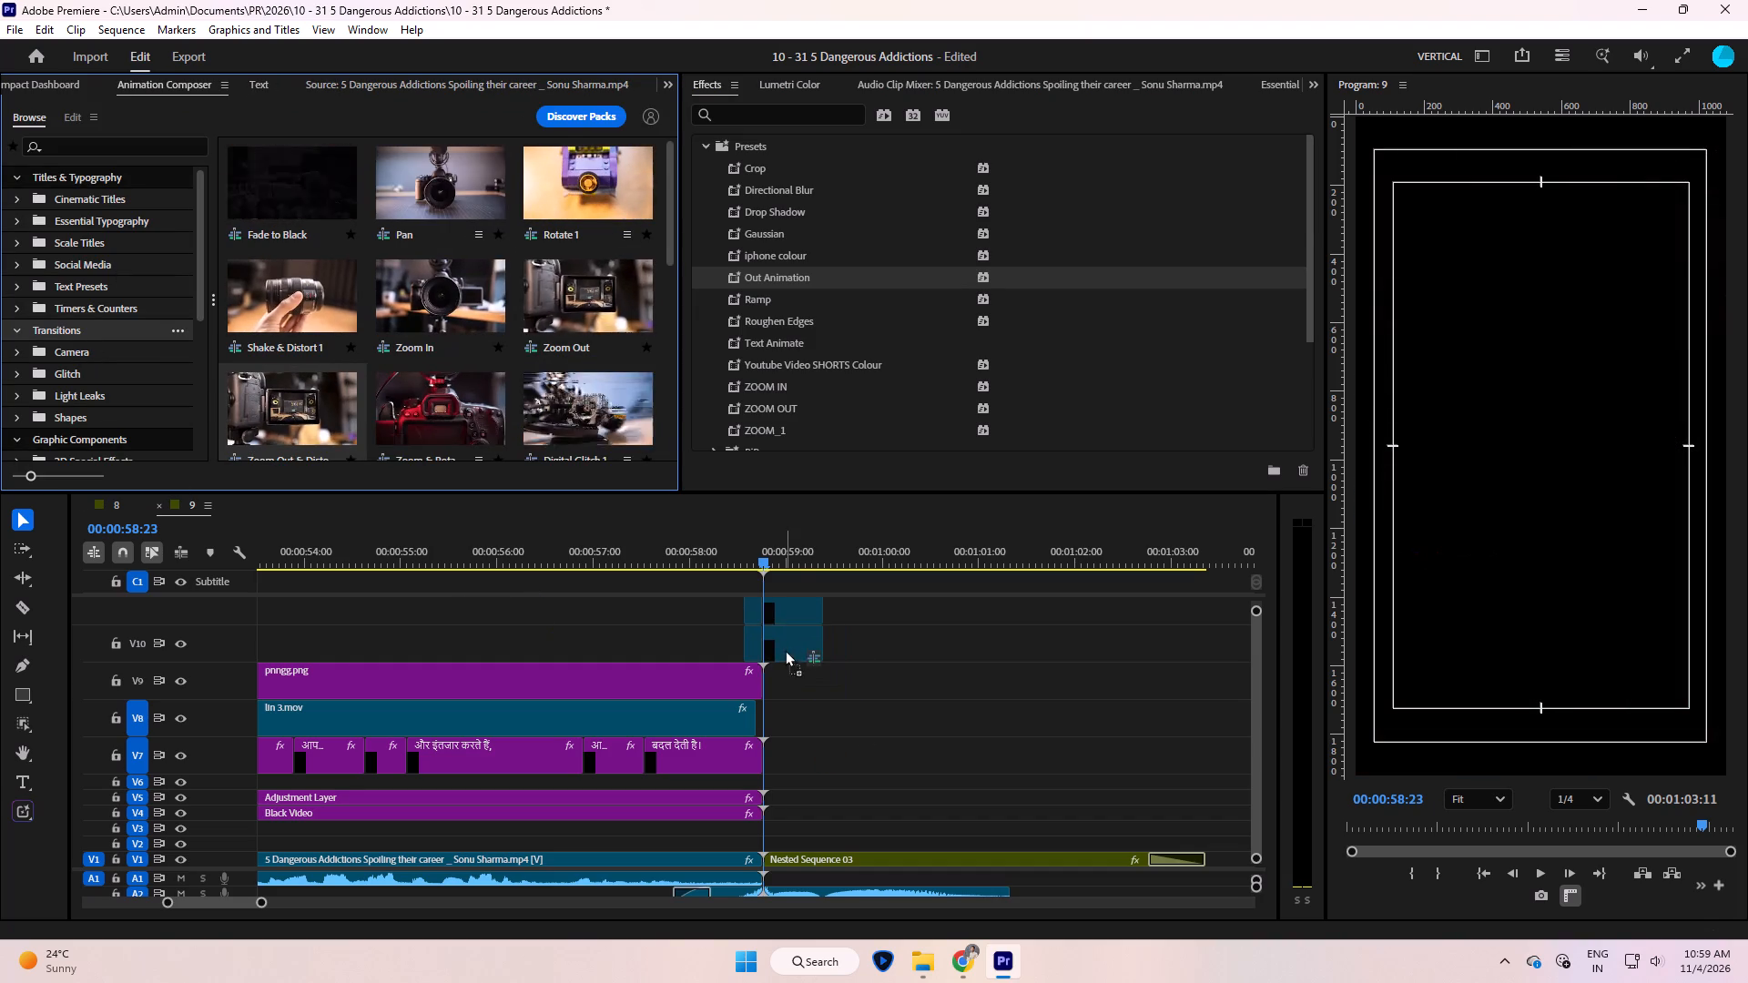
{"action": "left_click_drag", "start_coordinate": [785, 650], "coordinate": [785, 649]}
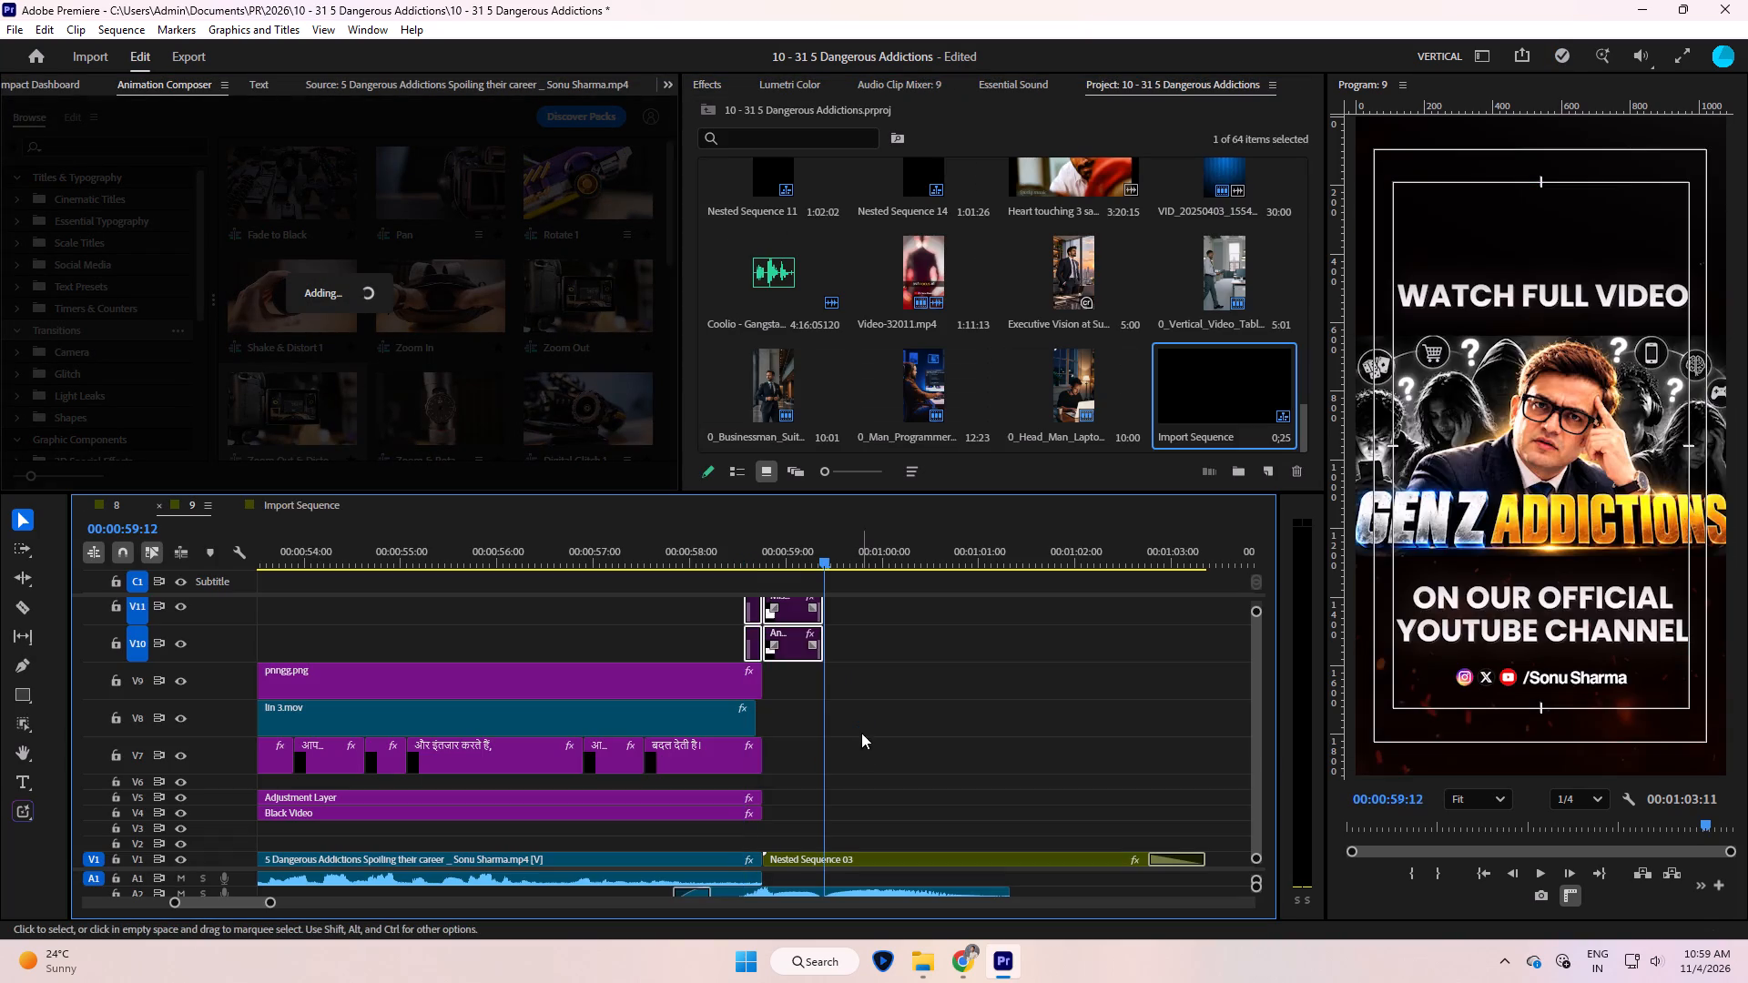
Play back the new transition and the end card to review them.
{"action": "left_click", "coordinate": [730, 552]}
{"action": "key", "text": "space"}
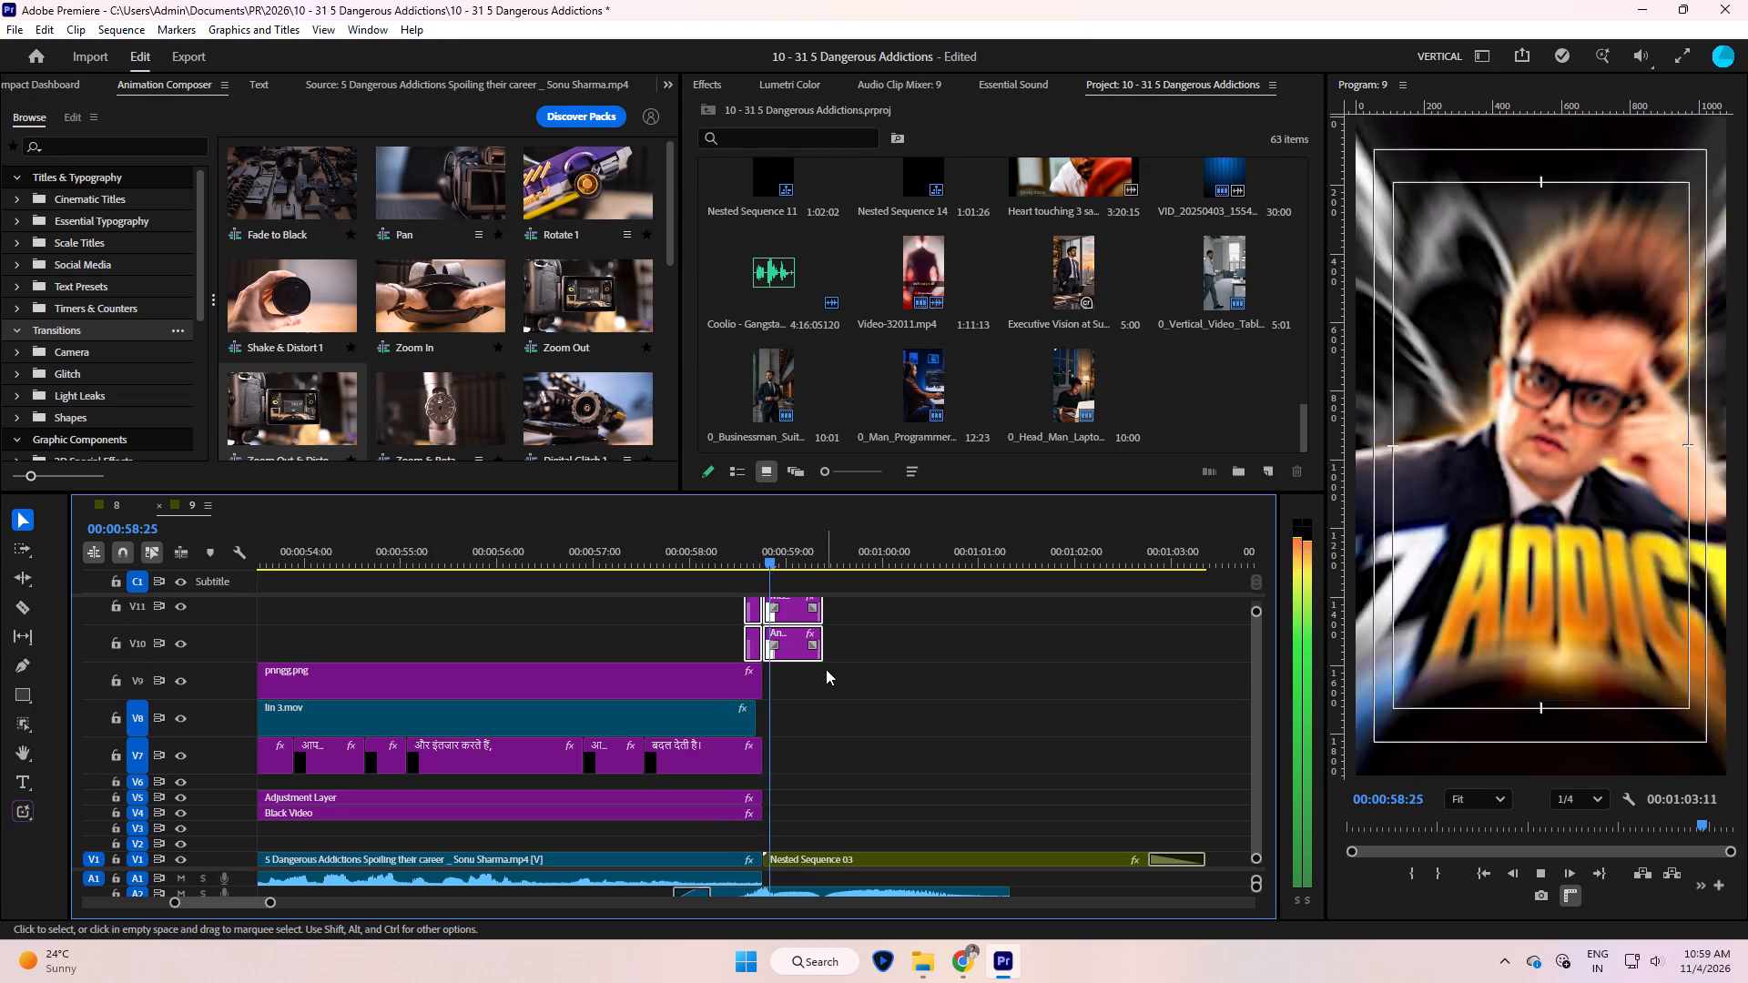
{"action": "left_click", "coordinate": [950, 747]}
{"action": "type", "text": "---"}
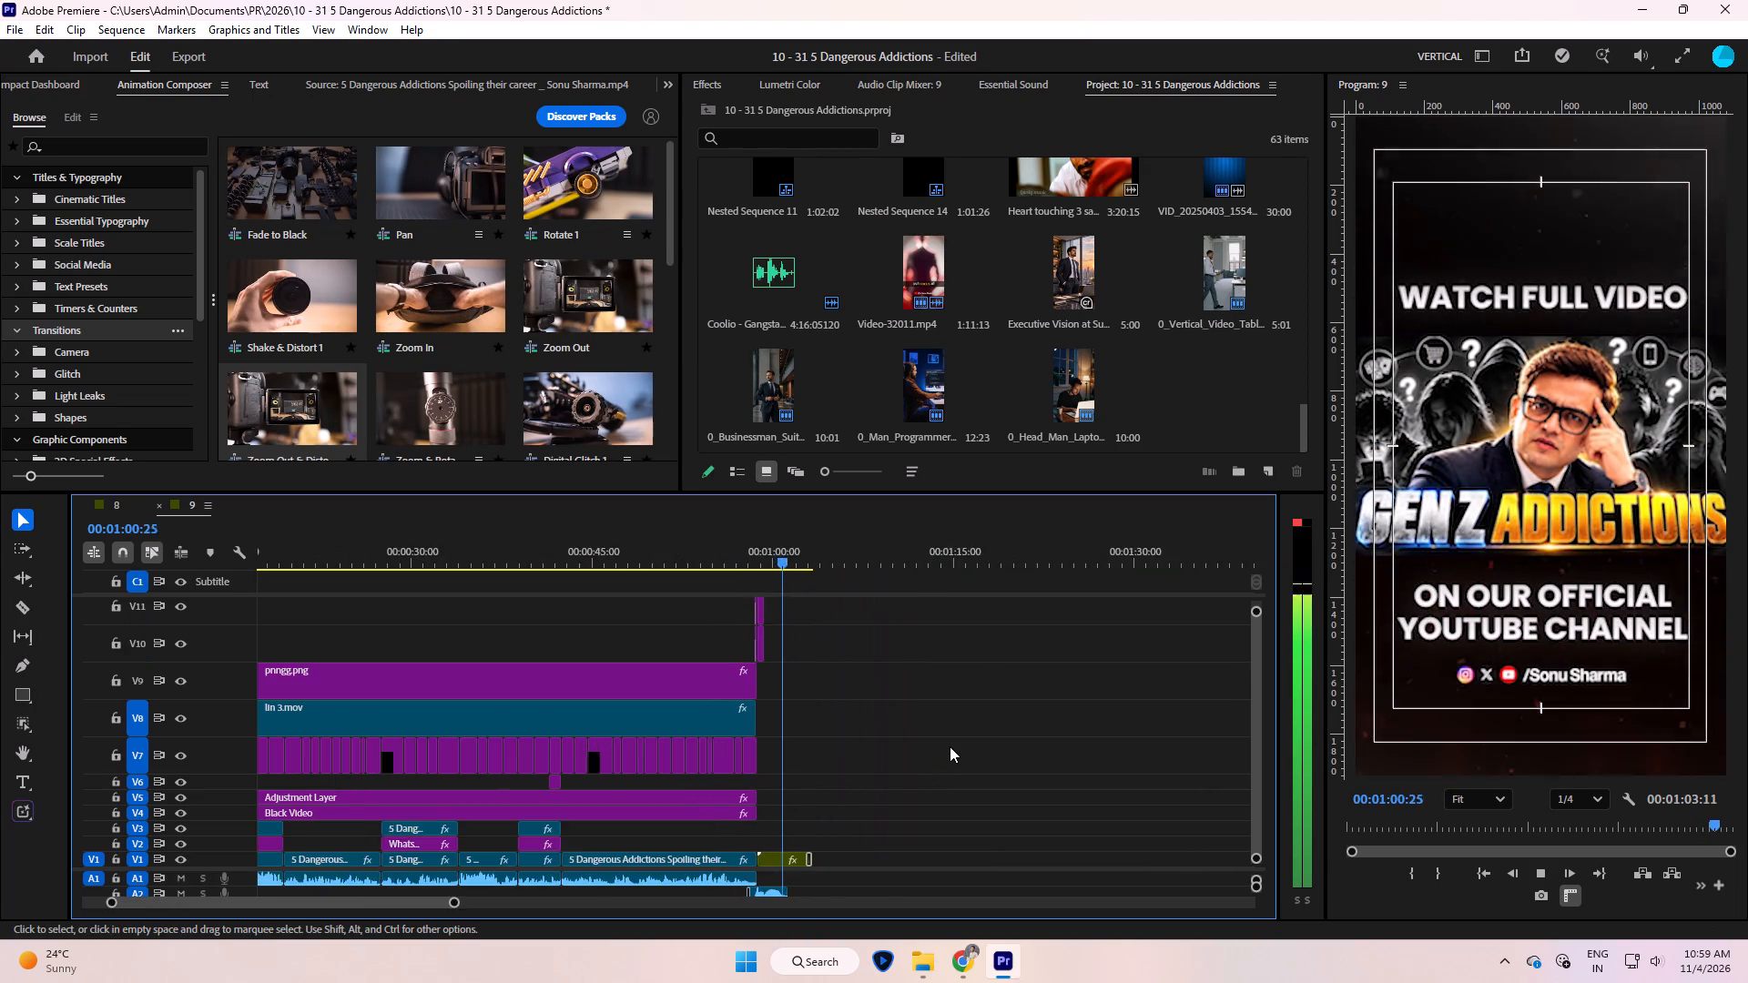
{"action": "key", "text": "minus"}
{"action": "key", "text": "equal"}
{"action": "key", "text": "equal"}
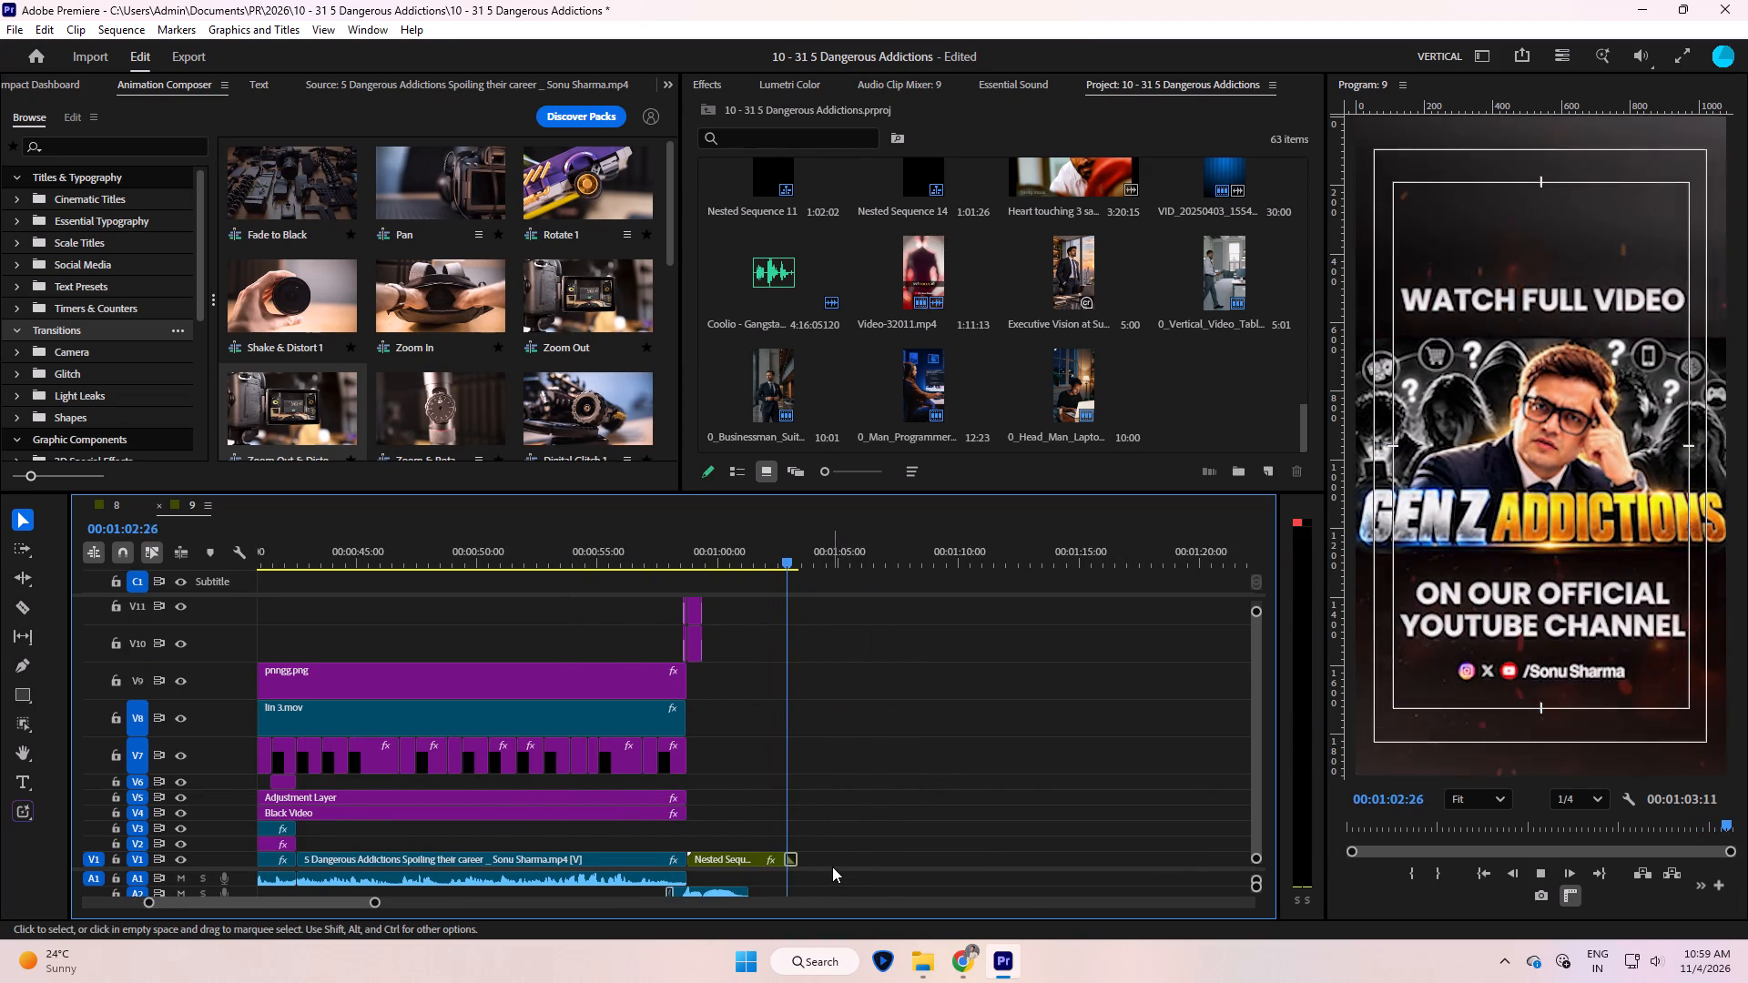
Mark the export range from 00:00:00:00 to the sequence end at 00:01:03:11.
{"action": "key", "text": "o"}
{"action": "left_click", "coordinate": [955, 775]}
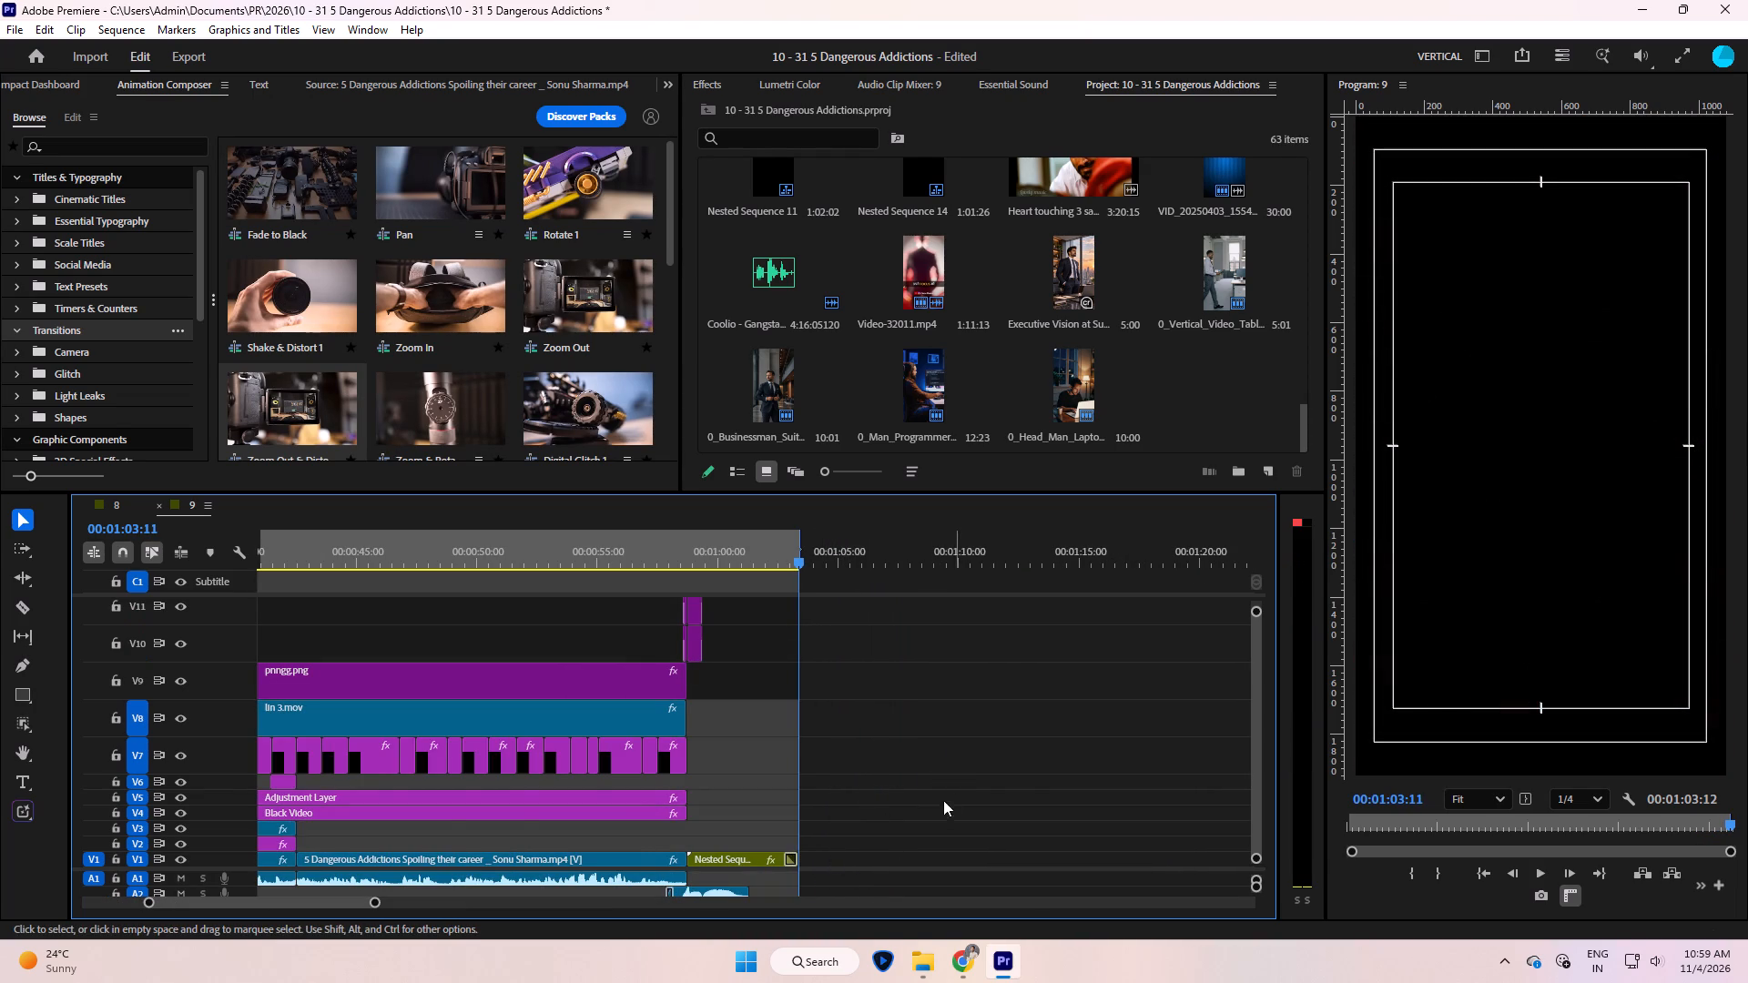
{"action": "key", "text": "minus"}
{"action": "key", "text": "minus"}
{"action": "key", "text": "minus"}
{"action": "key", "text": "minus"}
{"action": "left_click_drag", "start_coordinate": [374, 547], "coordinate": [0, 658]}
{"action": "key", "text": "i"}
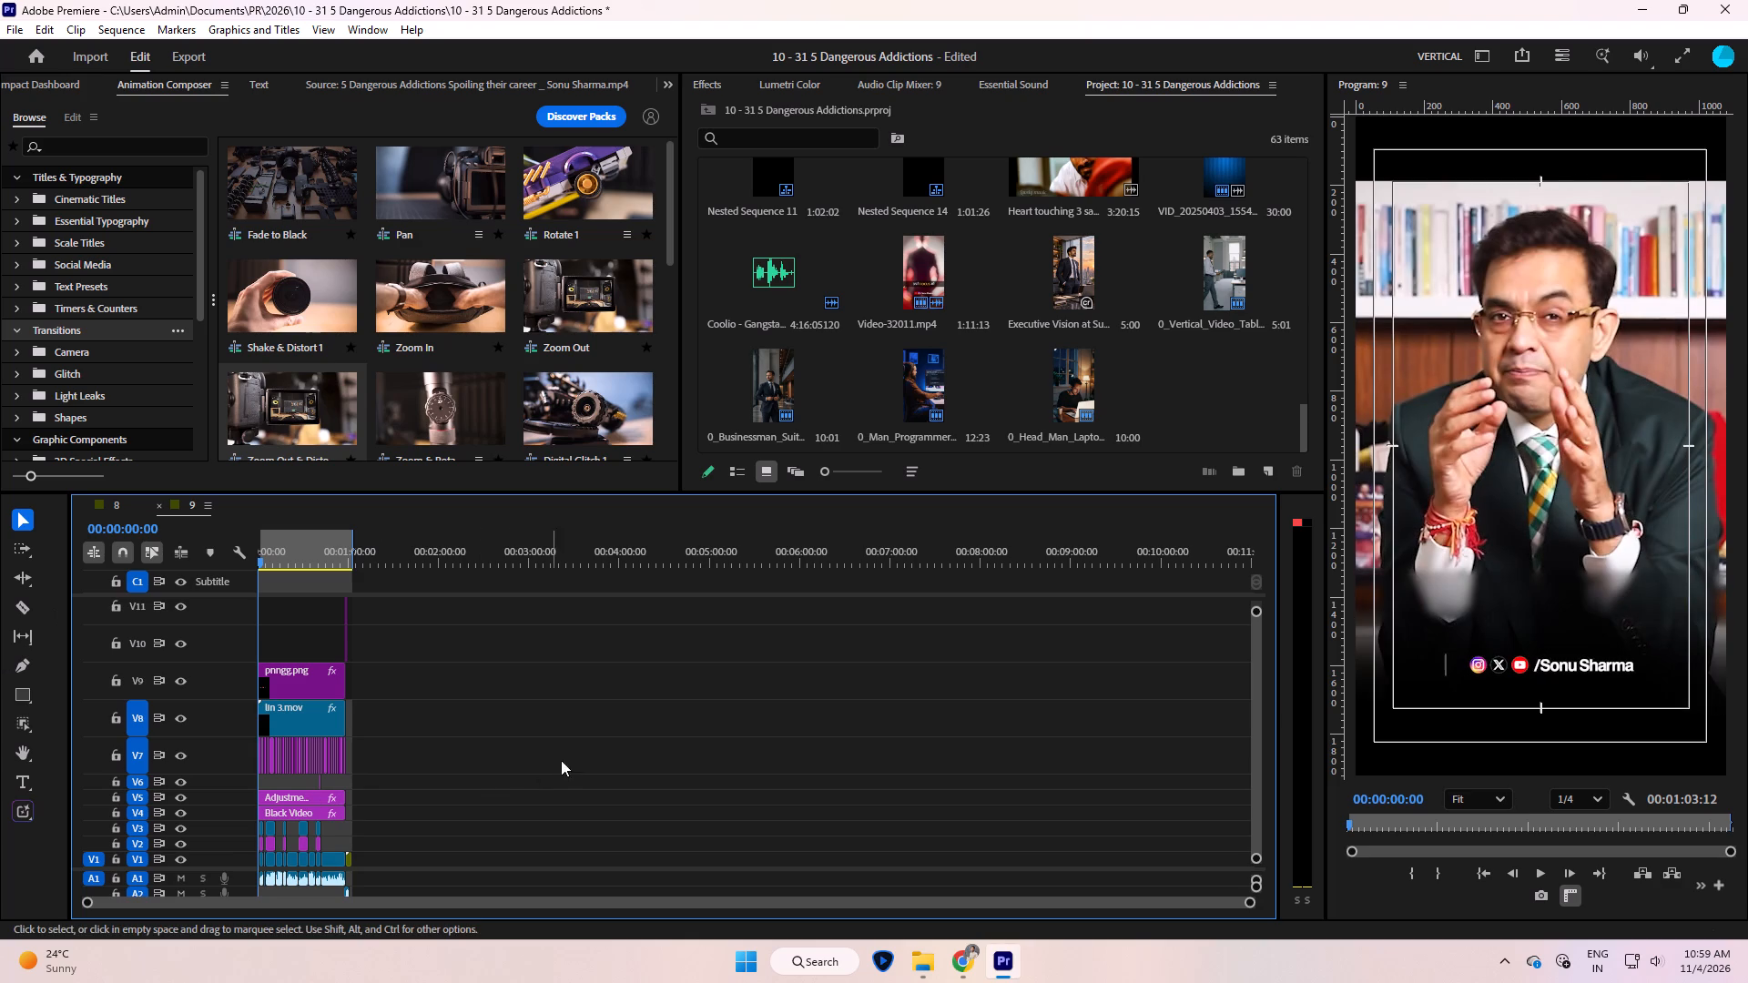
Save the project.
{"action": "left_click", "coordinate": [627, 712]}
{"action": "key", "text": "ctrl+s"}
Open the export settings for sequence 9 and choose the D: Videos folder Youtbe Videos Cut > 5 Dangerous Addictions Spoiling their career.
{"action": "left_click", "coordinate": [627, 711]}
{"action": "key", "text": "ctrl+m"}
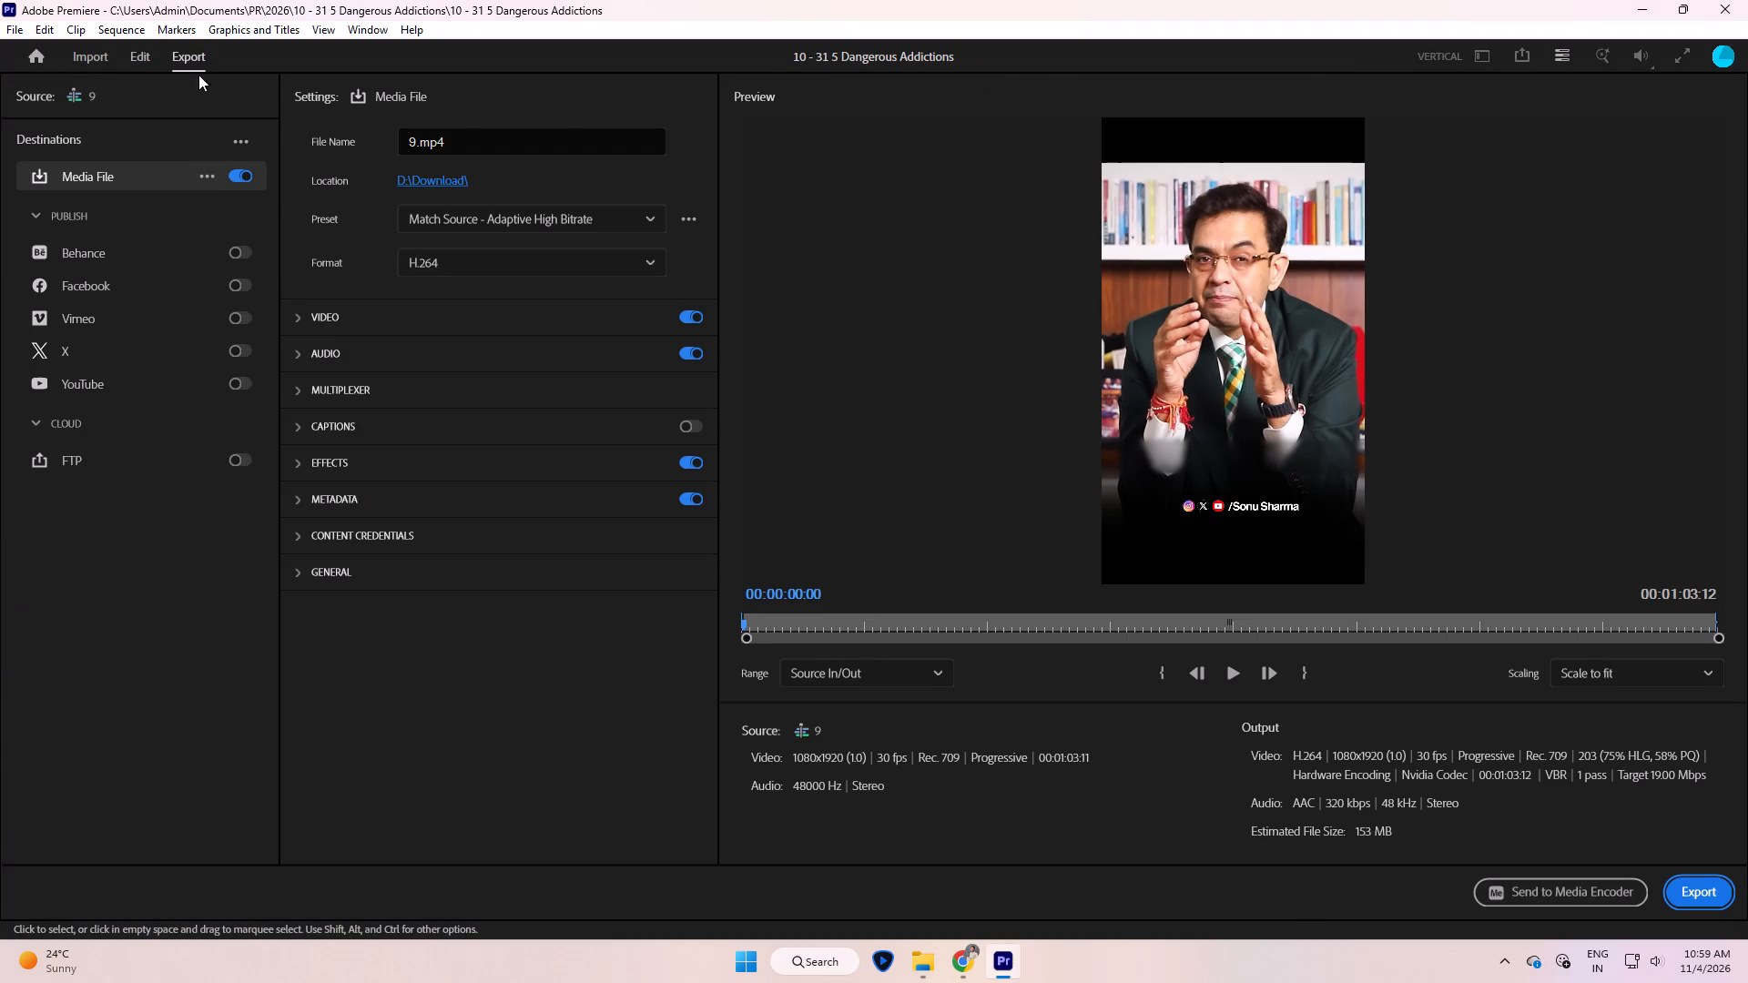
{"action": "left_click", "coordinate": [432, 183]}
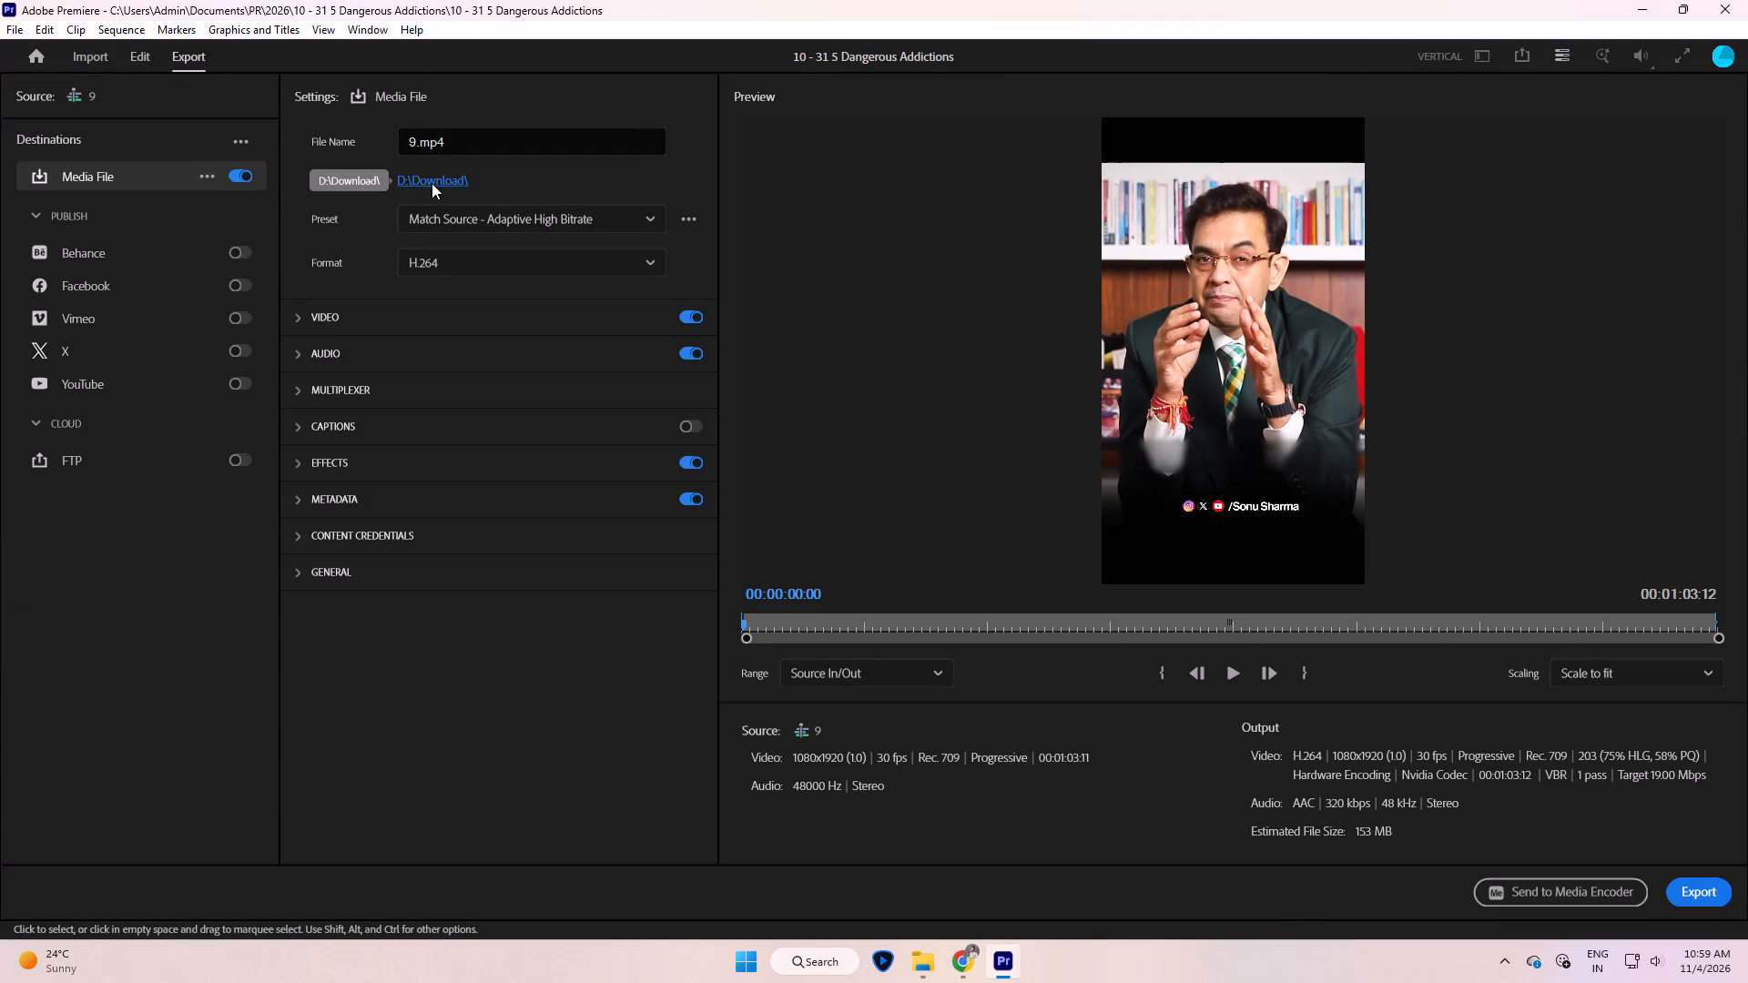
{"action": "left_click", "coordinate": [694, 481]}
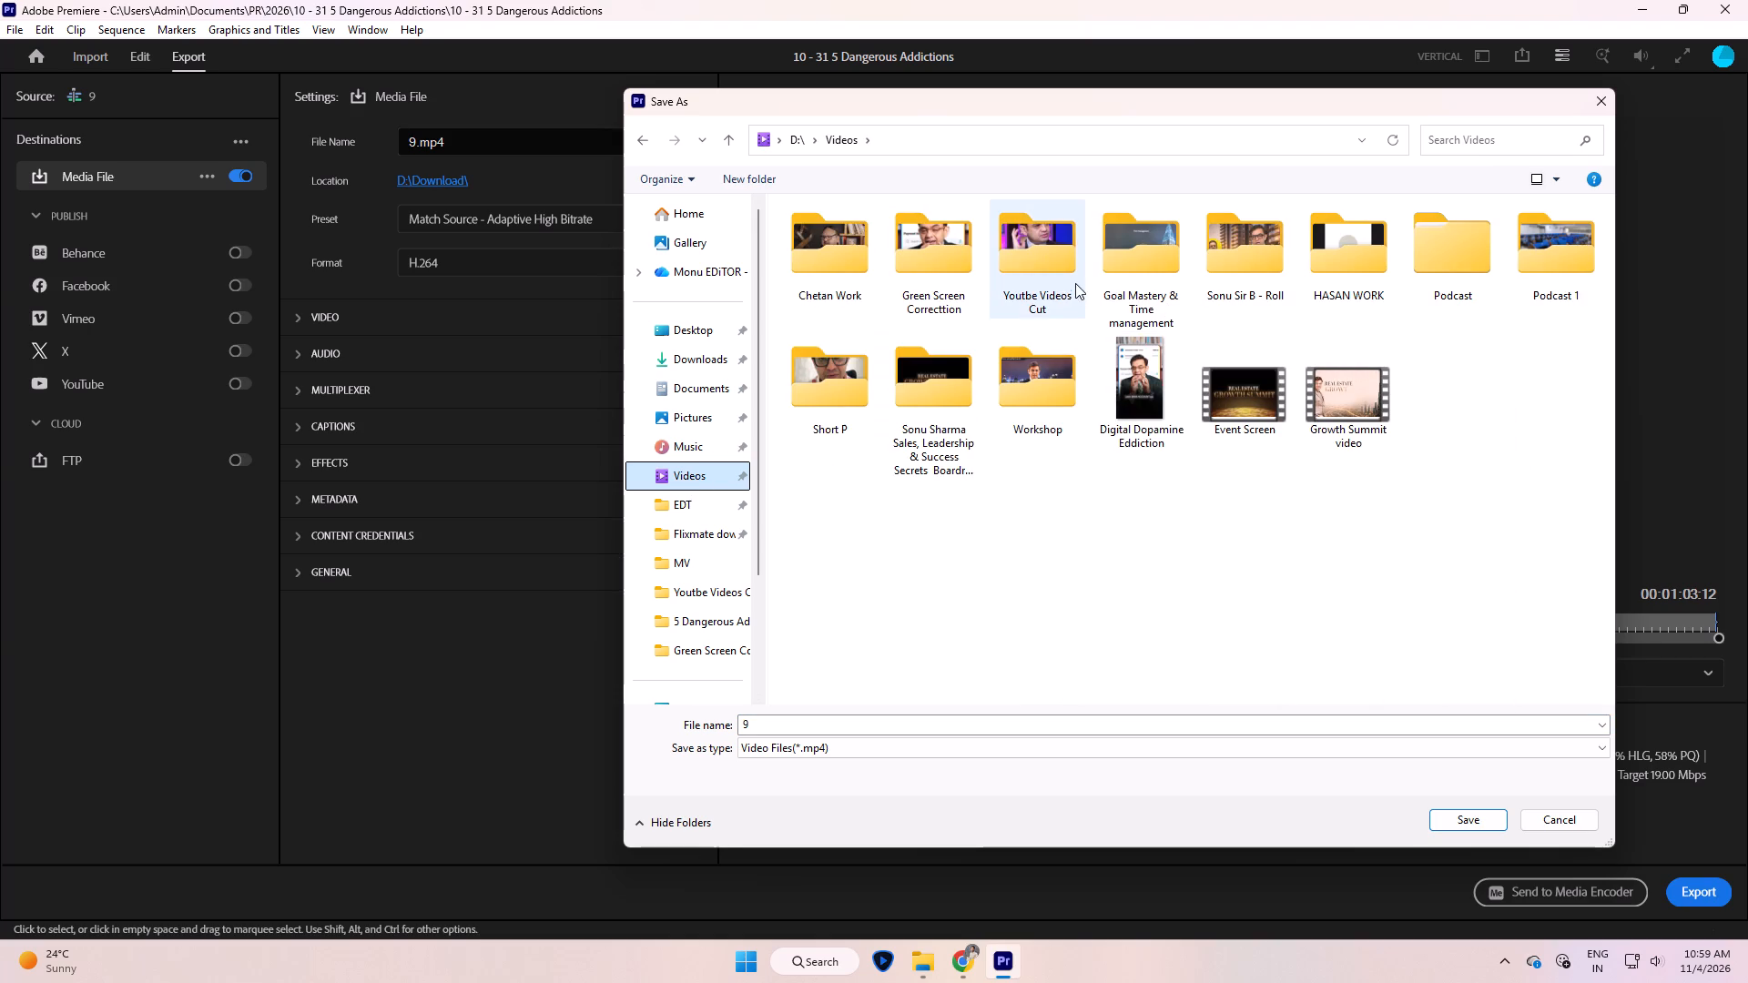
{"action": "double_click", "coordinate": [1031, 272]}
{"action": "double_click", "coordinate": [832, 271]}
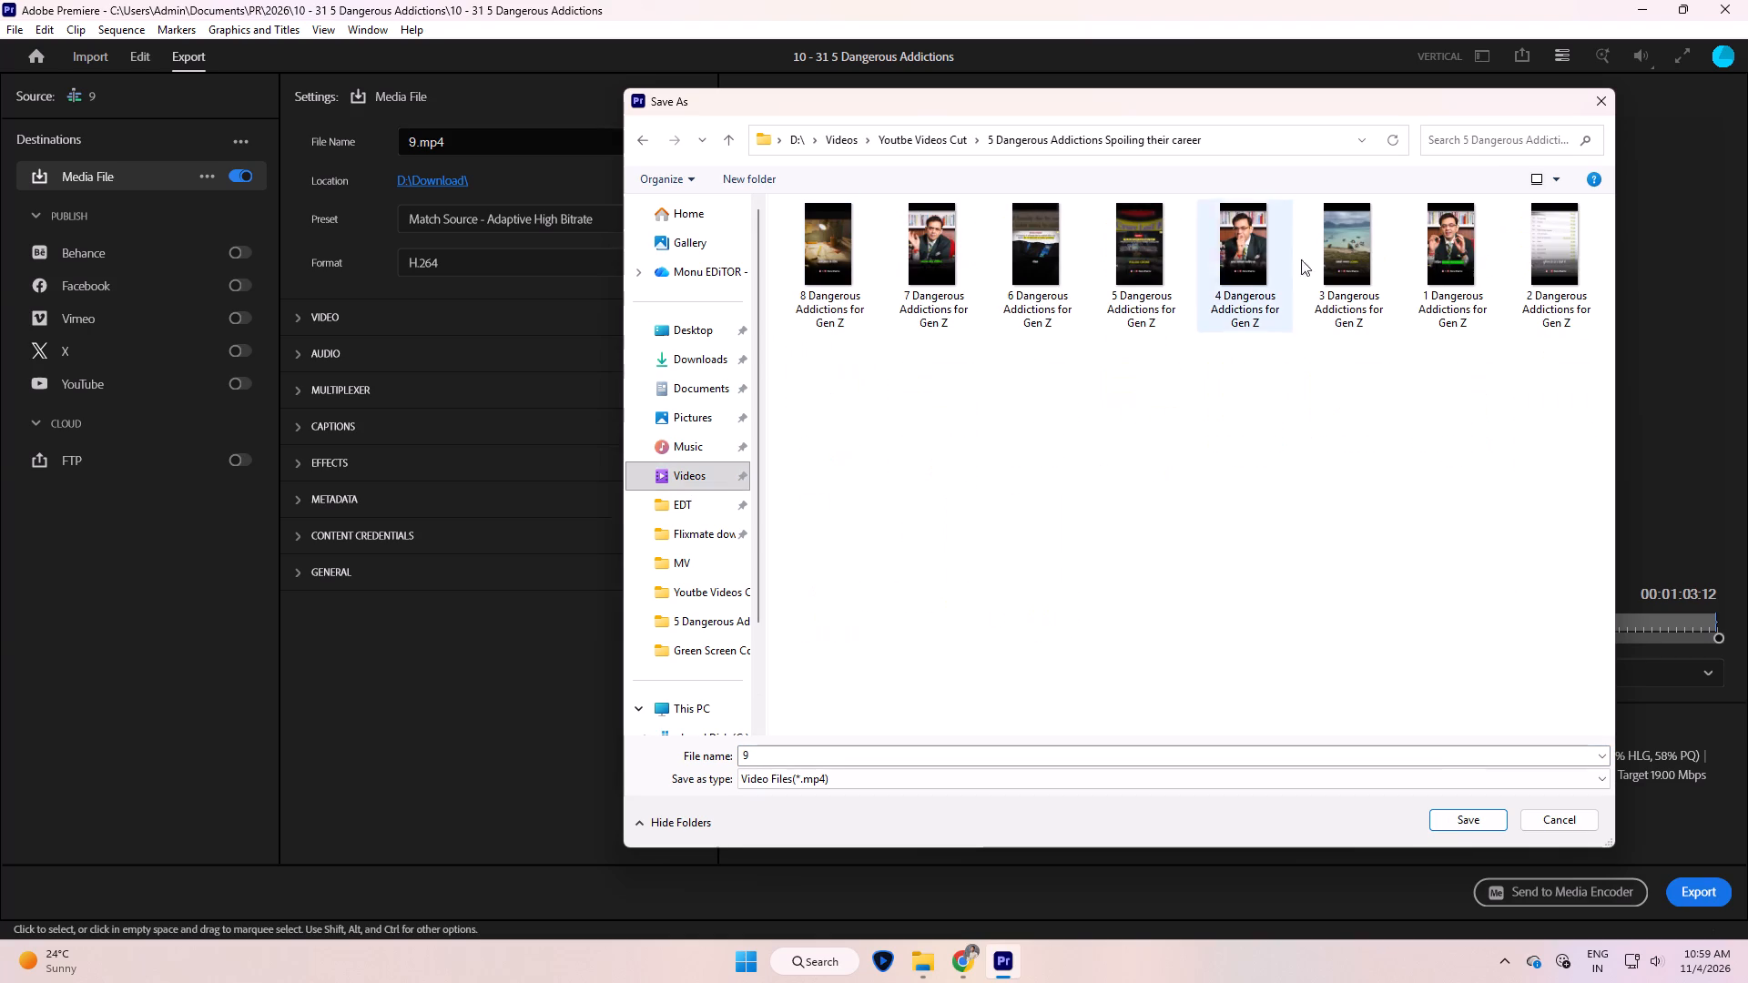
Name the export file 9 Dangerous Addictions for Gen Z, based on the existing reel 8 file name.
{"action": "left_click_drag", "start_coordinate": [816, 264], "coordinate": [817, 272]}
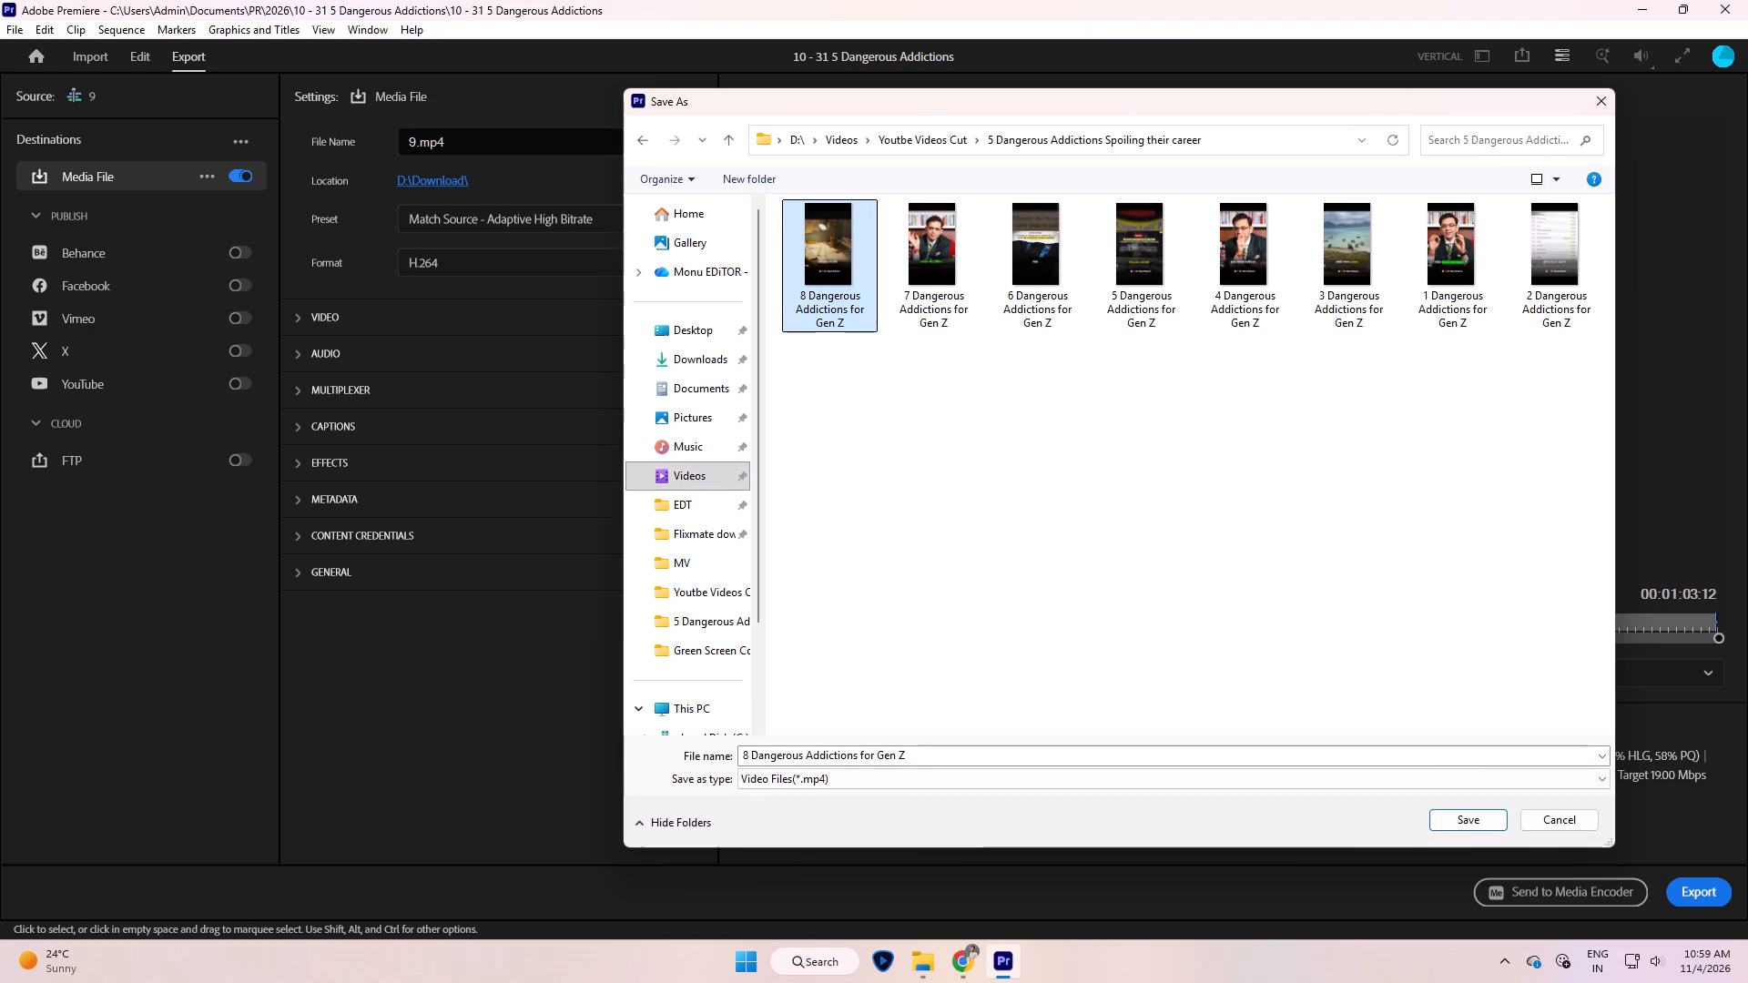
{"action": "triple_click", "coordinate": [747, 757]}
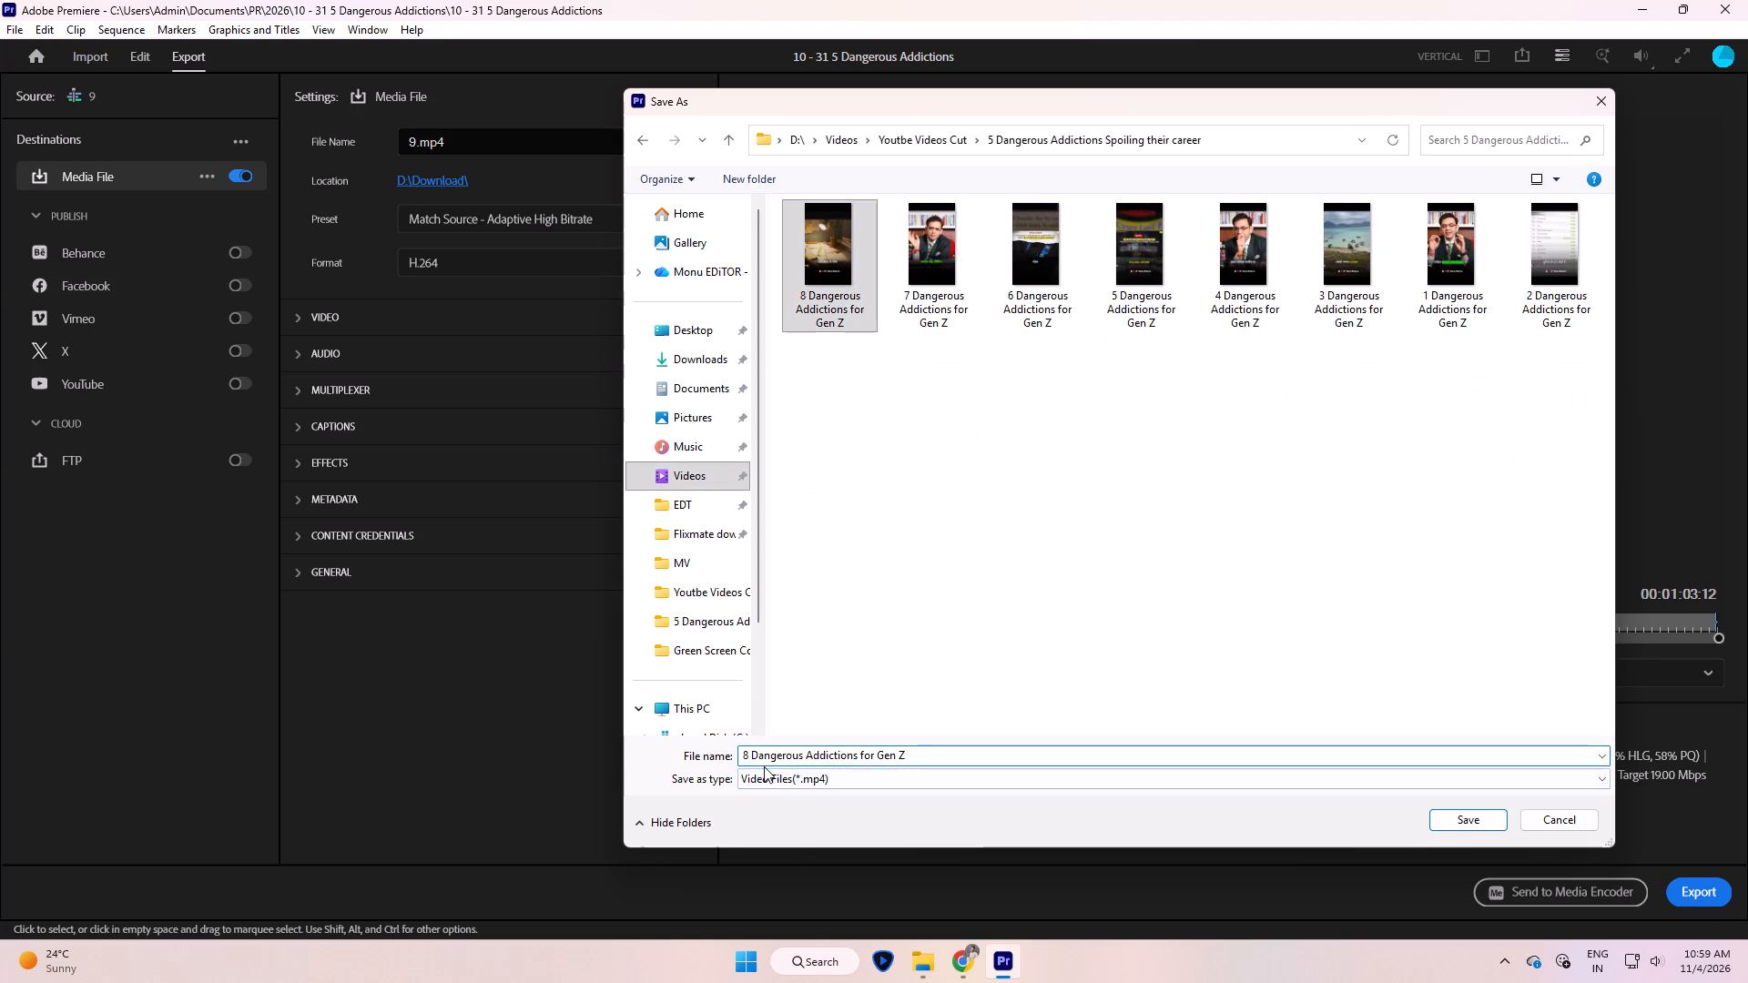
{"action": "key", "text": "BackSpace"}
{"action": "key", "text": "9"}
{"action": "key", "text": "Return"}
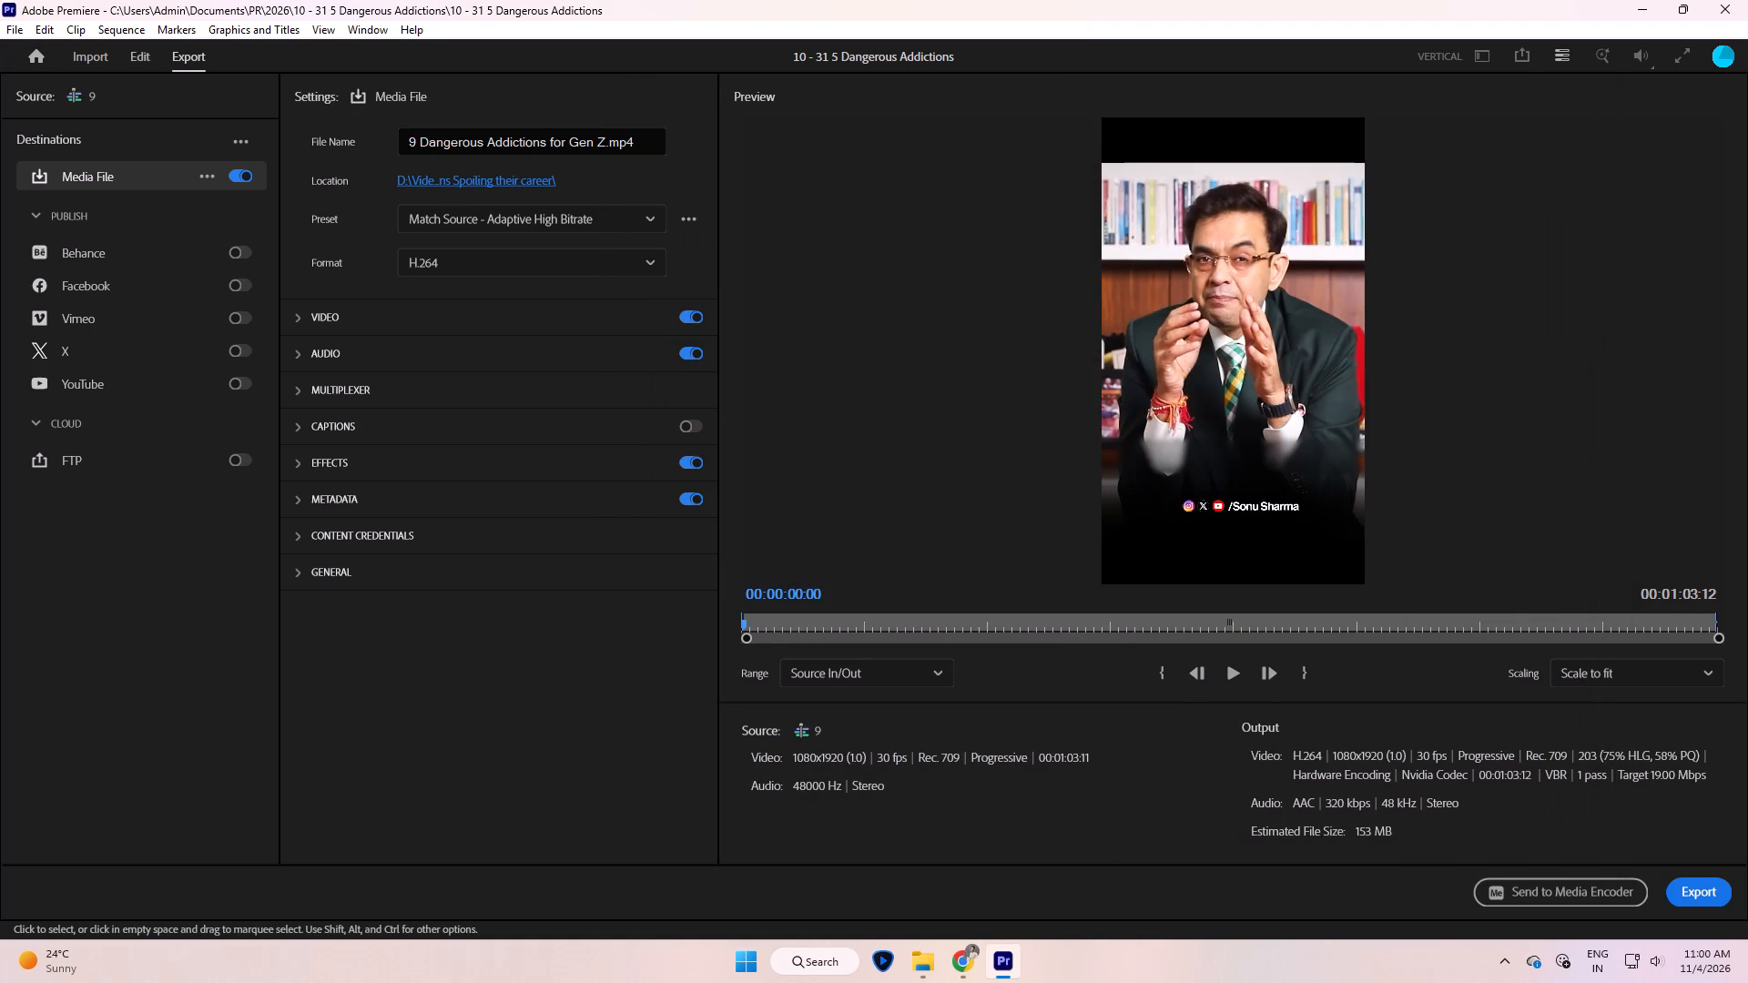
Export sequence 9 as H.264 with the Match Source - Adaptive High Bitrate preset.
{"action": "left_click", "coordinate": [1702, 893]}
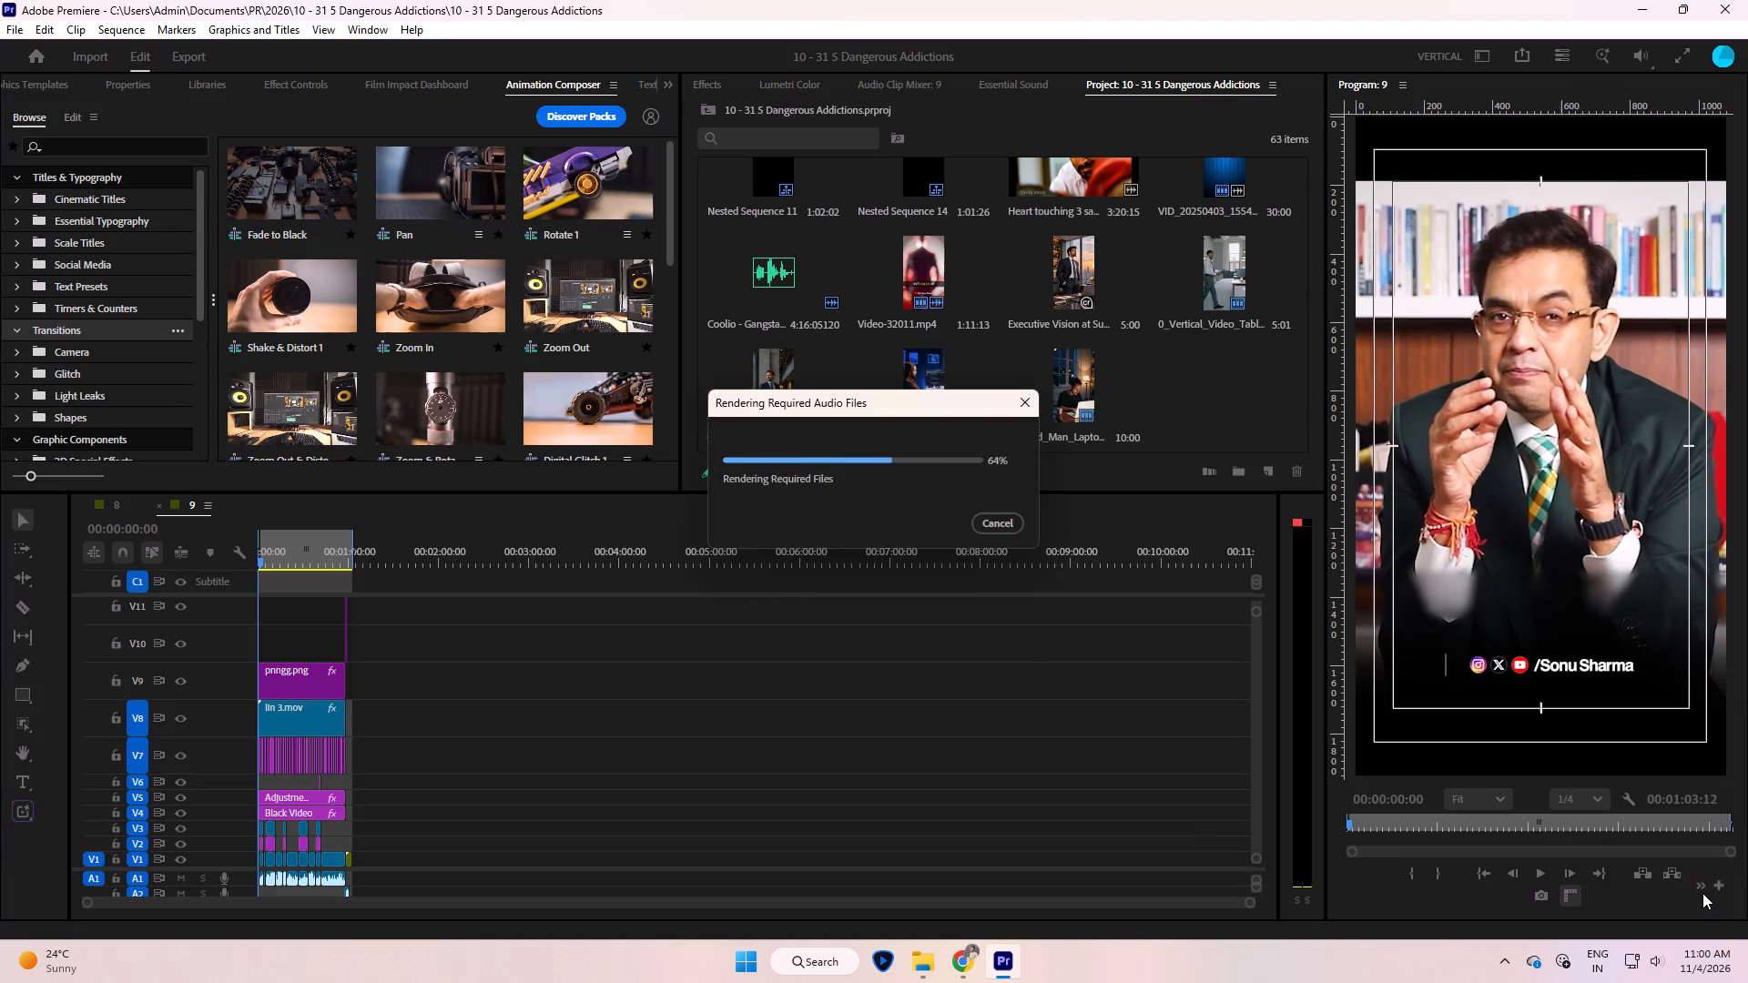
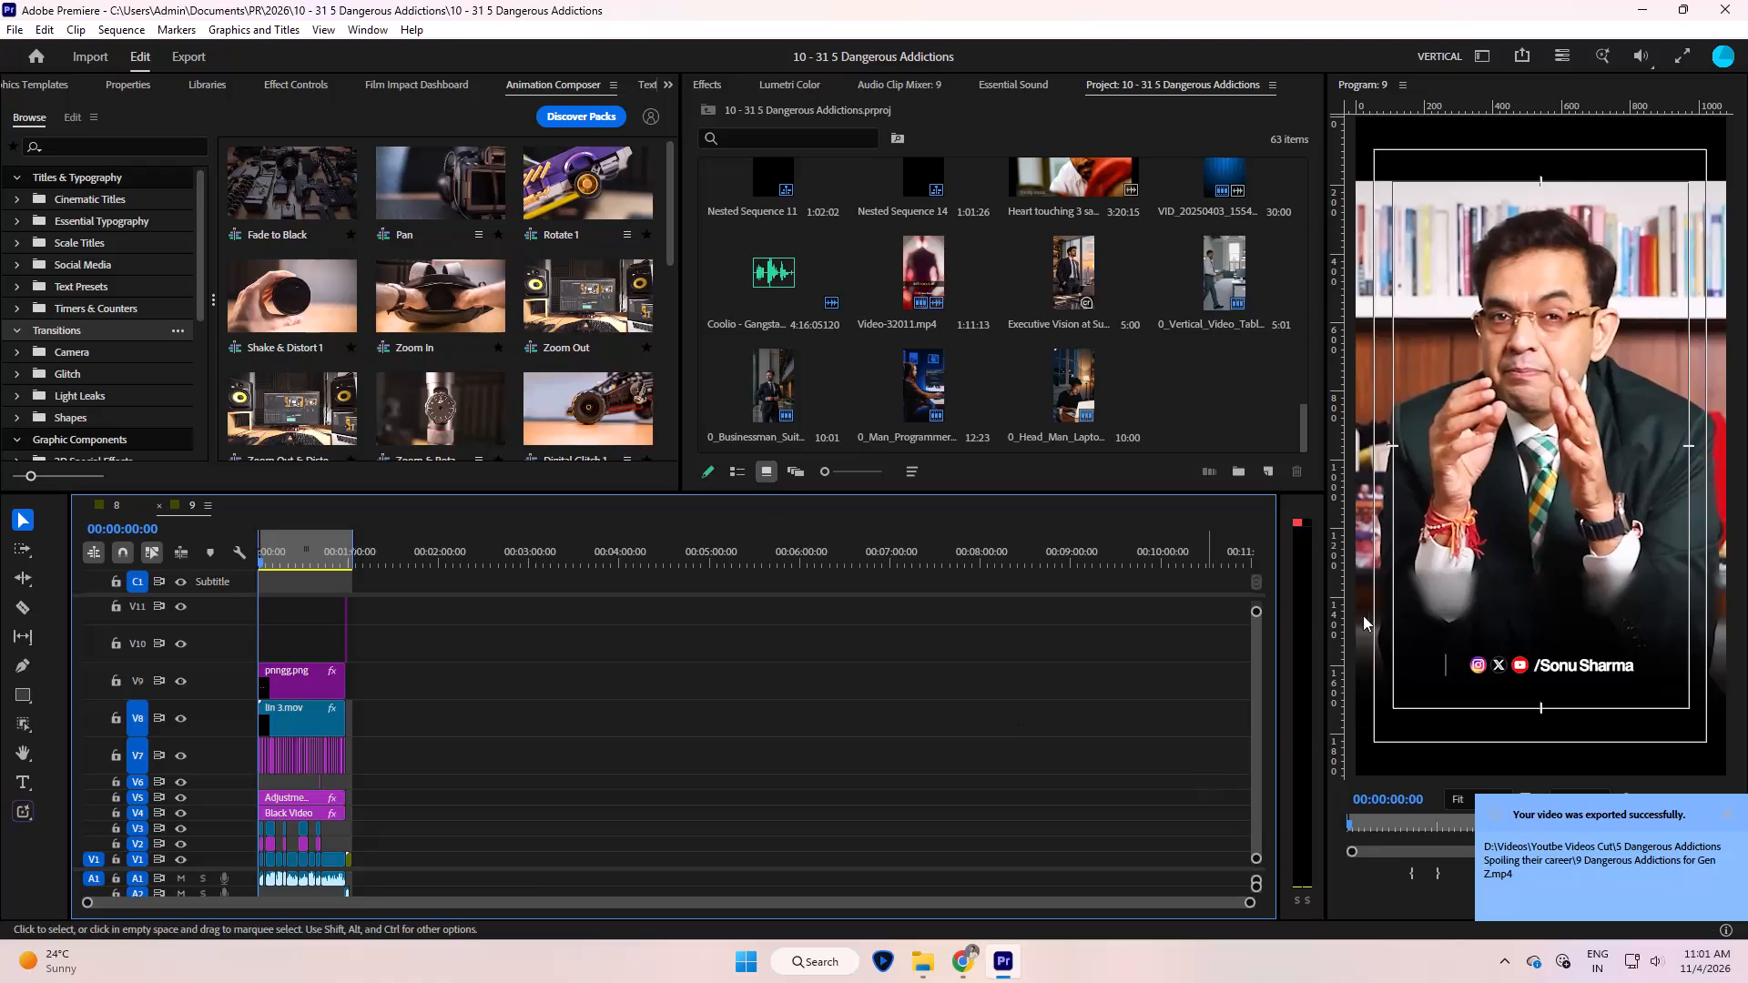
Play the opening of sequence 9 and save the project.
{"action": "key", "text": "space"}
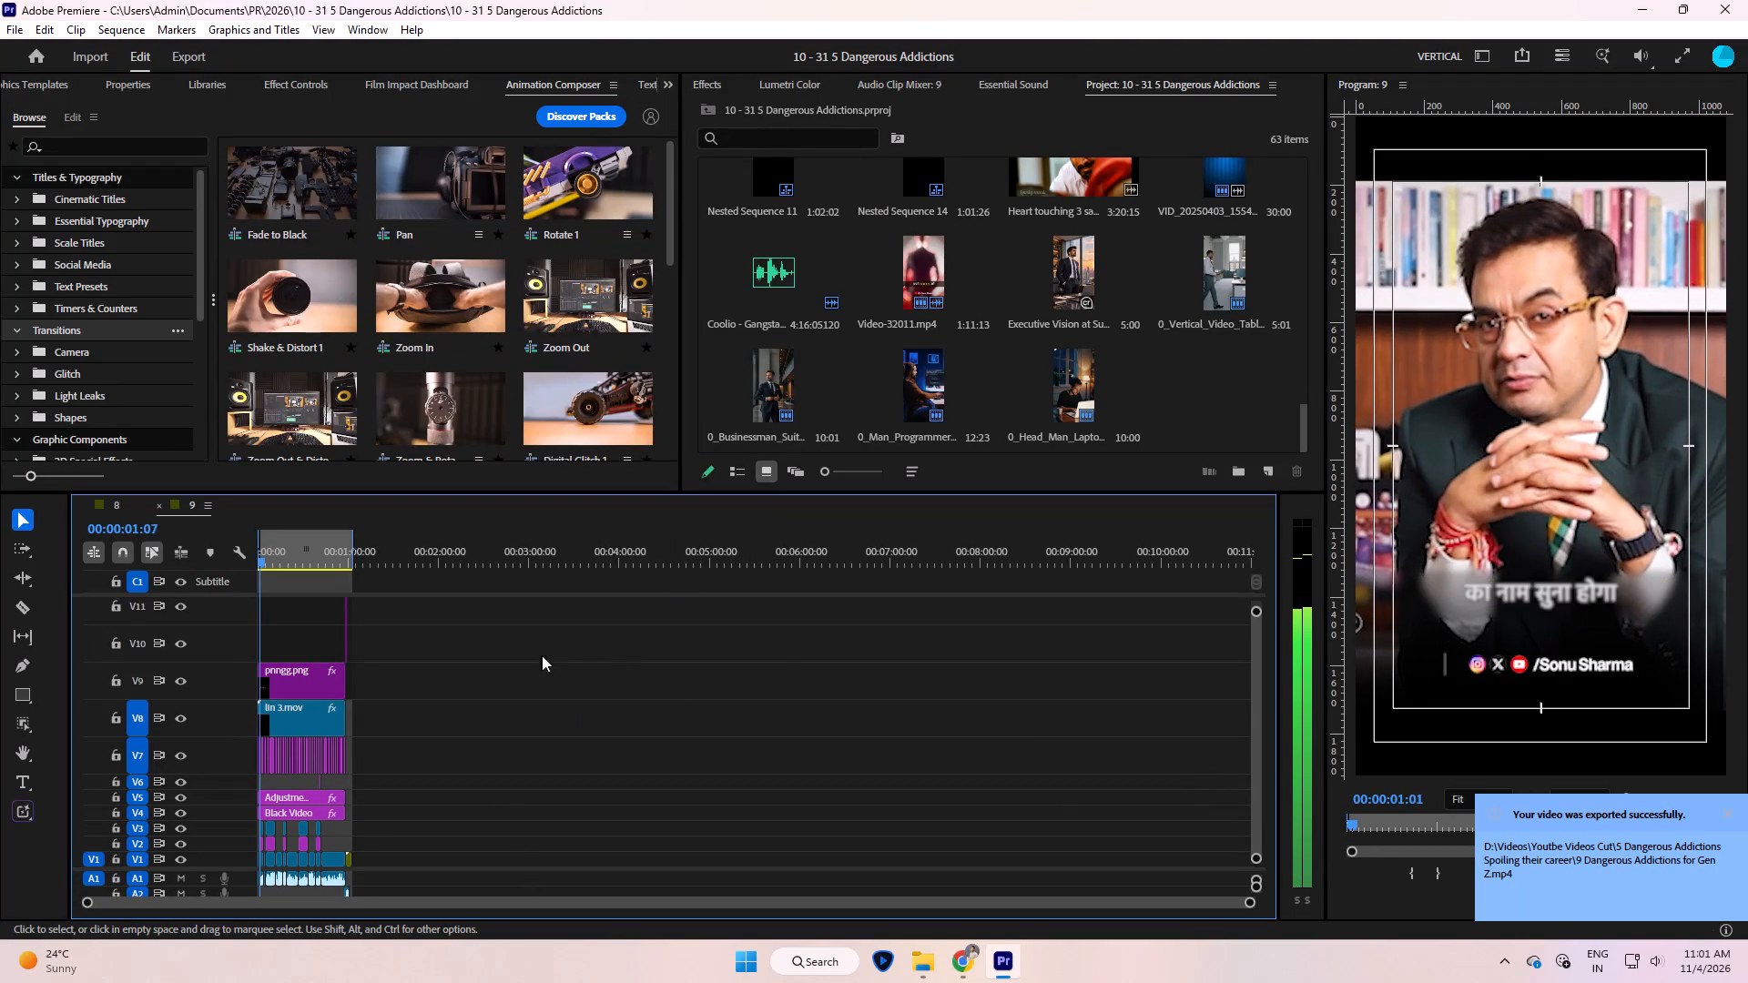
{"action": "key", "text": "space"}
{"action": "key", "text": "ctrl+s"}
{"action": "left_click", "coordinate": [849, 729]}
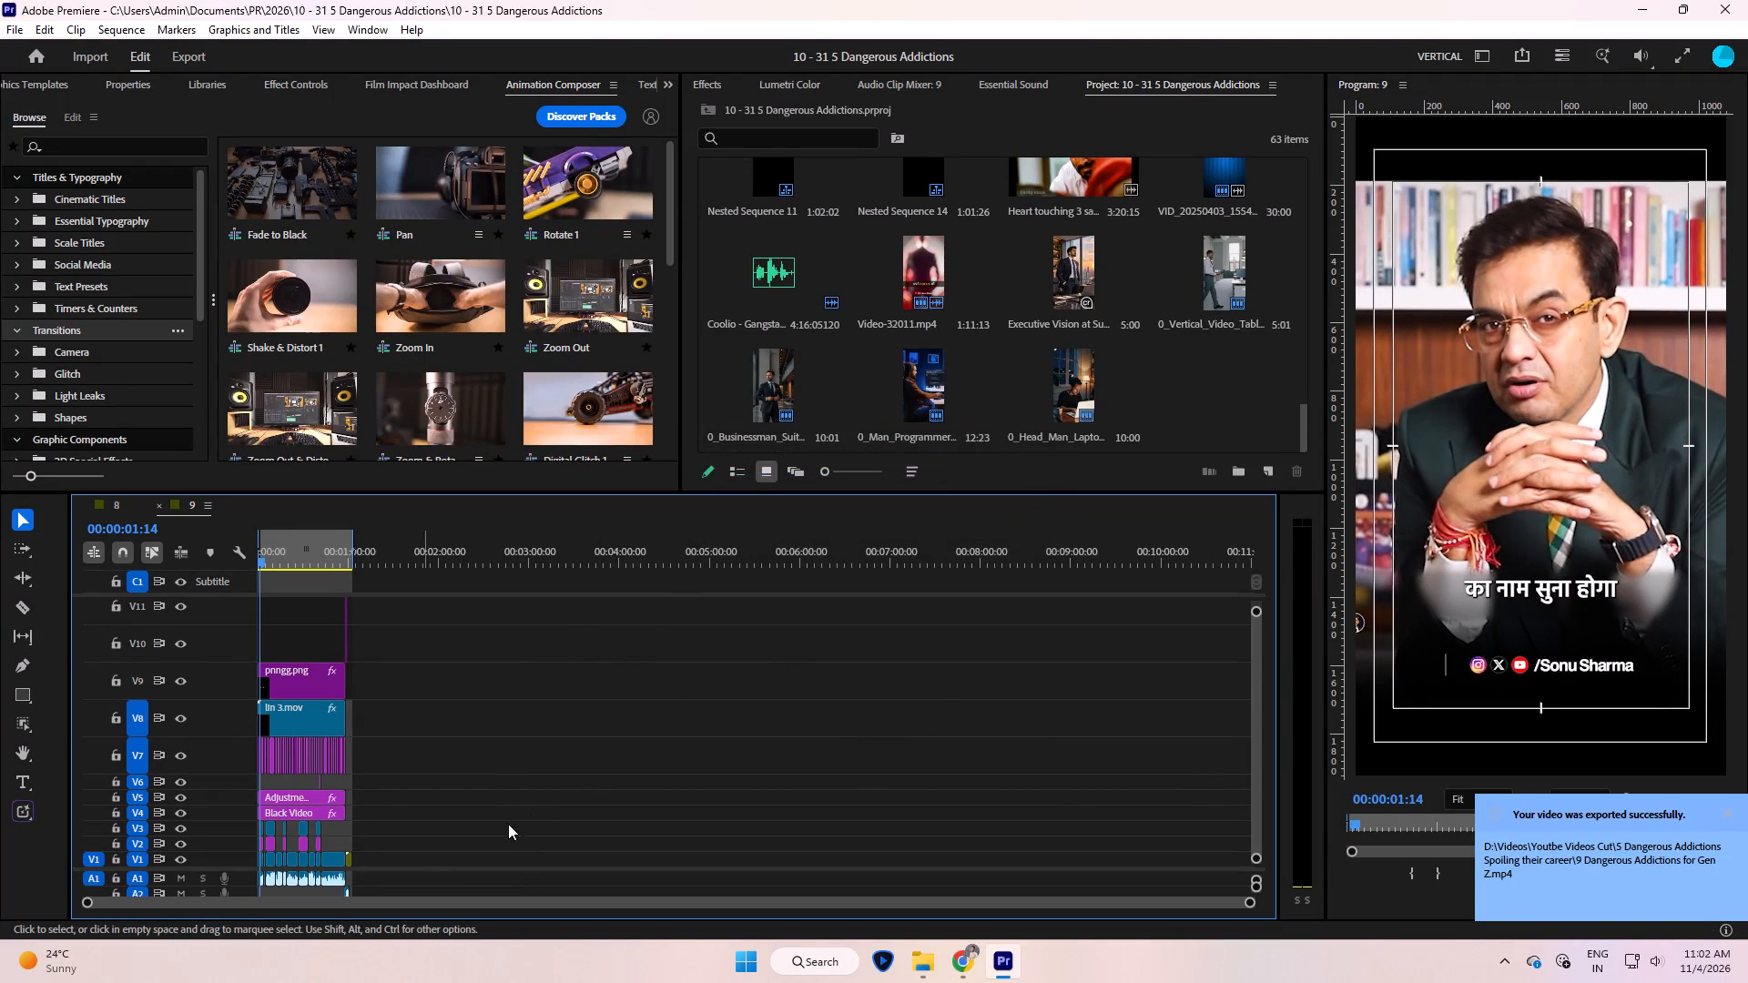
Set the Lumetri Creative Sharpen of the first V1 clip in sequence 9 to about 40.2 and save the project.
{"action": "left_click", "coordinate": [595, 765]}
{"action": "key", "text": "equal"}
{"action": "key", "text": "equal"}
{"action": "key", "text": "equal"}
{"action": "key", "text": "equal"}
{"action": "key", "text": "equal"}
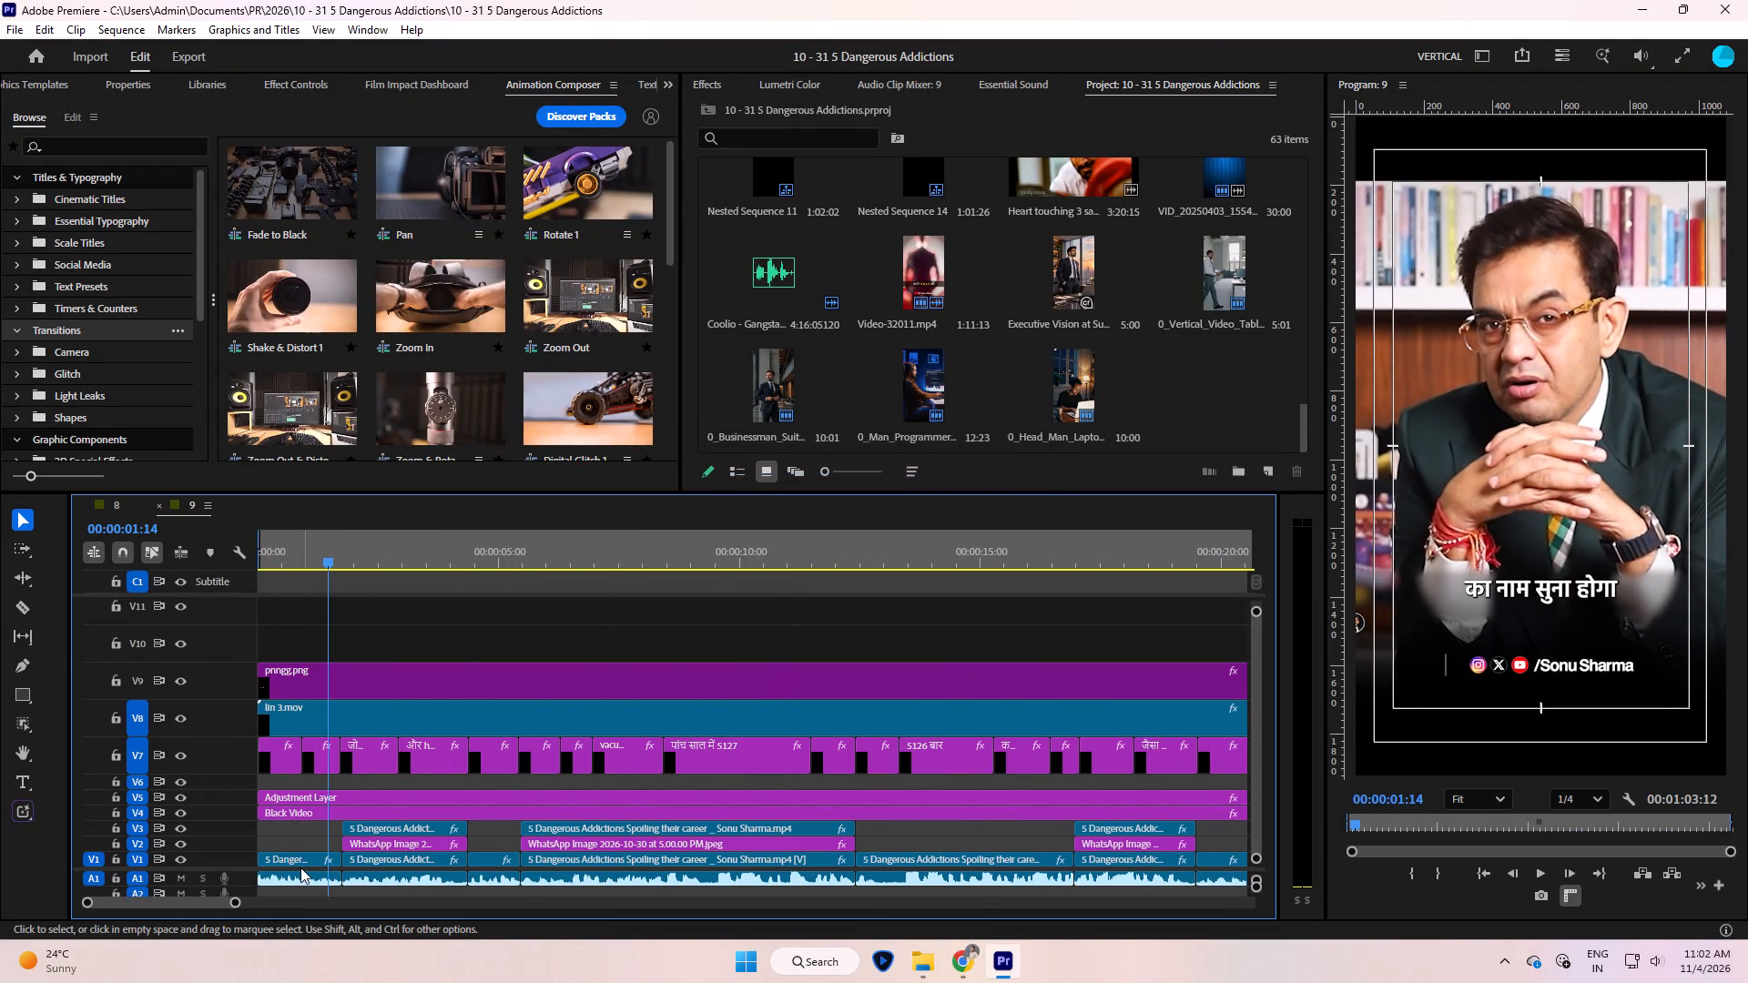
{"action": "left_click", "coordinate": [300, 867]}
{"action": "left_click", "coordinate": [304, 861]}
{"action": "key", "text": "ctrl+b"}
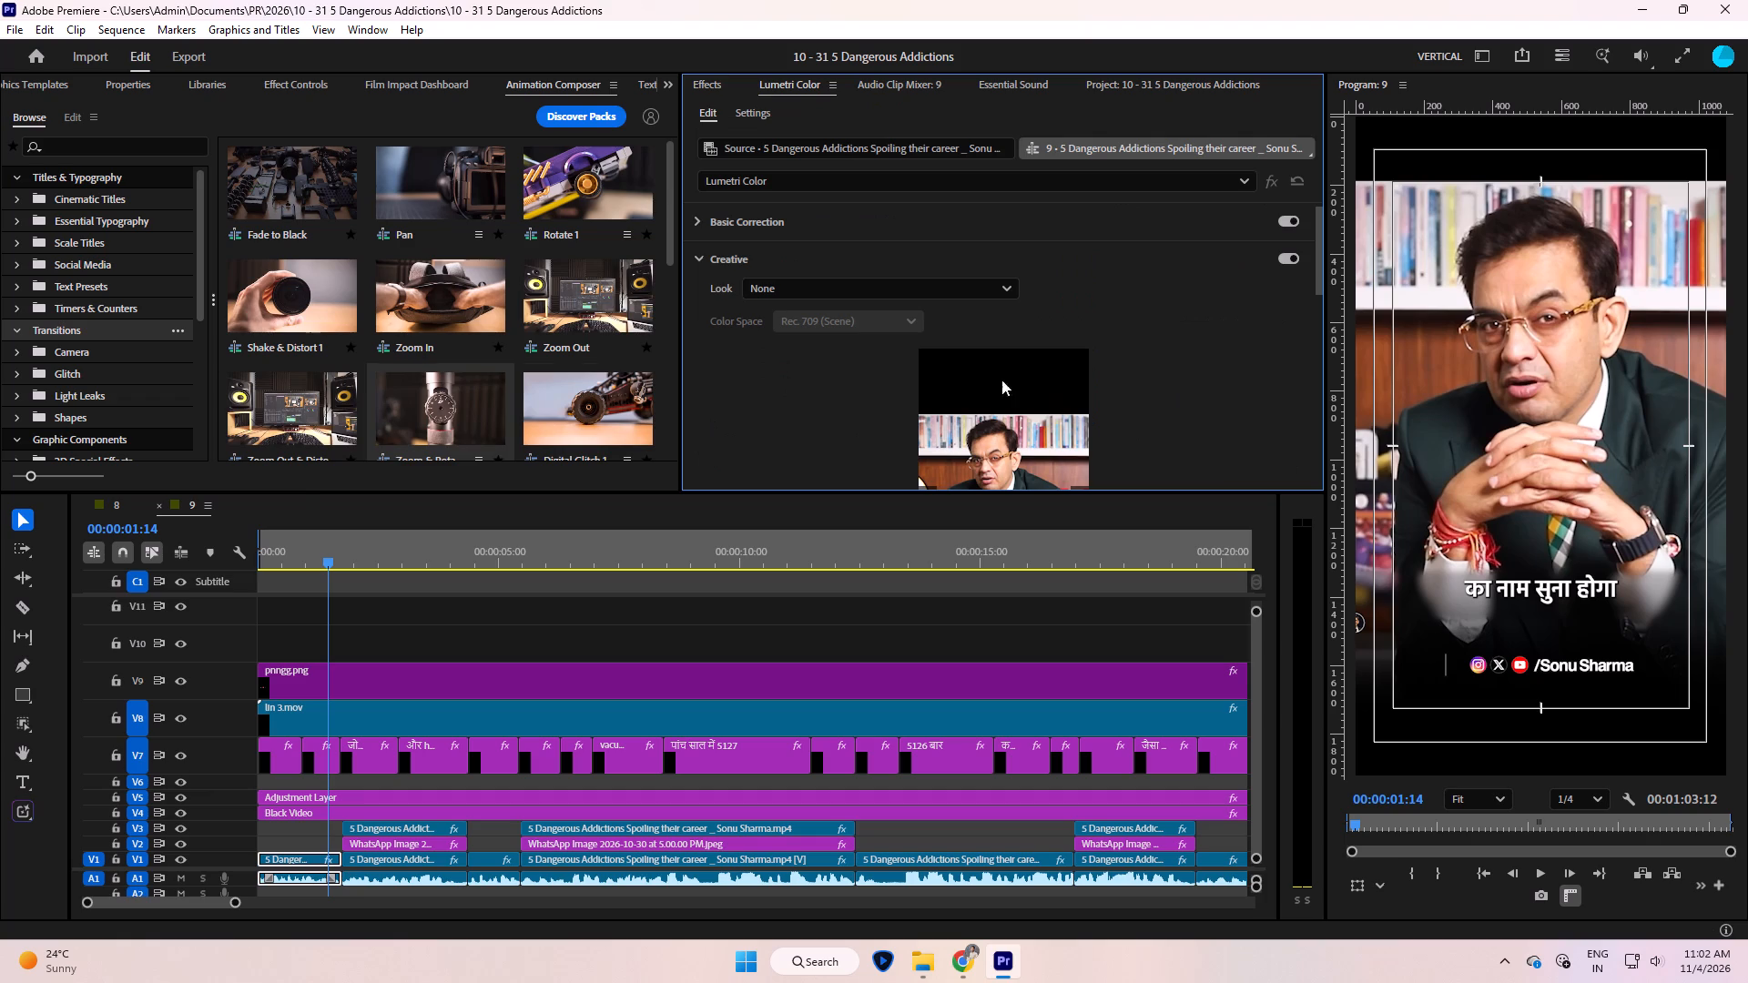
{"action": "scroll", "coordinate": [1239, 343], "scroll_direction": "down", "scroll_amount": 20}
{"action": "scroll", "coordinate": [1239, 343], "scroll_direction": "down", "scroll_amount": 4}
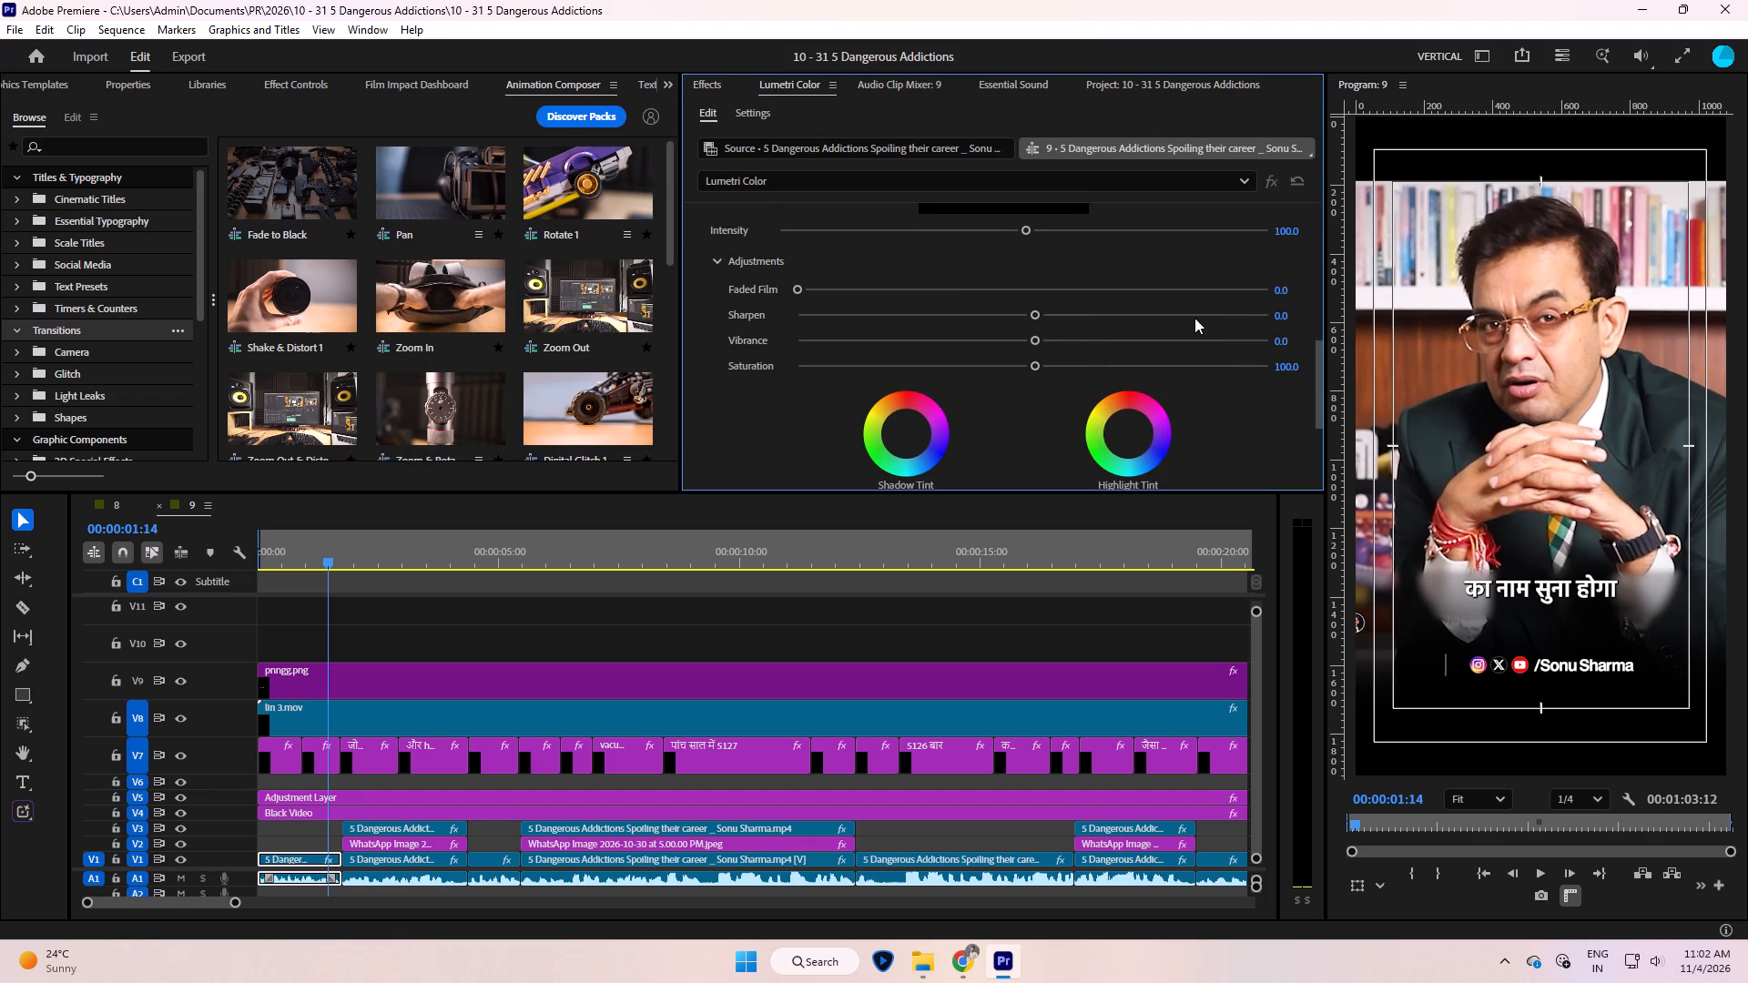
{"action": "left_click", "coordinate": [1116, 315]}
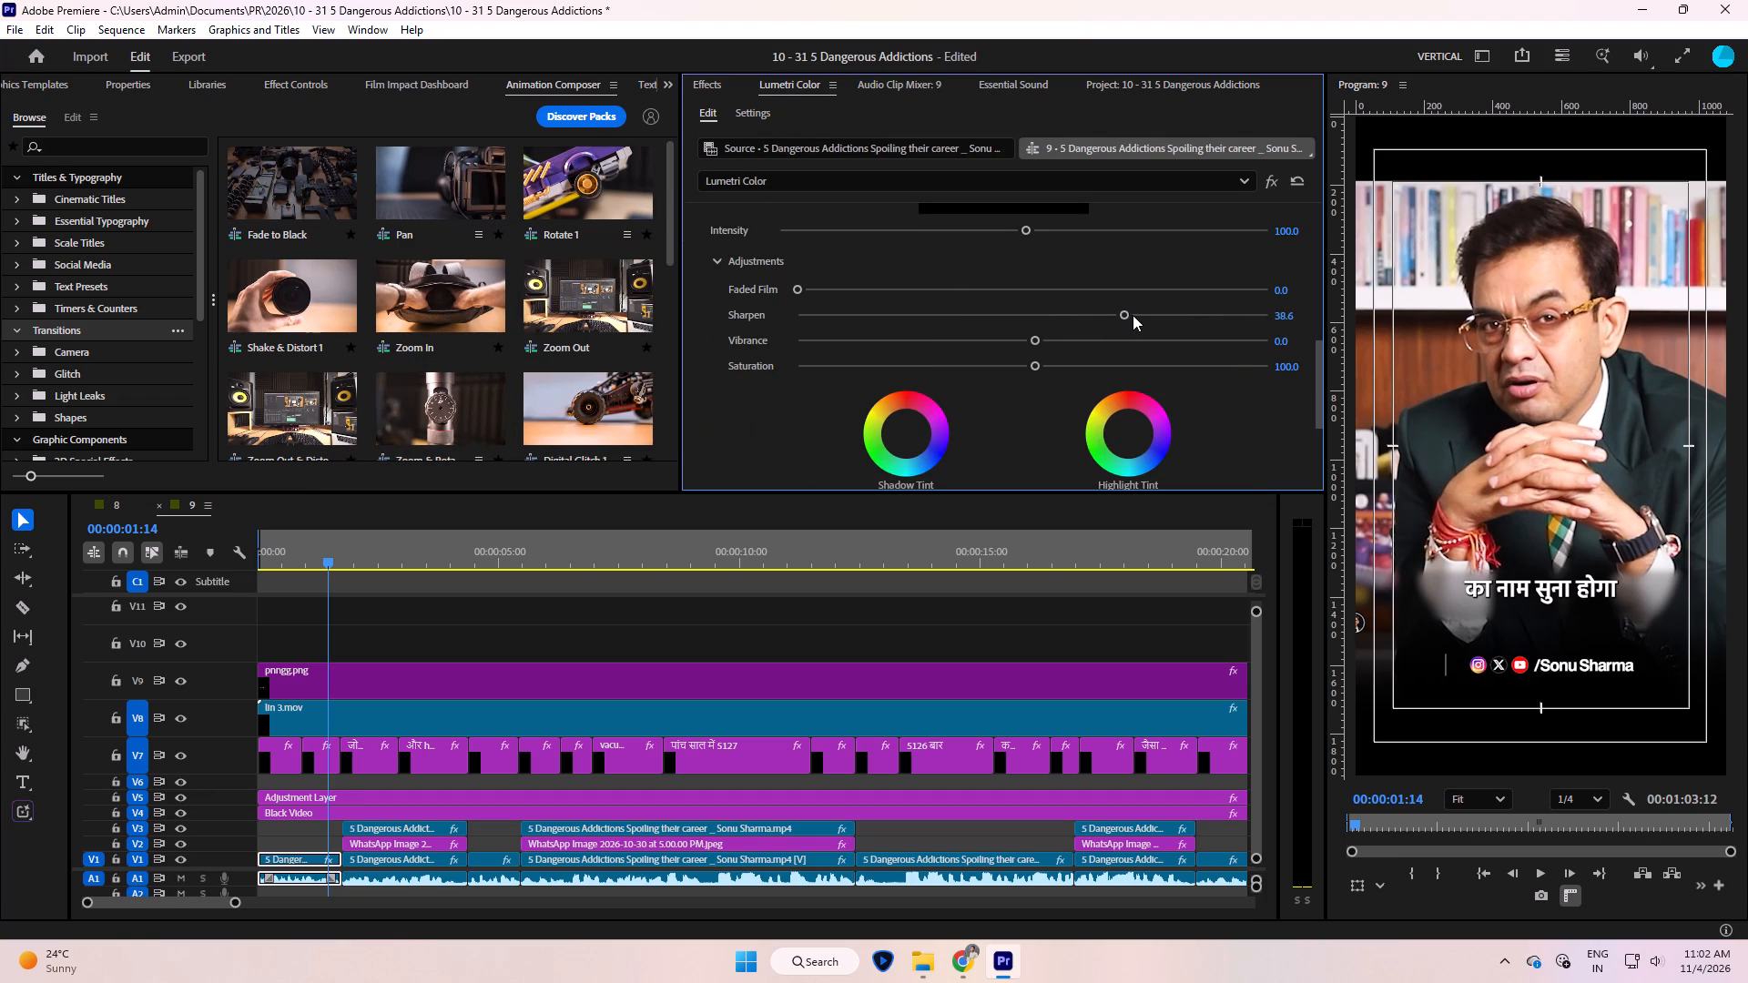
{"action": "left_click", "coordinate": [1204, 315]}
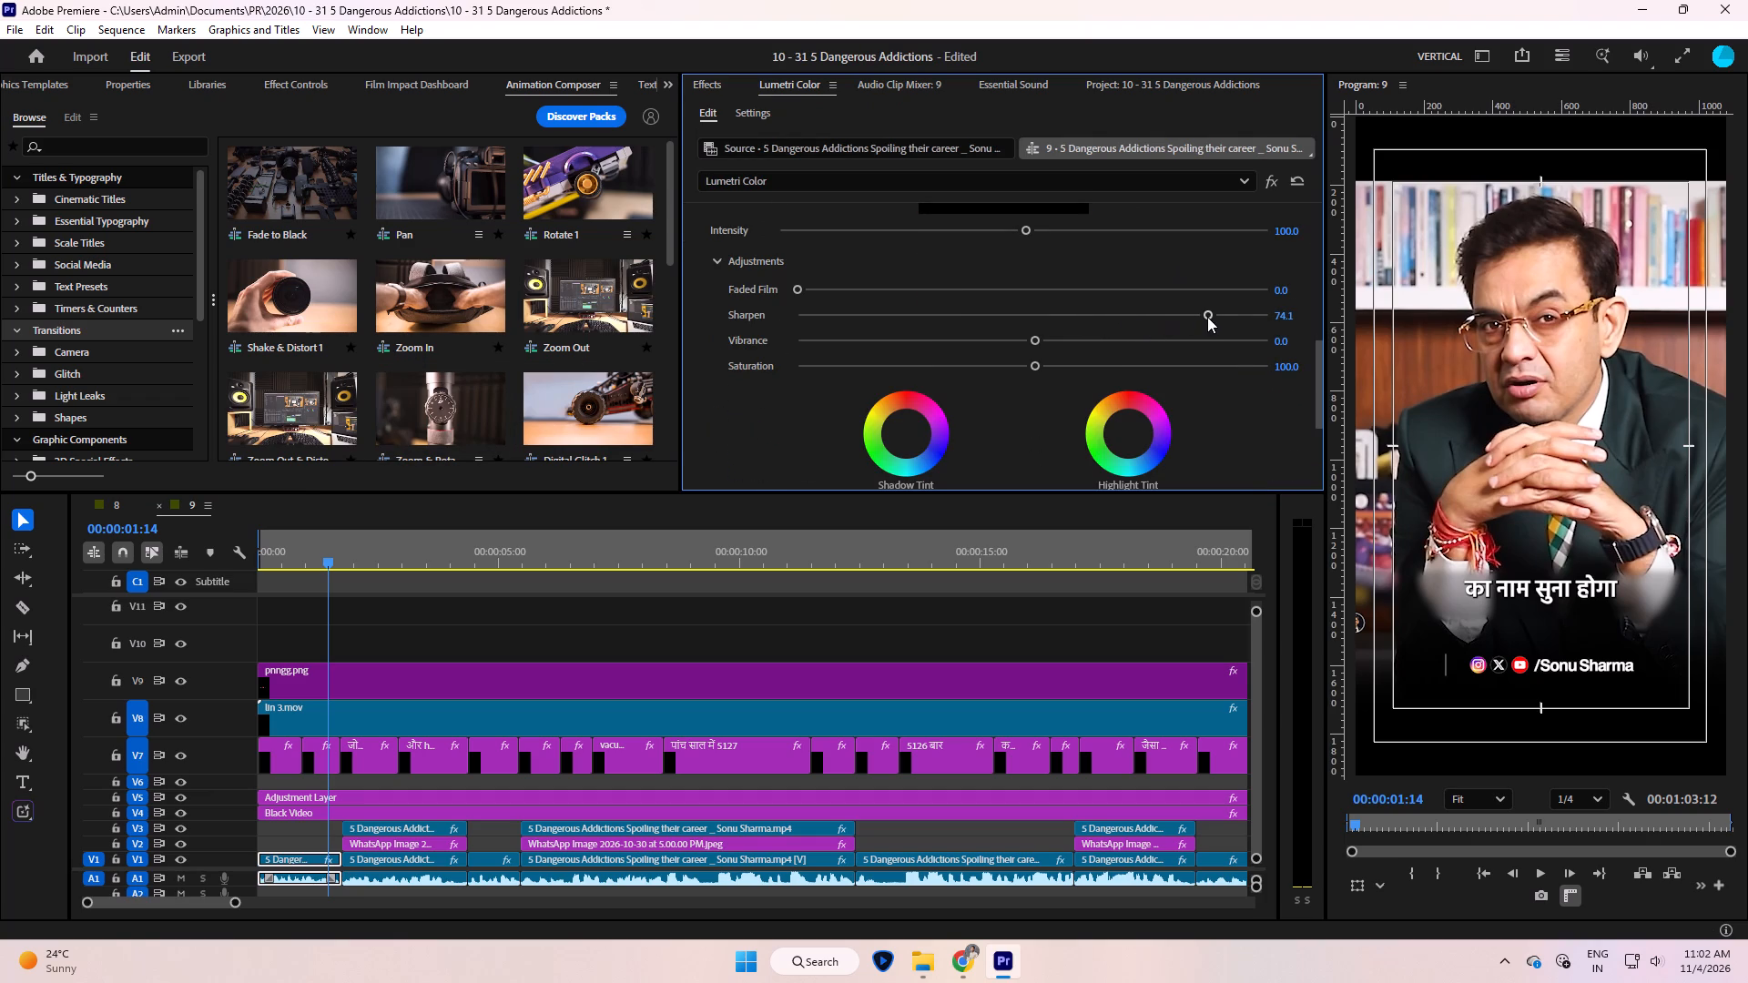
{"action": "left_click", "coordinate": [1126, 317]}
{"action": "key", "text": "ctrl+s"}
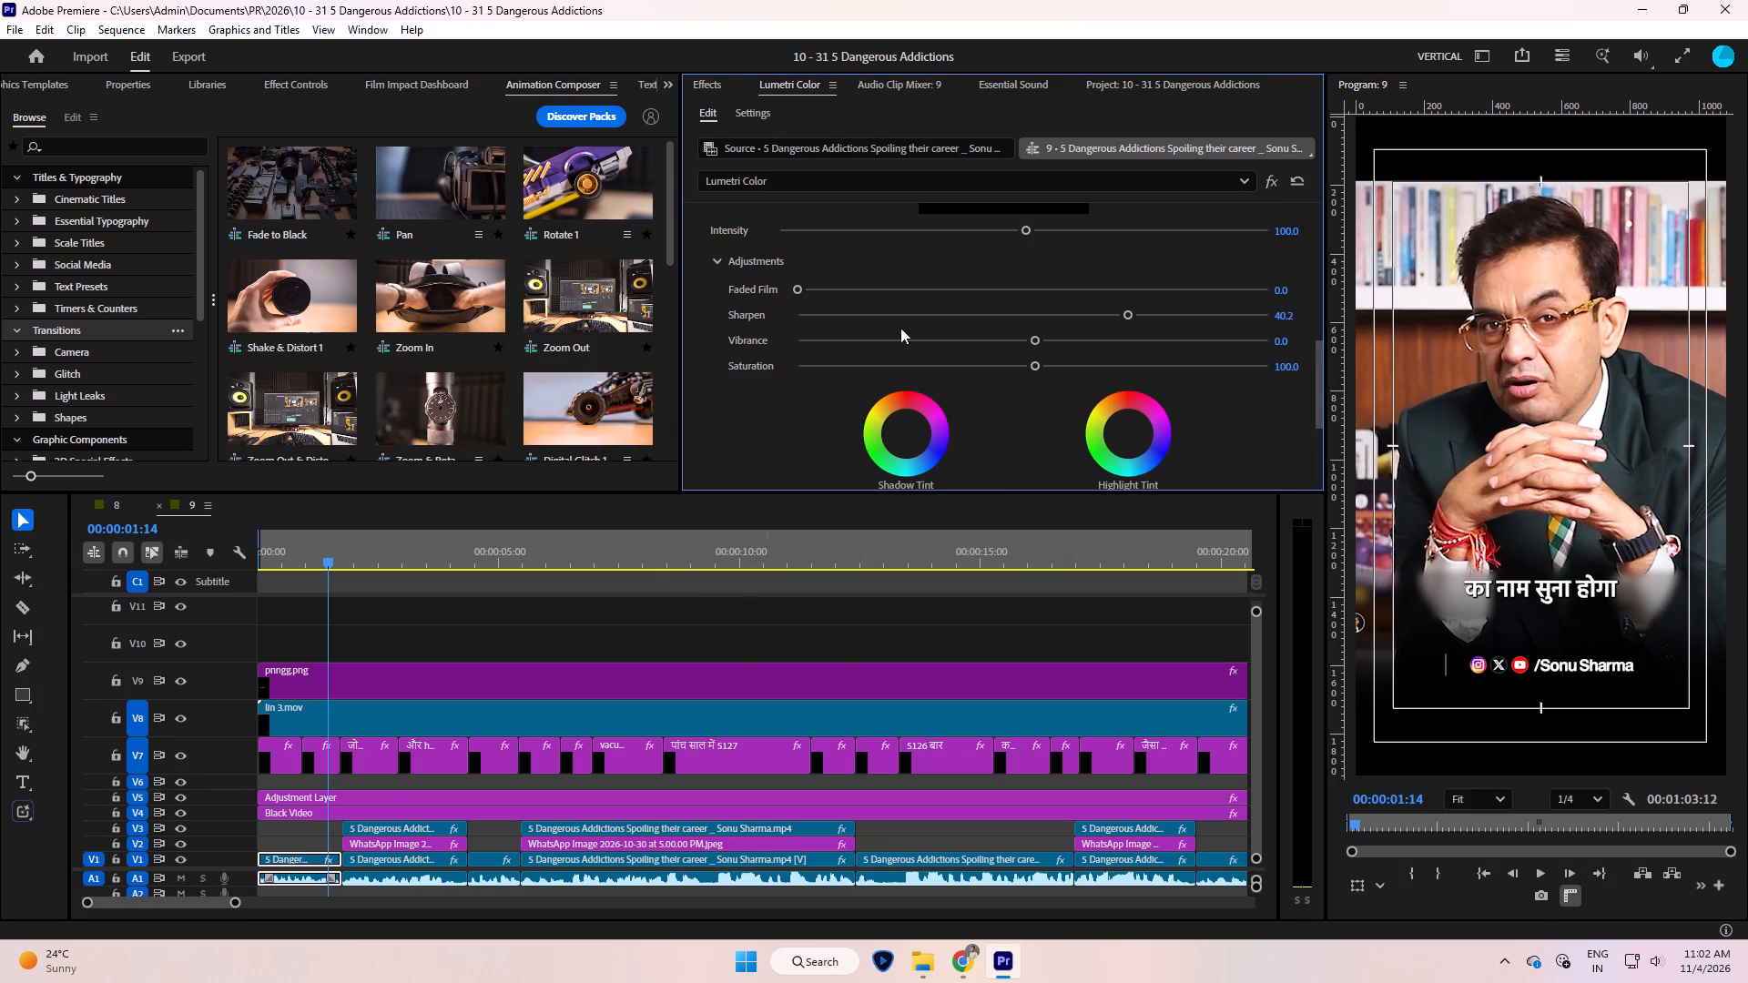
Copy the Lumetri Color effect from the first V1 clip's effect controls.
{"action": "key", "text": "e"}
{"action": "scroll", "coordinate": [347, 294], "scroll_direction": "down", "scroll_amount": 15}
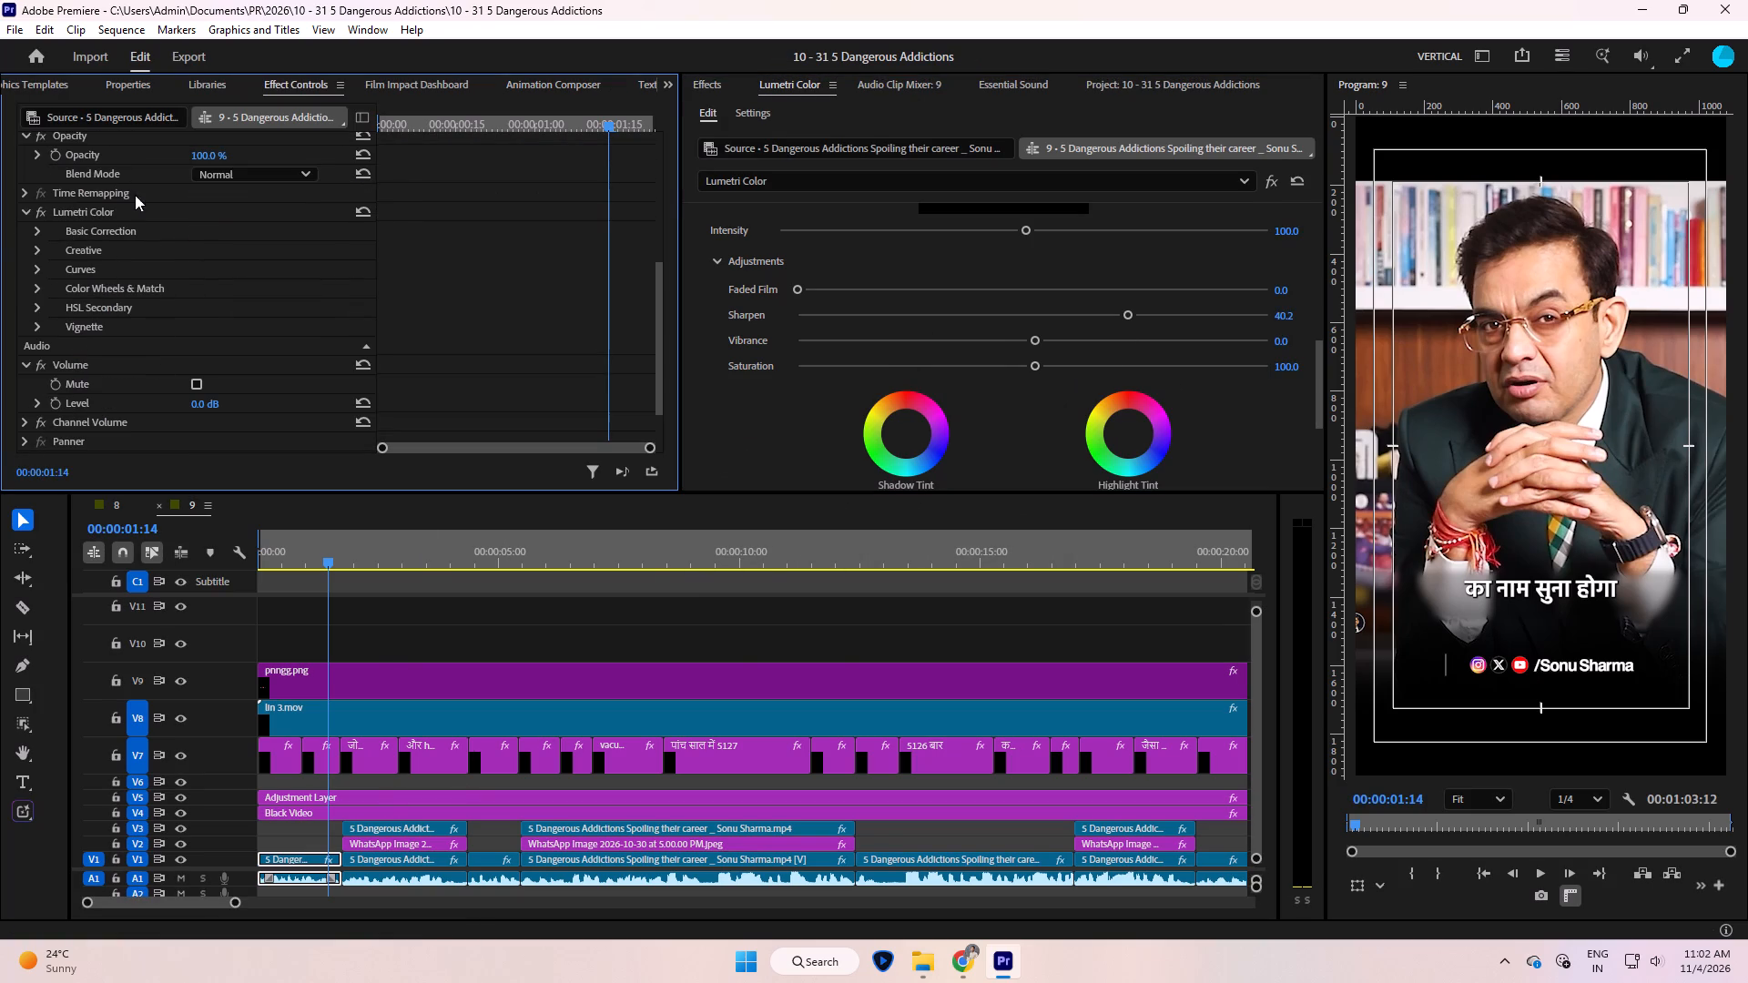
{"action": "right_click", "coordinate": [112, 206]}
{"action": "left_click", "coordinate": [188, 292]}
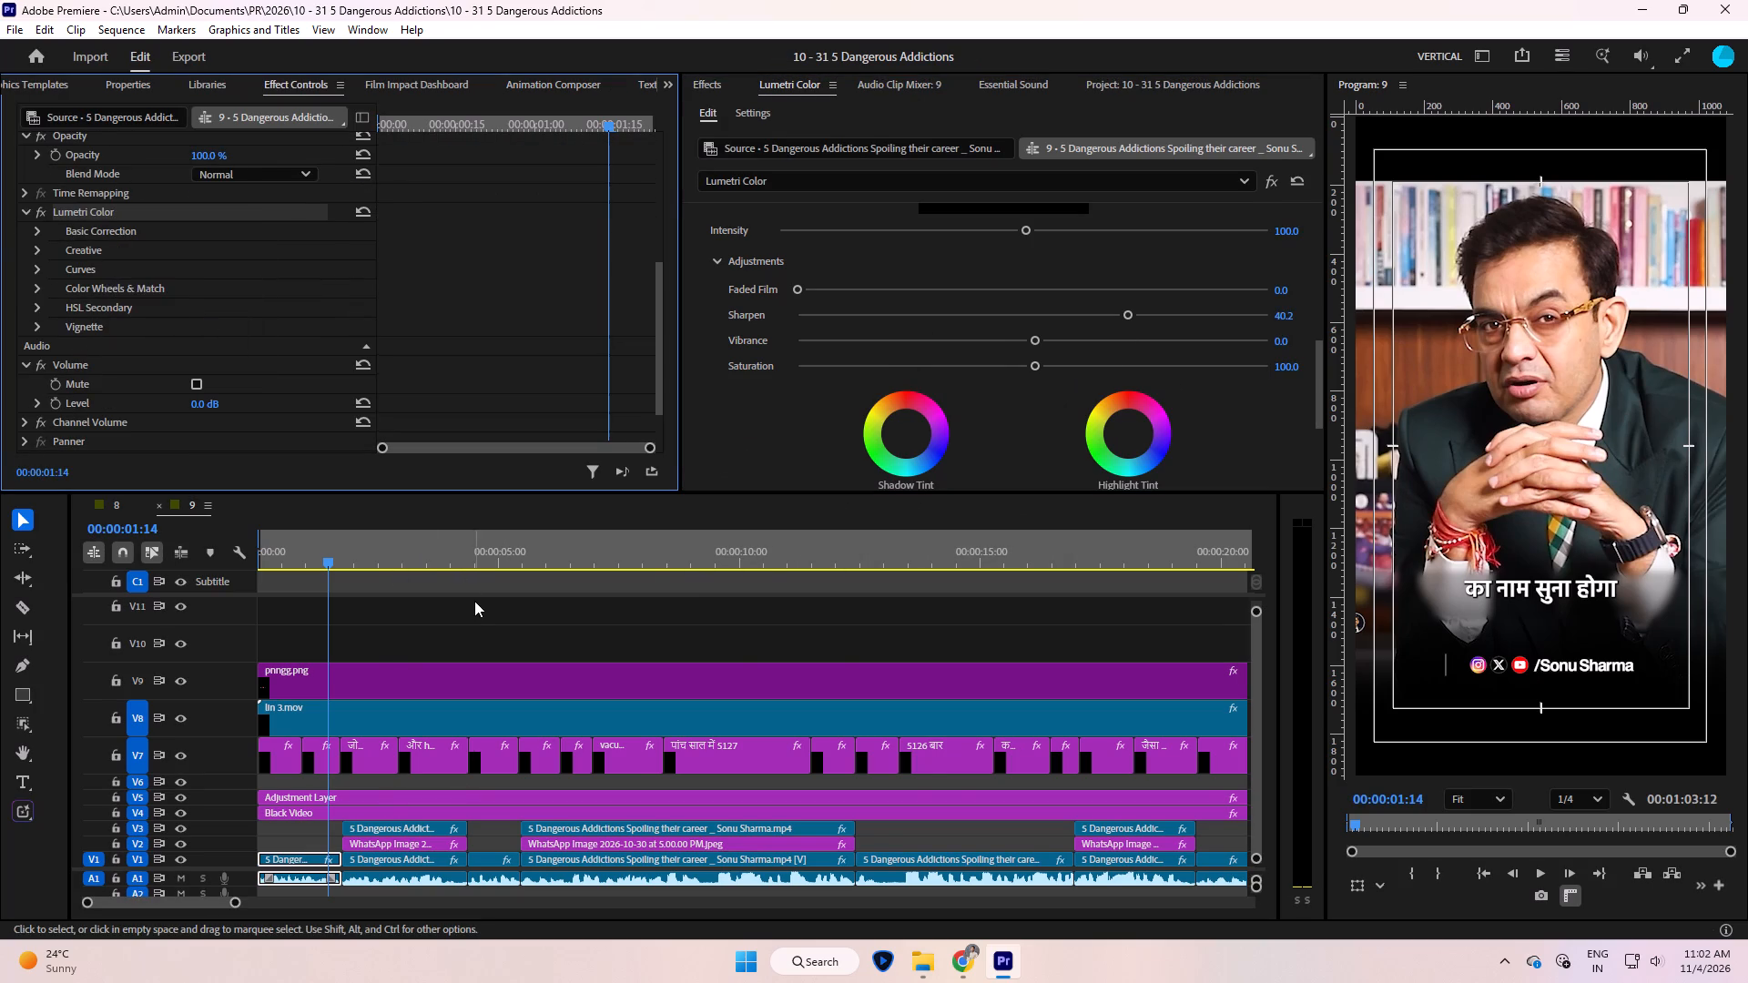
Play sequence 9 from 00:00:02:24 to review it, and save the project.
{"action": "left_click", "coordinate": [474, 601]}
{"action": "key", "text": "minus"}
{"action": "key", "text": "minus"}
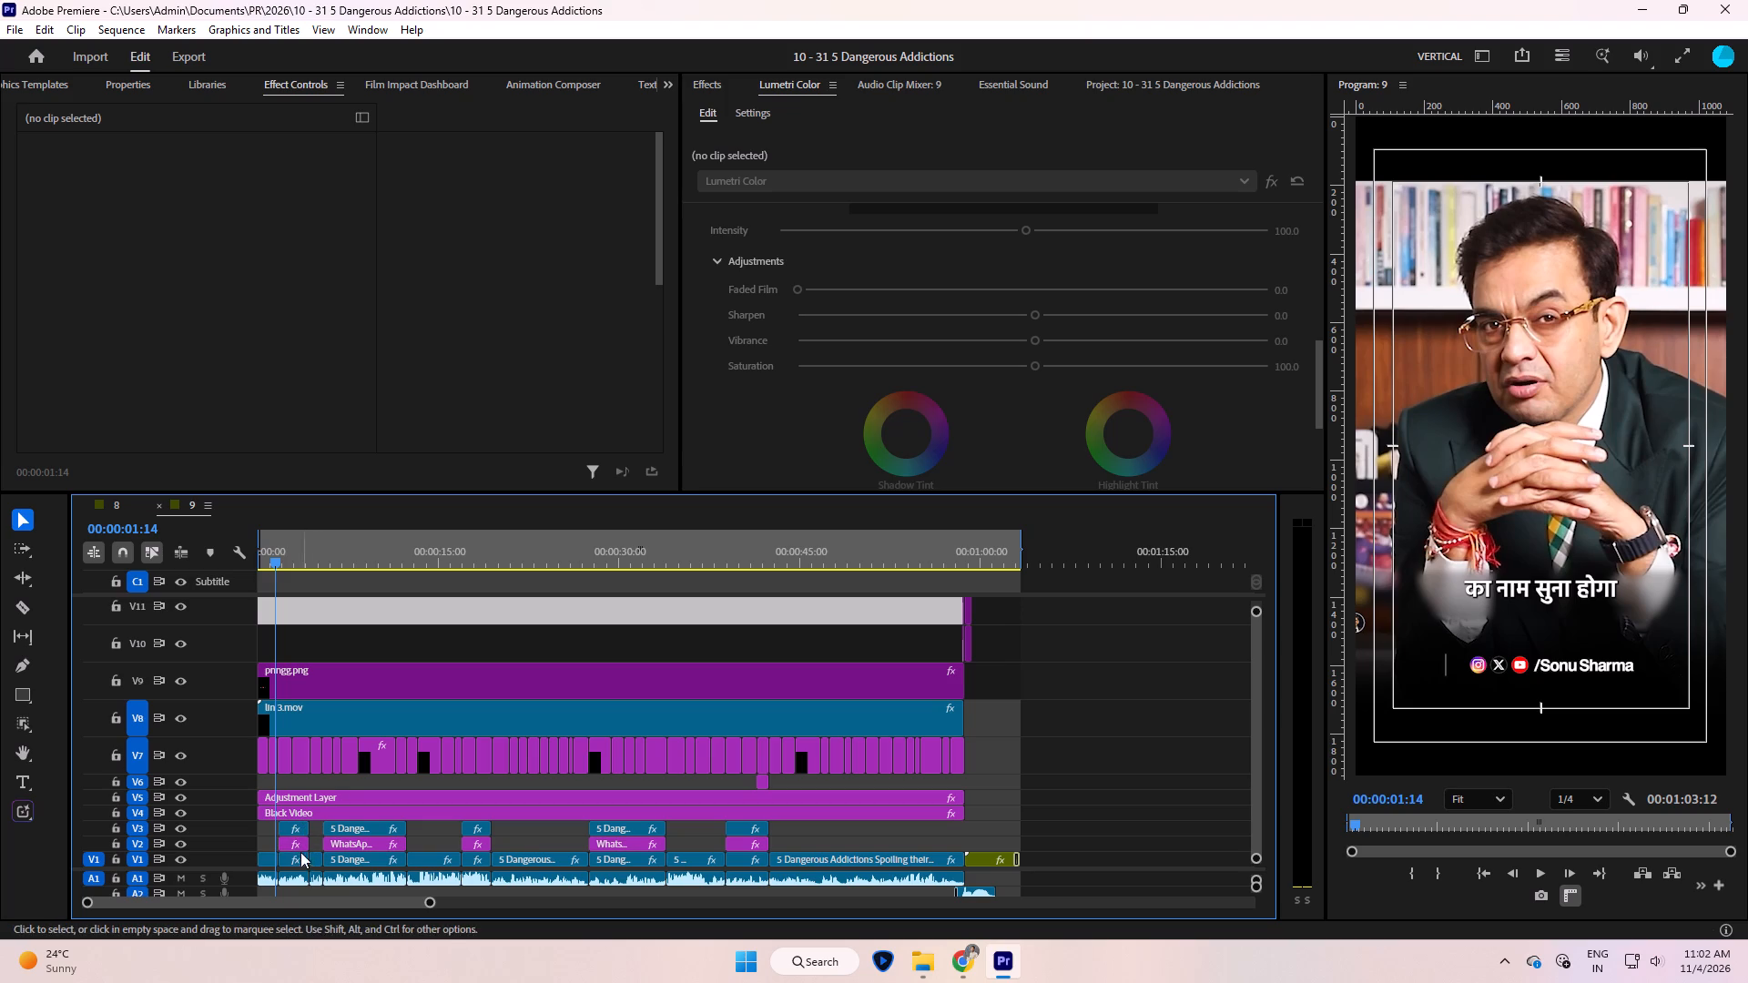
{"action": "left_click", "coordinate": [293, 549]}
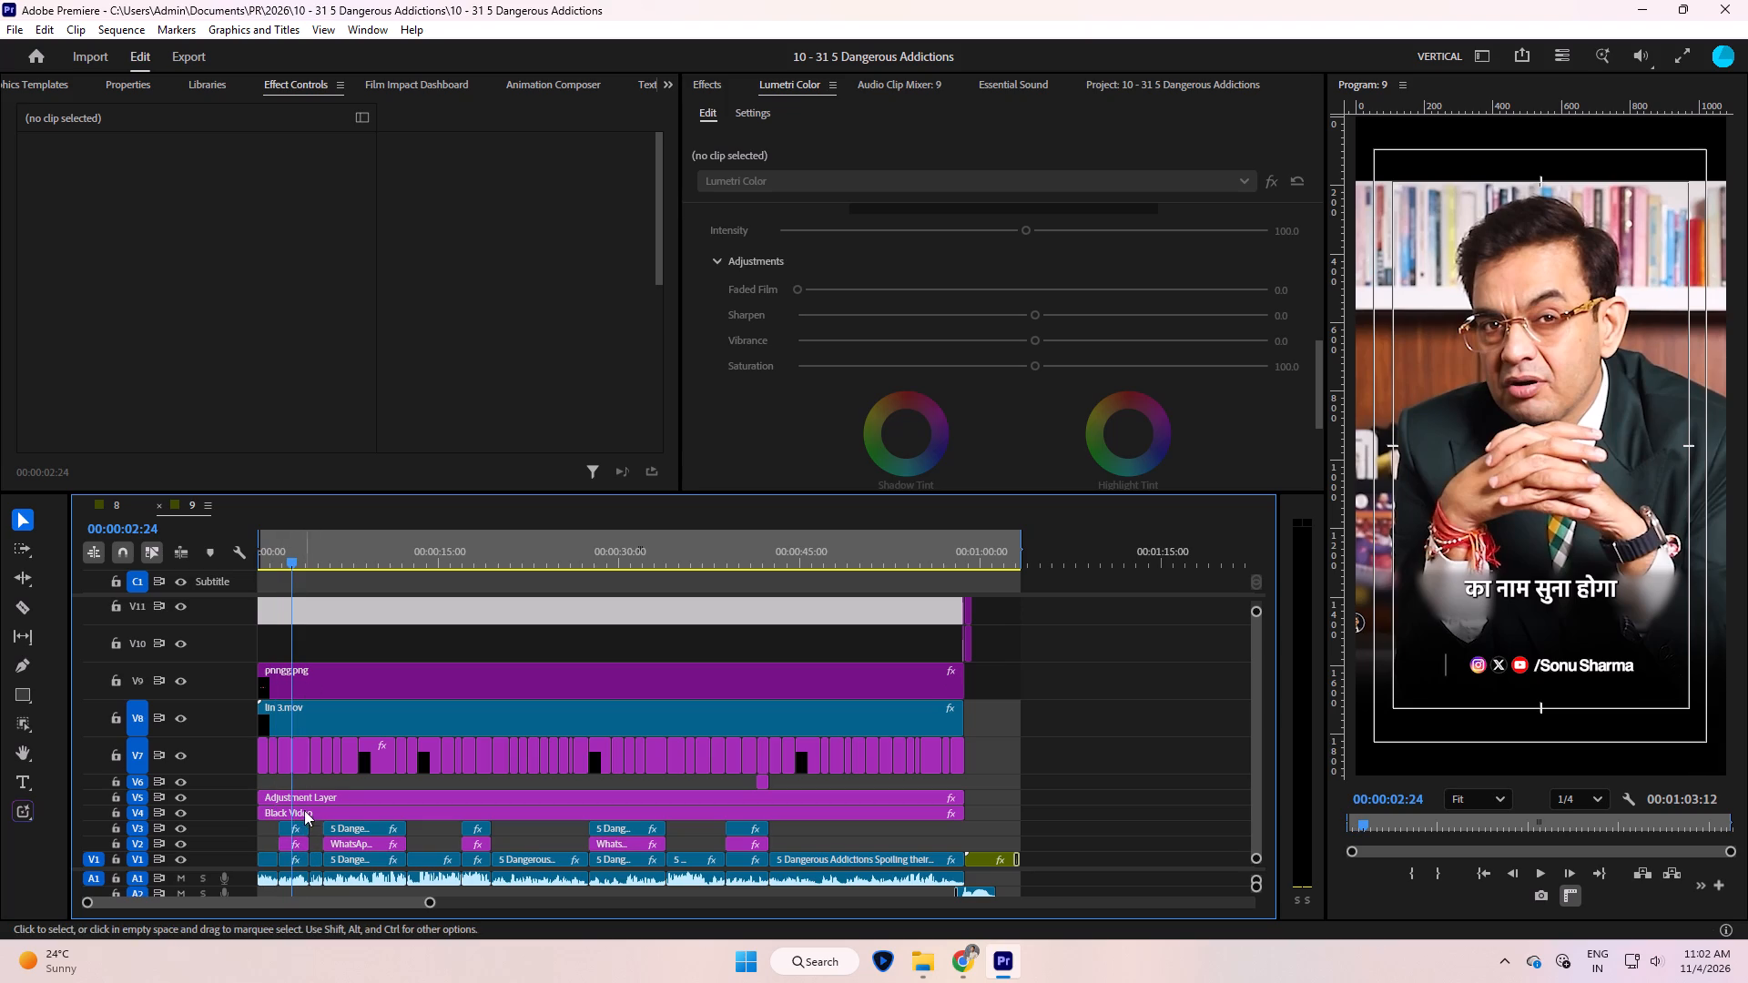
{"action": "key", "text": "space"}
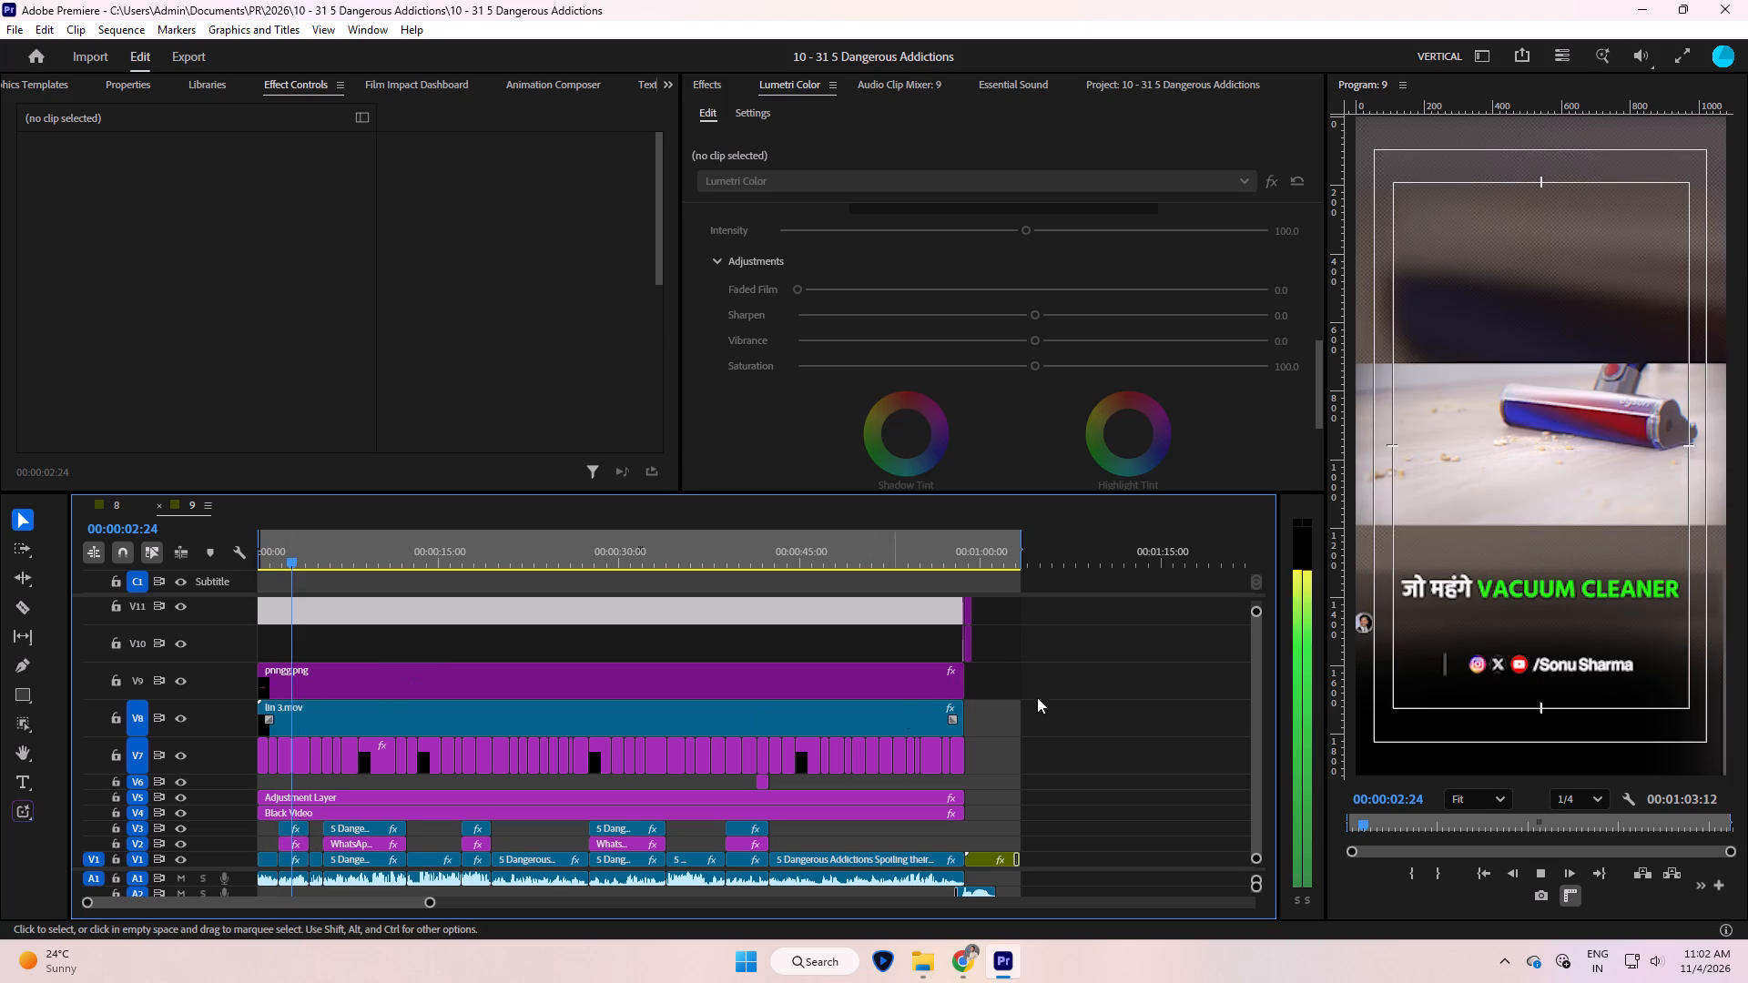
{"action": "key", "text": "space"}
{"action": "key", "text": "ctrl+s"}
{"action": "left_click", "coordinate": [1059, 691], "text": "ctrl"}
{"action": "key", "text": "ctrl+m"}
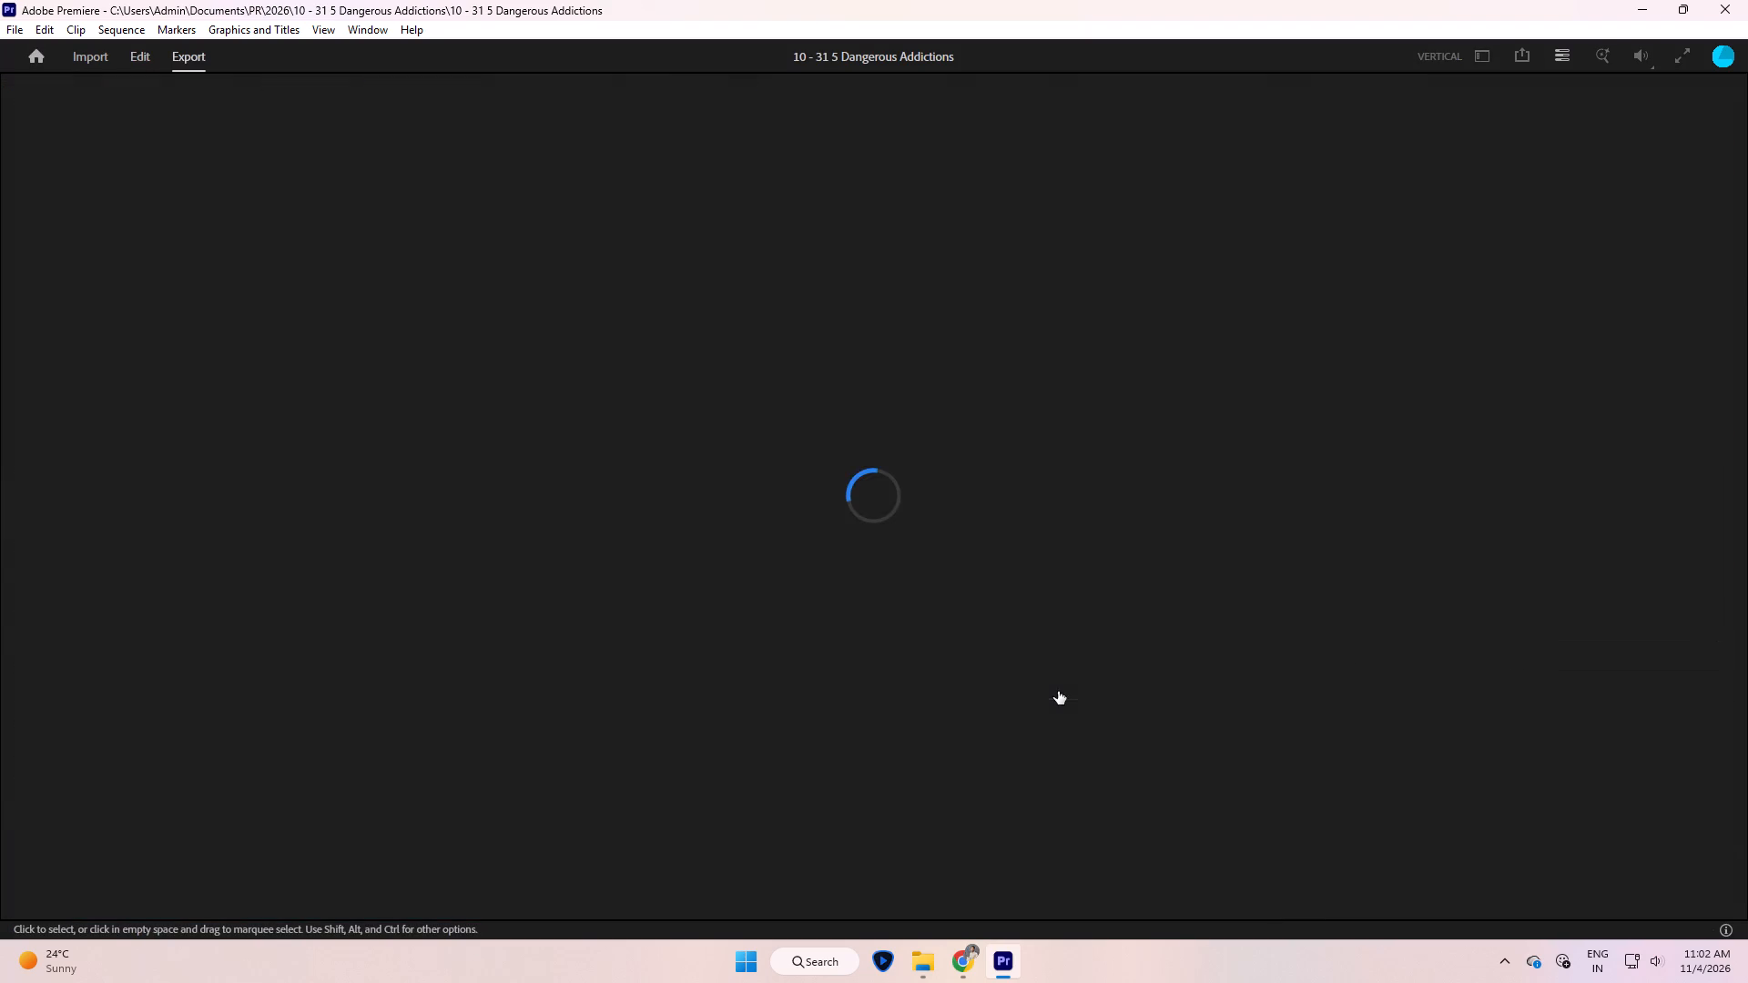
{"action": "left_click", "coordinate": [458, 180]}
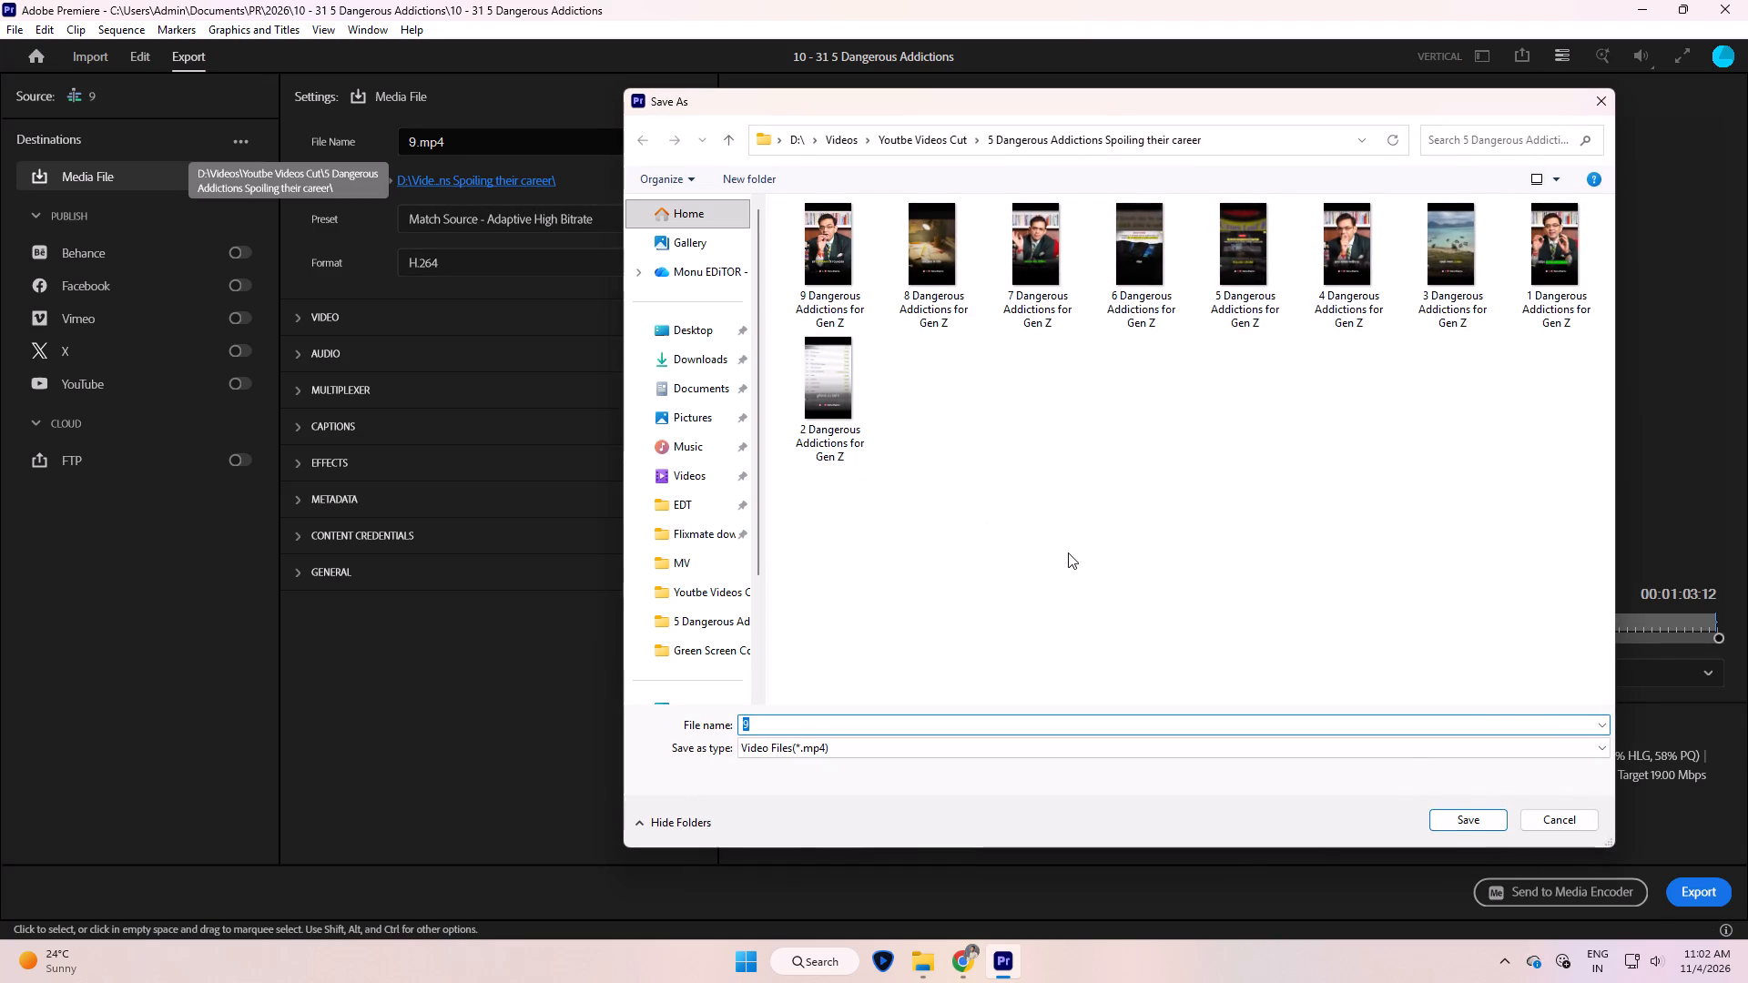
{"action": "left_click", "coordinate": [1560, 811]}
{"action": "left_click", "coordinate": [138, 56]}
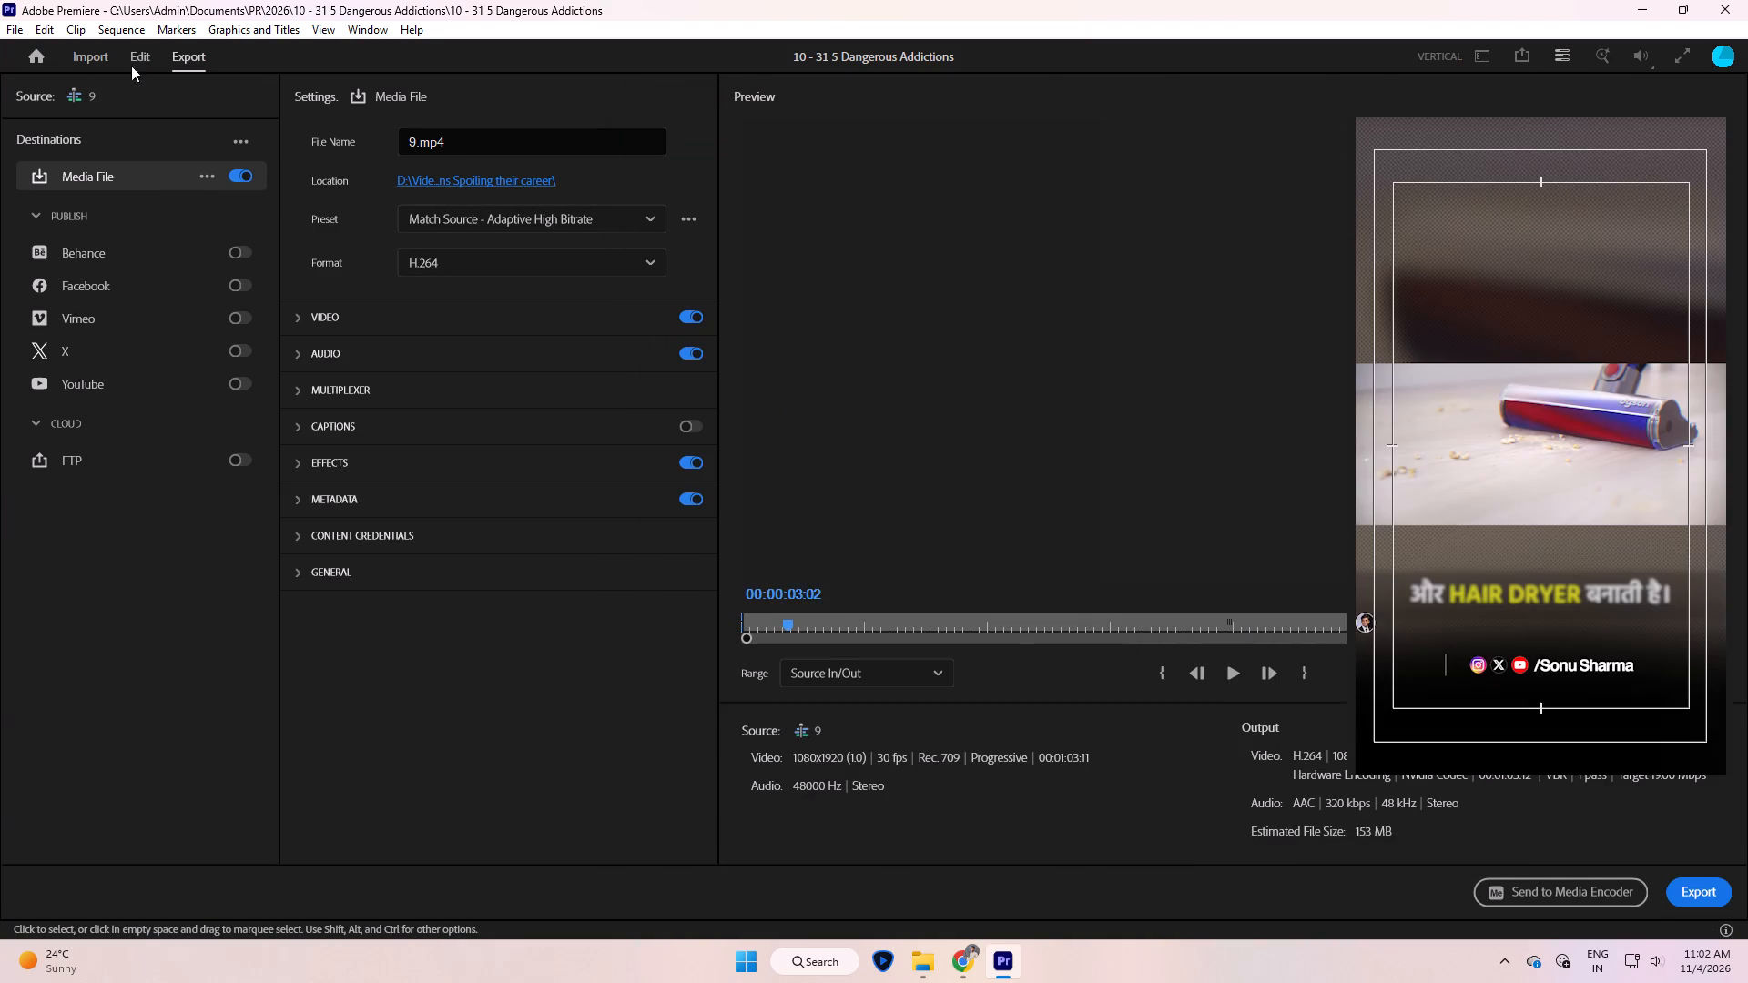
Save the project and create a new sequence named 10 with the Social Media Portrait 9x16 30 fps preset.
{"action": "key", "text": "ctrl+s"}
{"action": "left_click", "coordinate": [653, 603]}
{"action": "key", "text": "ctrl+n"}
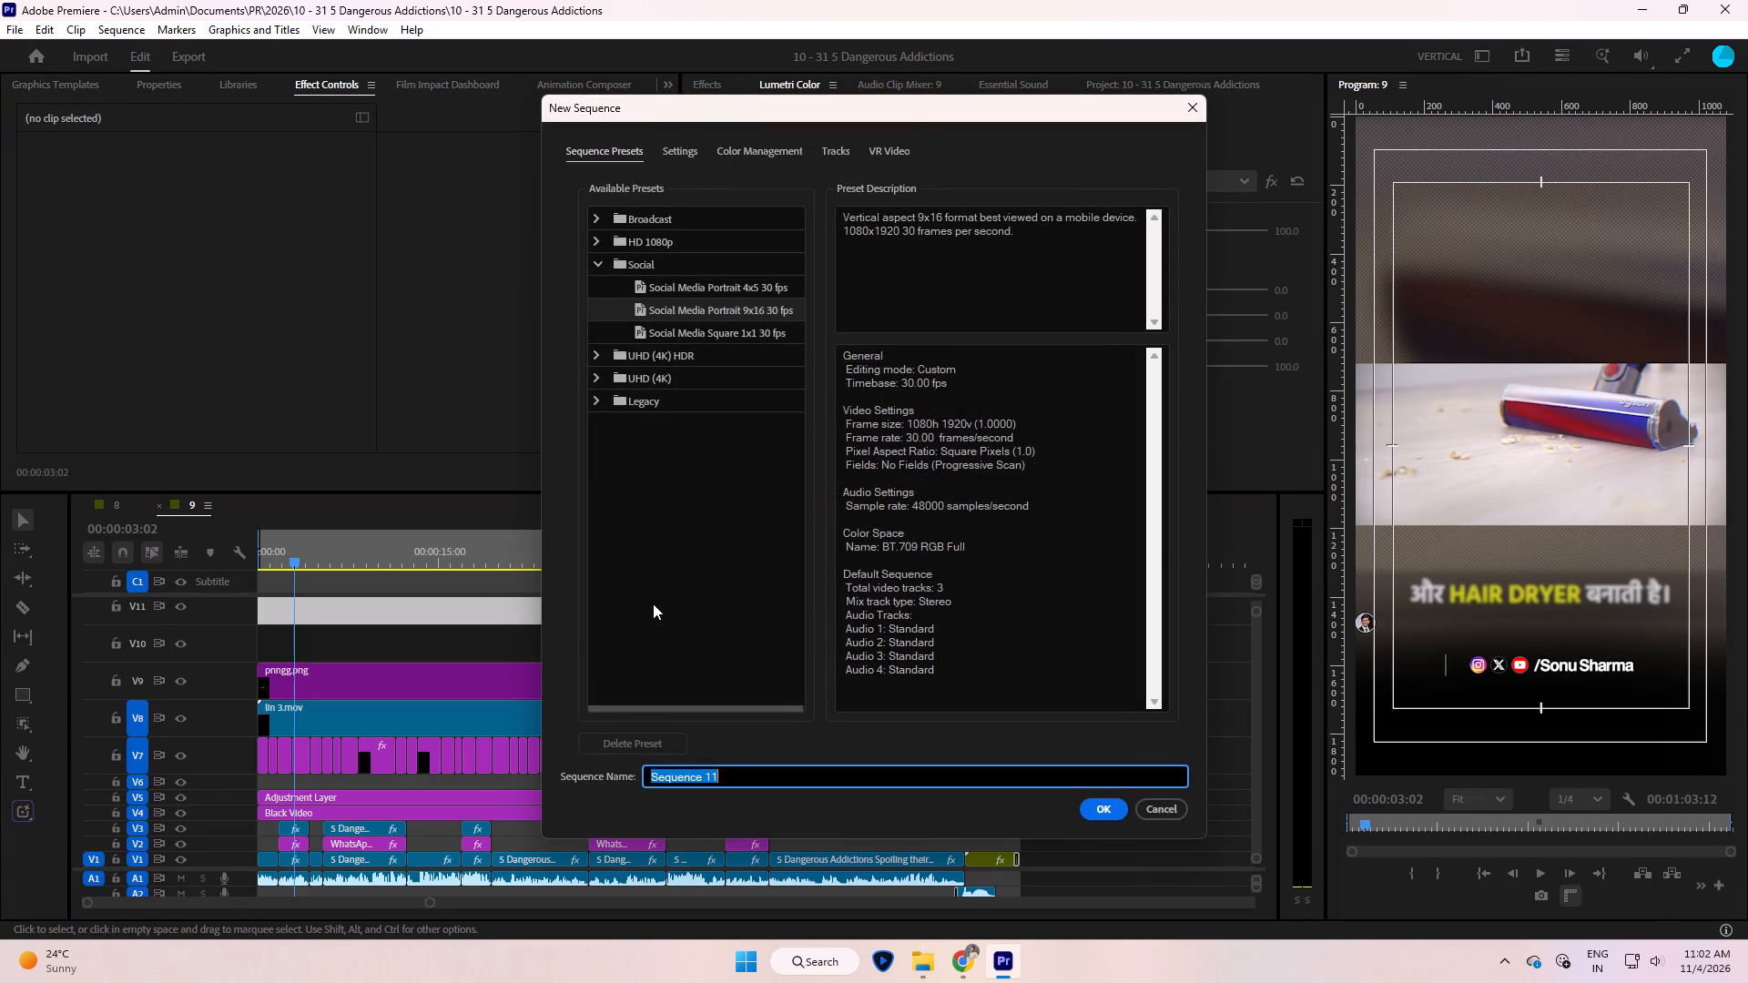
{"action": "type", "text": "10"}
{"action": "key", "text": "Return"}
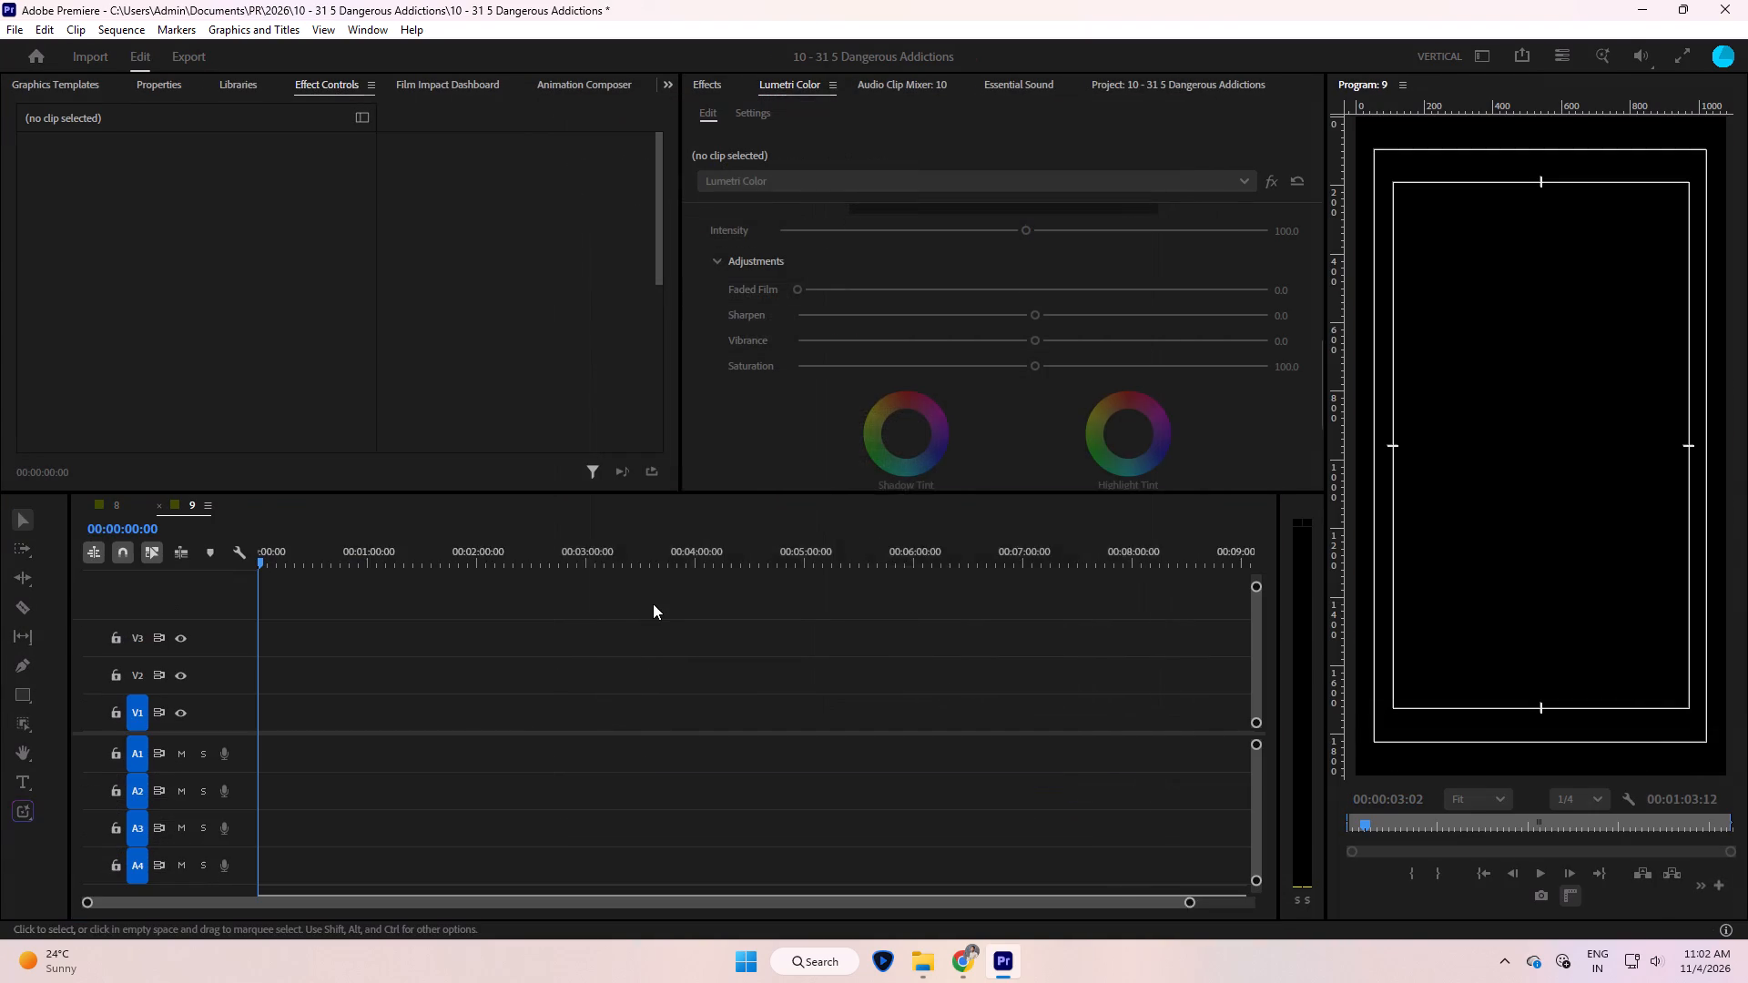
Play the 5 Dangerous Addictions source video from about 00:10:24 to look for the start of the next reel's segment.
{"action": "key", "text": "s"}
{"action": "left_click", "coordinate": [545, 642]}
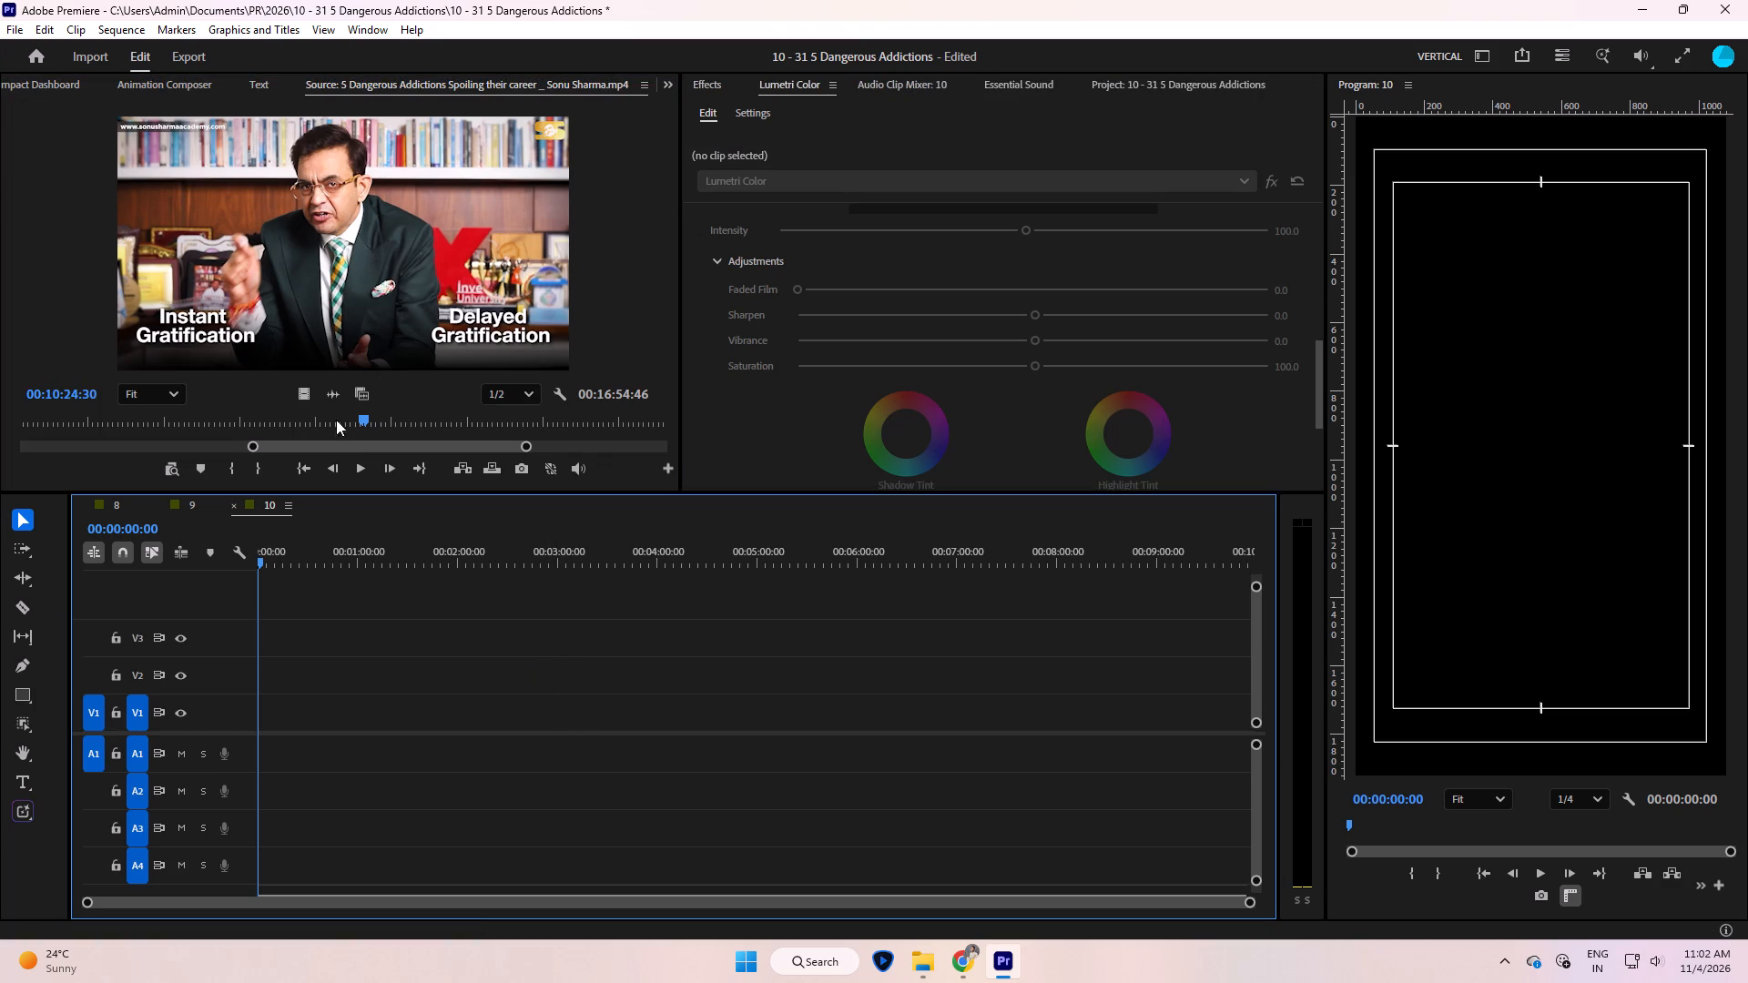
{"action": "left_click", "coordinate": [366, 323]}
{"action": "key", "text": "space"}
{"action": "left_click", "coordinate": [420, 228]}
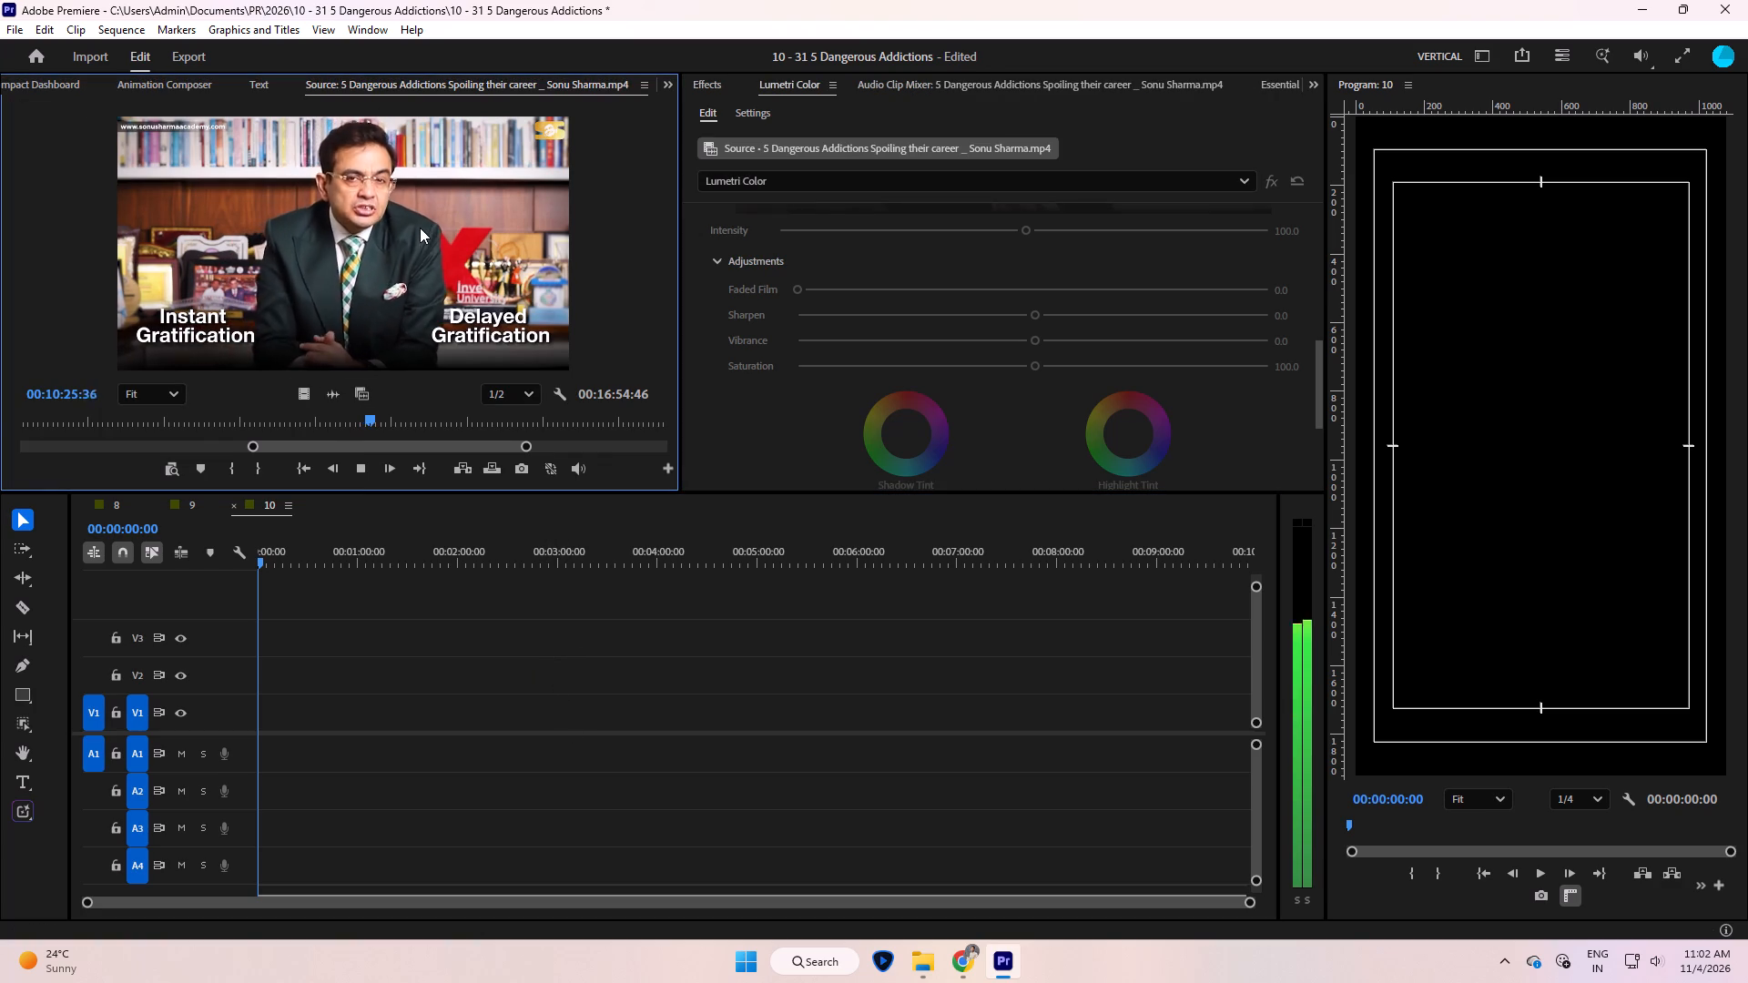
{"action": "type", "text": "-=="}
{"action": "key", "text": "equal"}
{"action": "key", "text": "minus"}
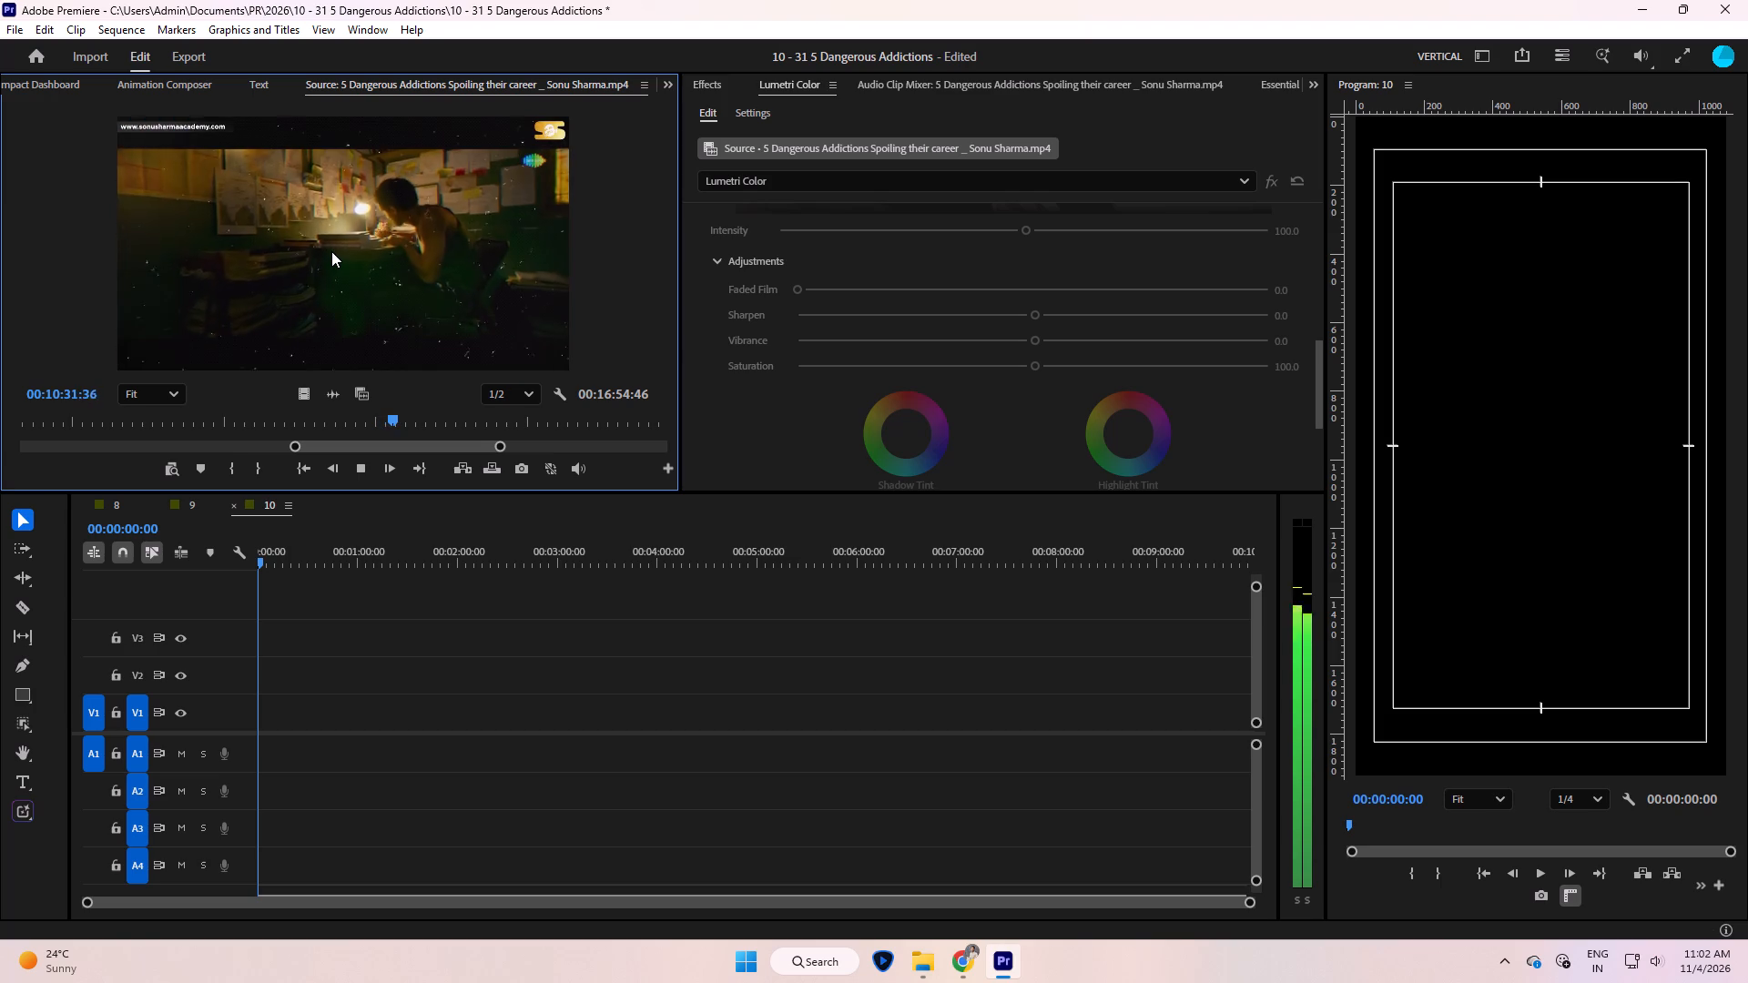
{"action": "key", "text": "space"}
{"action": "key", "text": "space"}
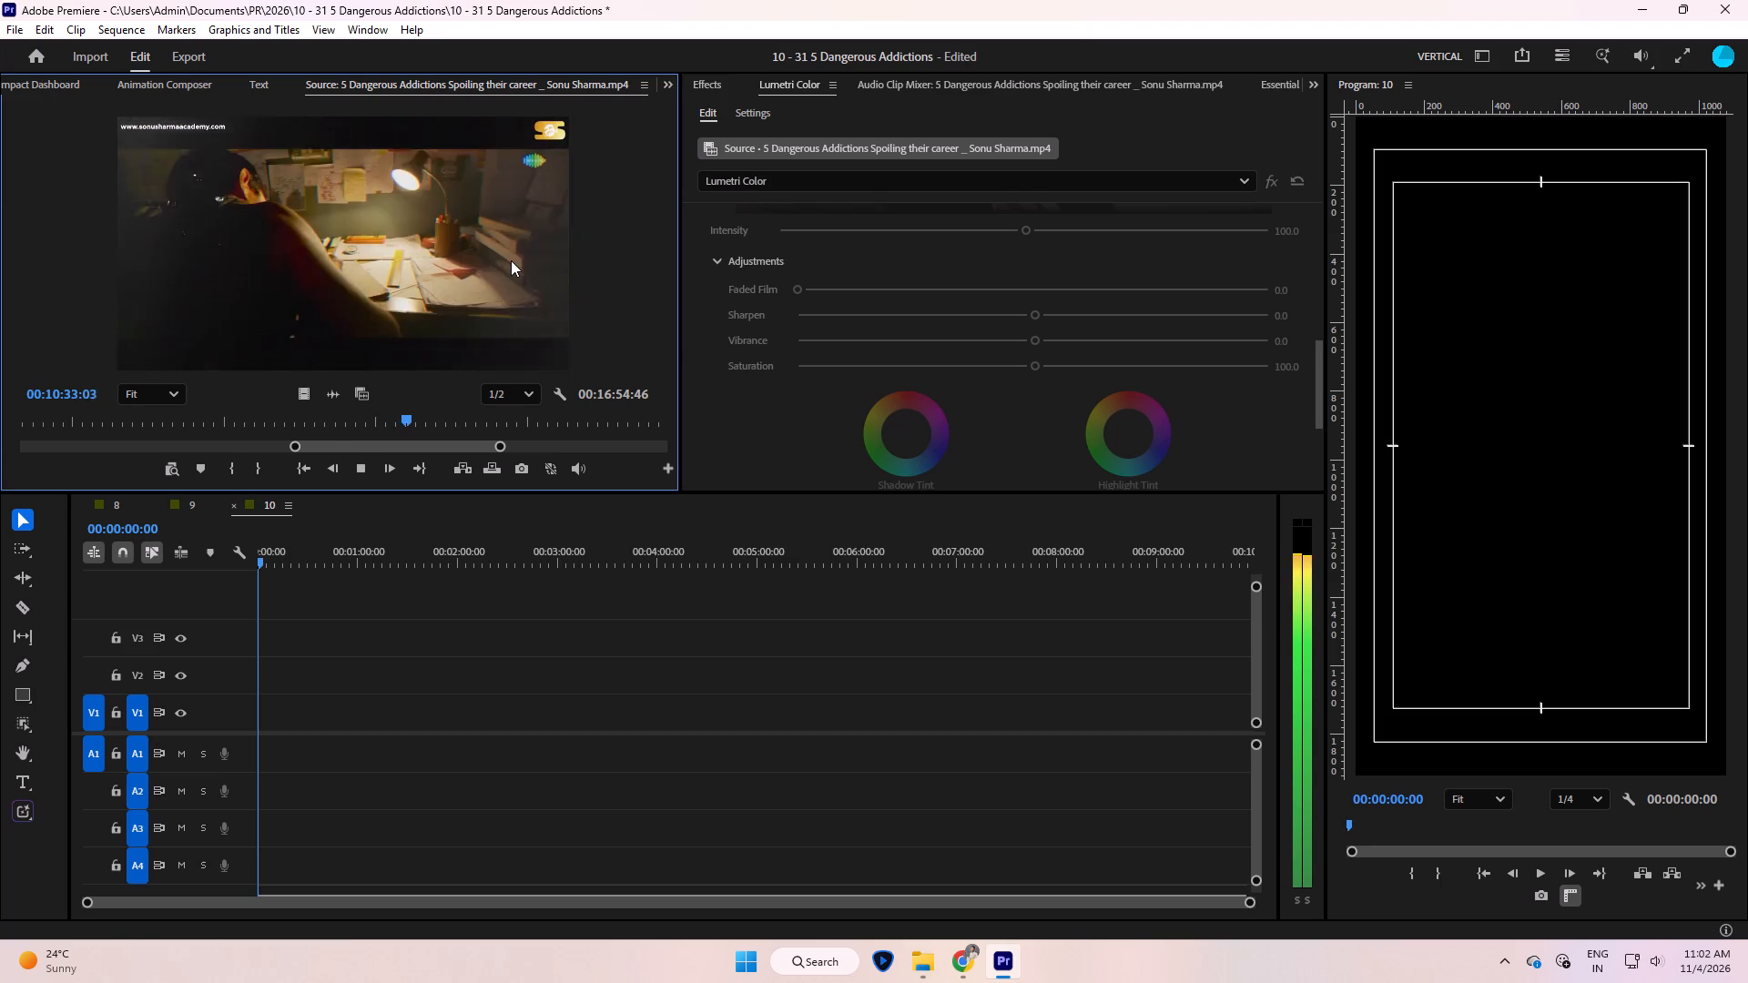
{"action": "key", "text": "equal"}
{"action": "key", "text": "equal"}
{"action": "key", "text": "minus"}
{"action": "key", "text": "minus"}
{"action": "key", "text": "equal"}
{"action": "key", "text": "equal"}
{"action": "key", "text": "minus"}
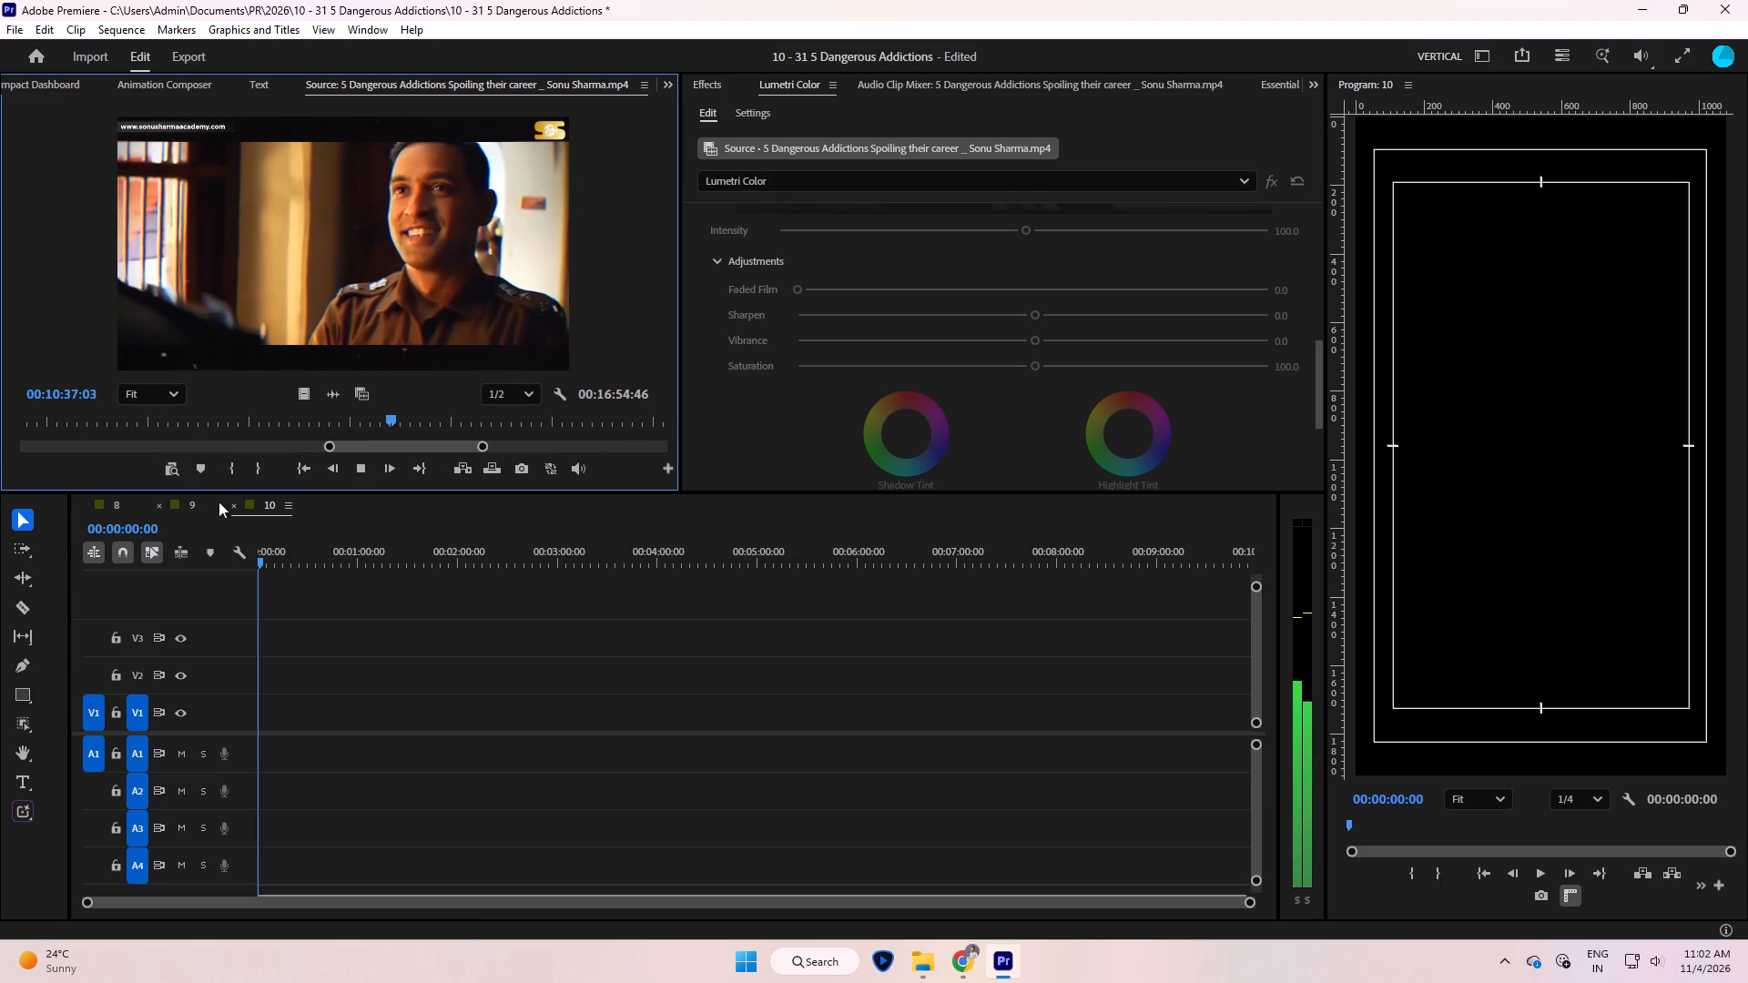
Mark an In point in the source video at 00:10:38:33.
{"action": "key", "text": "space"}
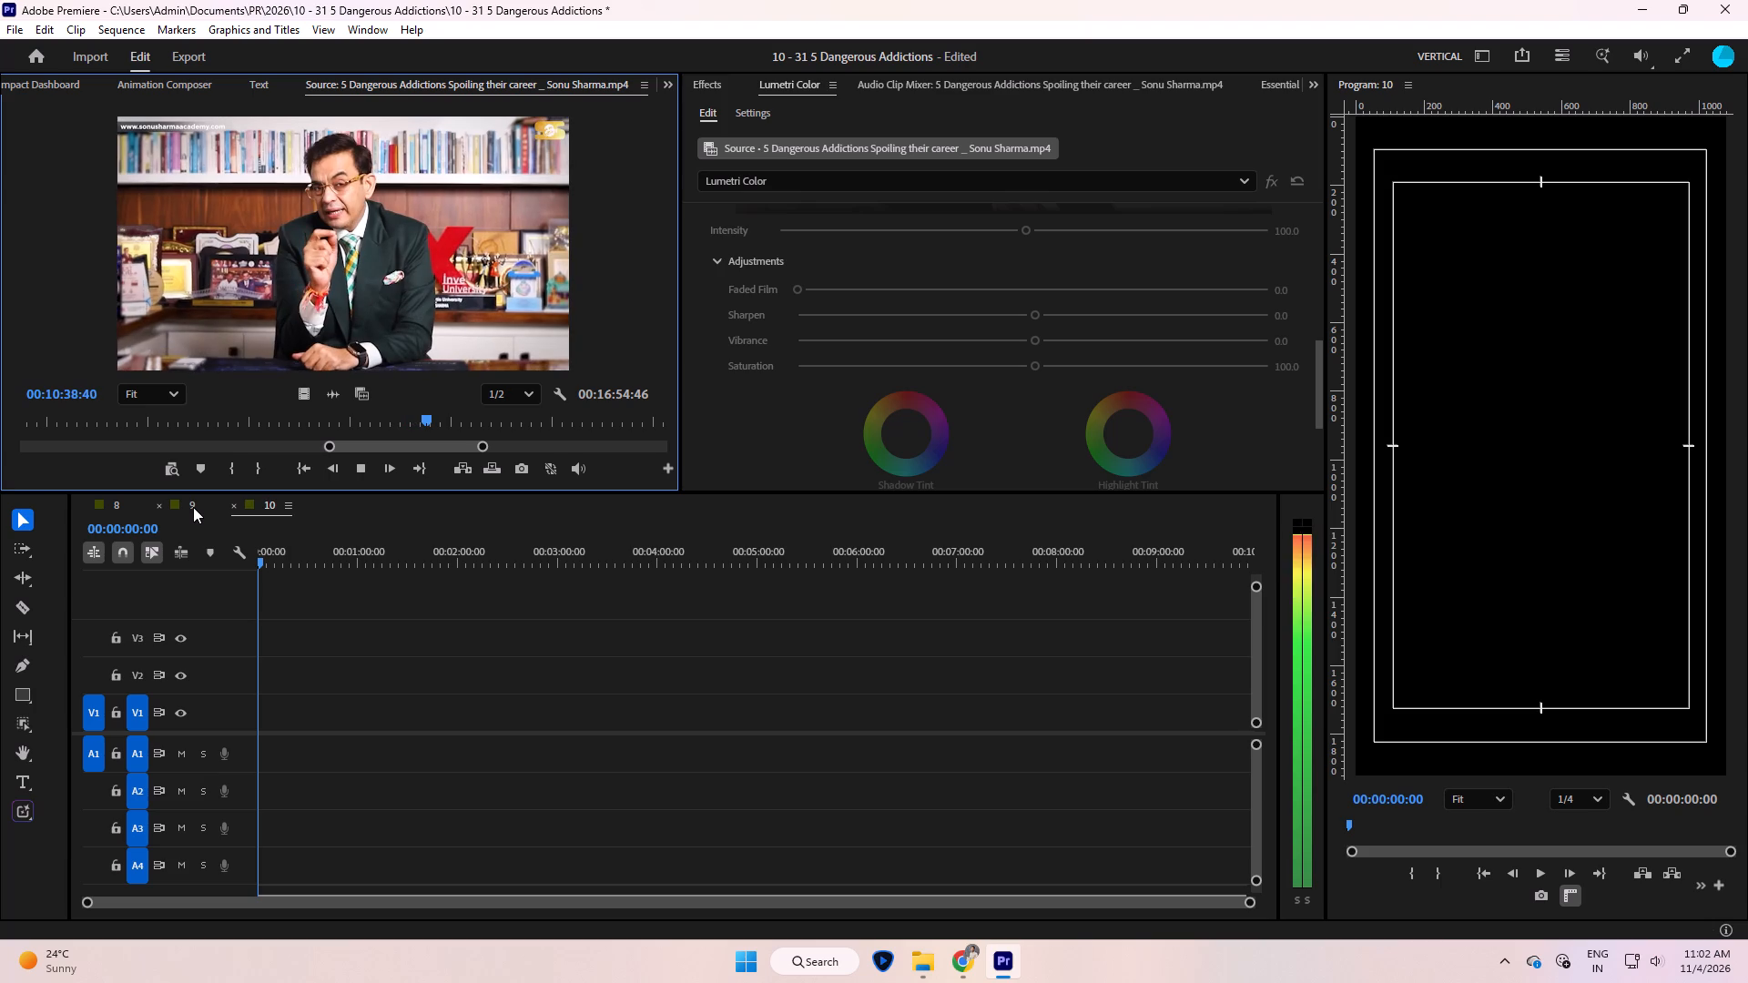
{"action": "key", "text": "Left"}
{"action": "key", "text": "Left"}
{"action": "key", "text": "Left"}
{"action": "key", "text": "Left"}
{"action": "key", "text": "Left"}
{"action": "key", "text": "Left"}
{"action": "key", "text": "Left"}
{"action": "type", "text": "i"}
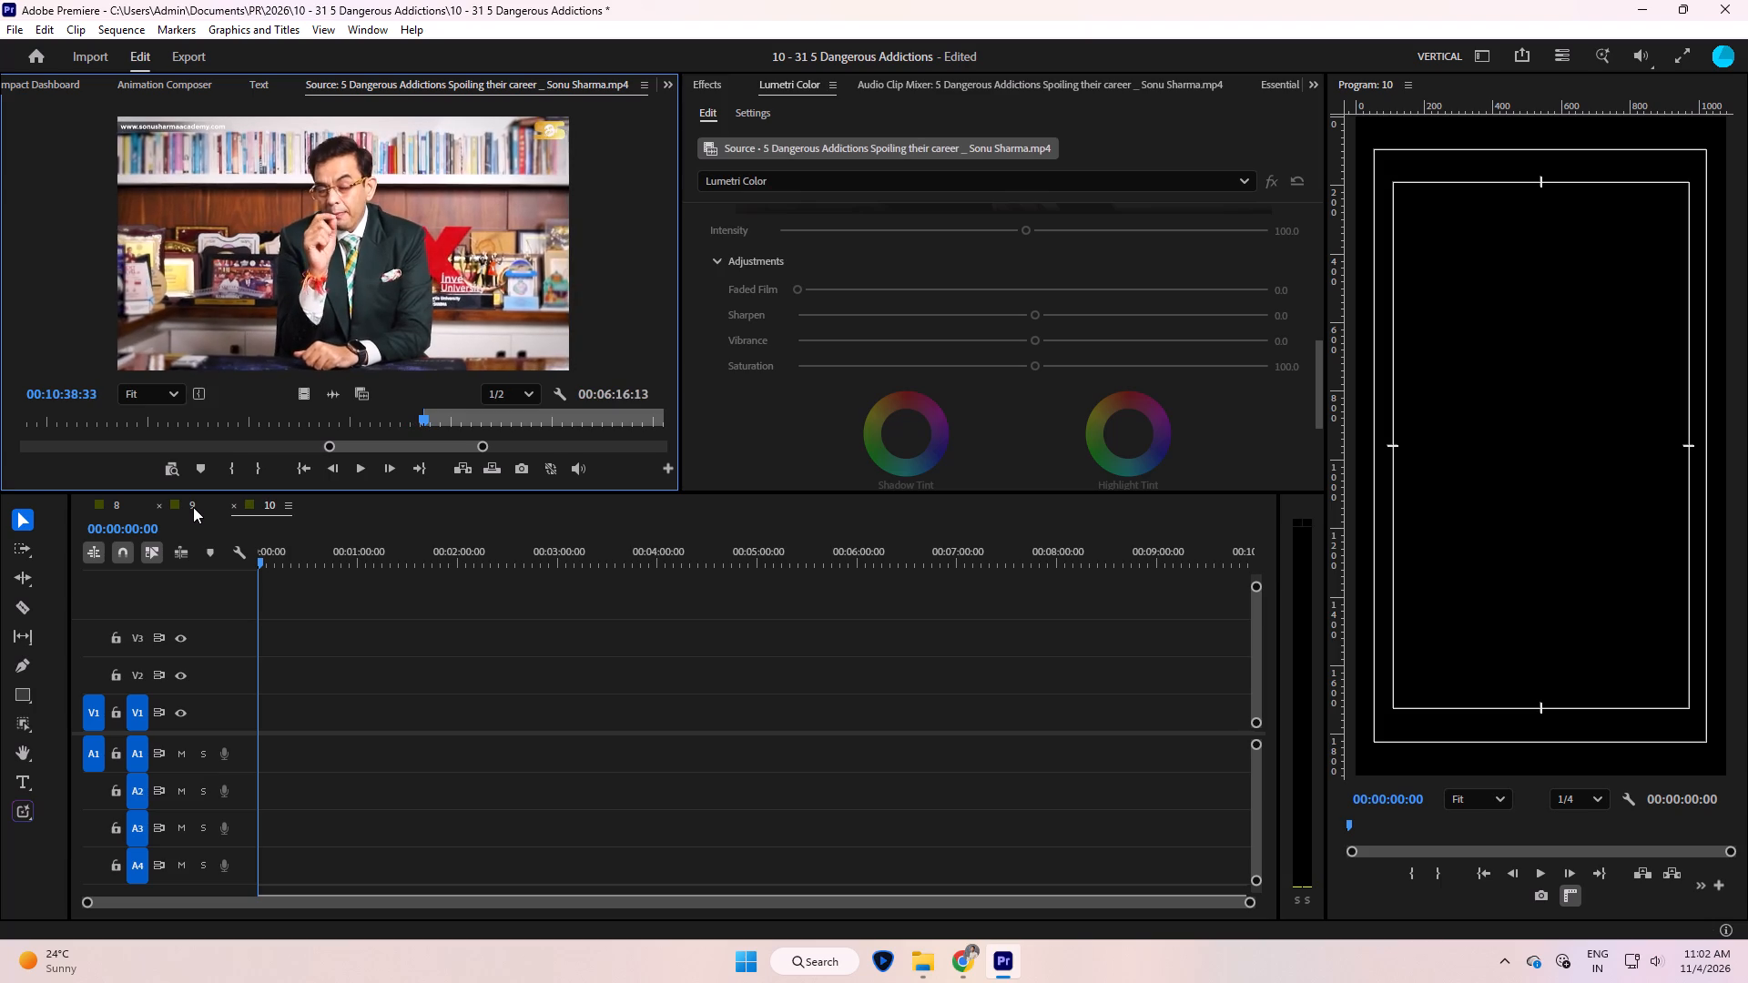
Play on through the source video and sample the passages up to about 00:12:00 to look for a suitable reel segment.
{"action": "key", "text": "space"}
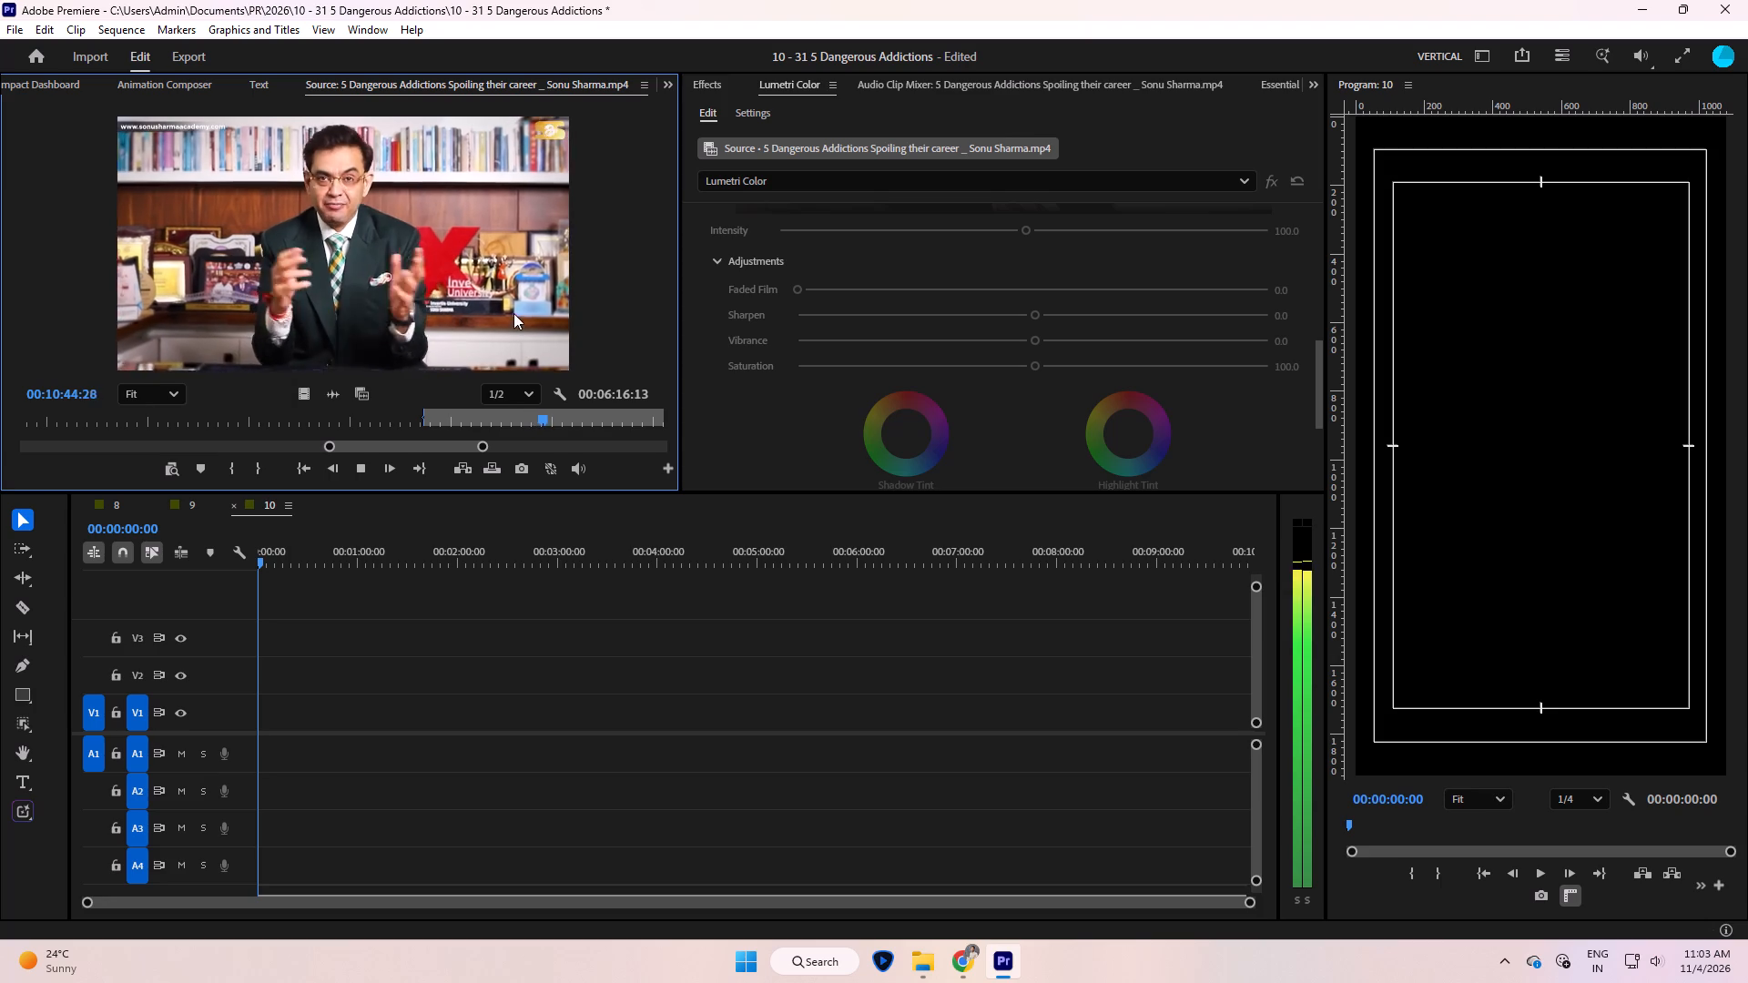
{"action": "left_click", "coordinate": [397, 249]}
{"action": "type", "text": "----===-"}
{"action": "key", "text": "minus"}
{"action": "key", "text": "minus"}
{"action": "key", "text": "equal"}
{"action": "type", "text": "=-"}
{"action": "key", "text": "minus"}
{"action": "key", "text": "minus"}
{"action": "key", "text": "minus"}
{"action": "type", "text": "-="}
{"action": "key", "text": "equal"}
{"action": "key", "text": "equal"}
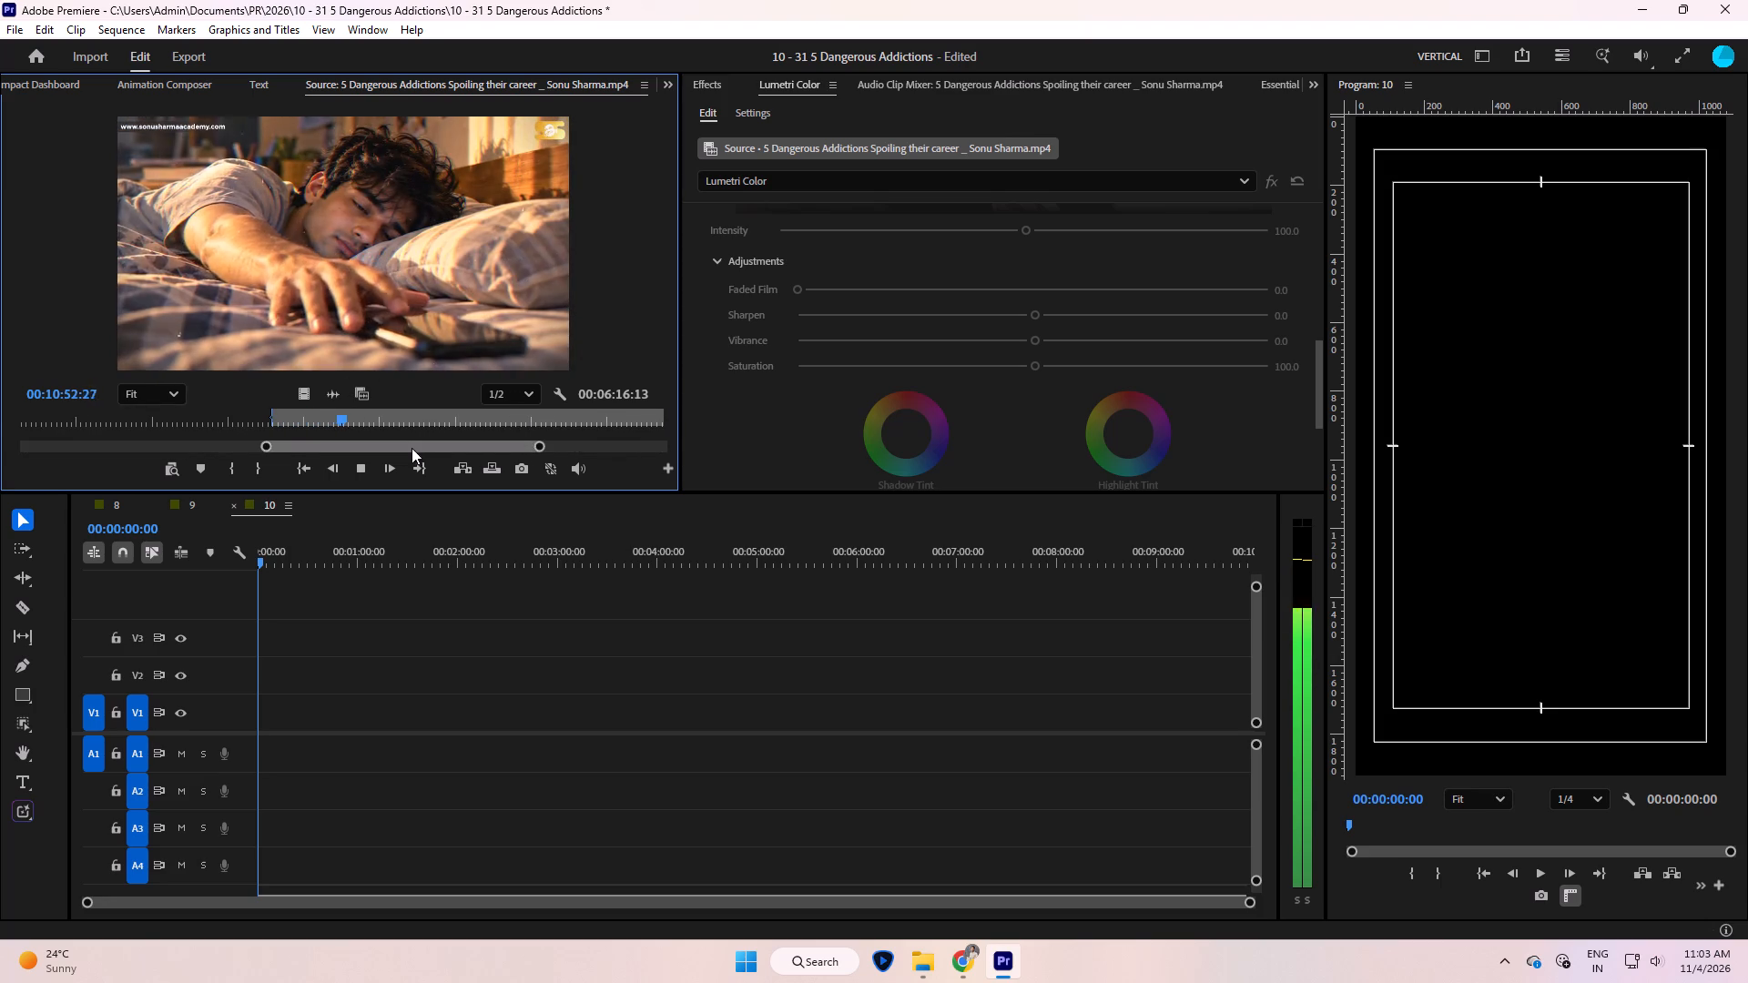
{"action": "key", "text": "minus"}
{"action": "key", "text": "minus"}
{"action": "key", "text": "equal"}
{"action": "key", "text": "minus"}
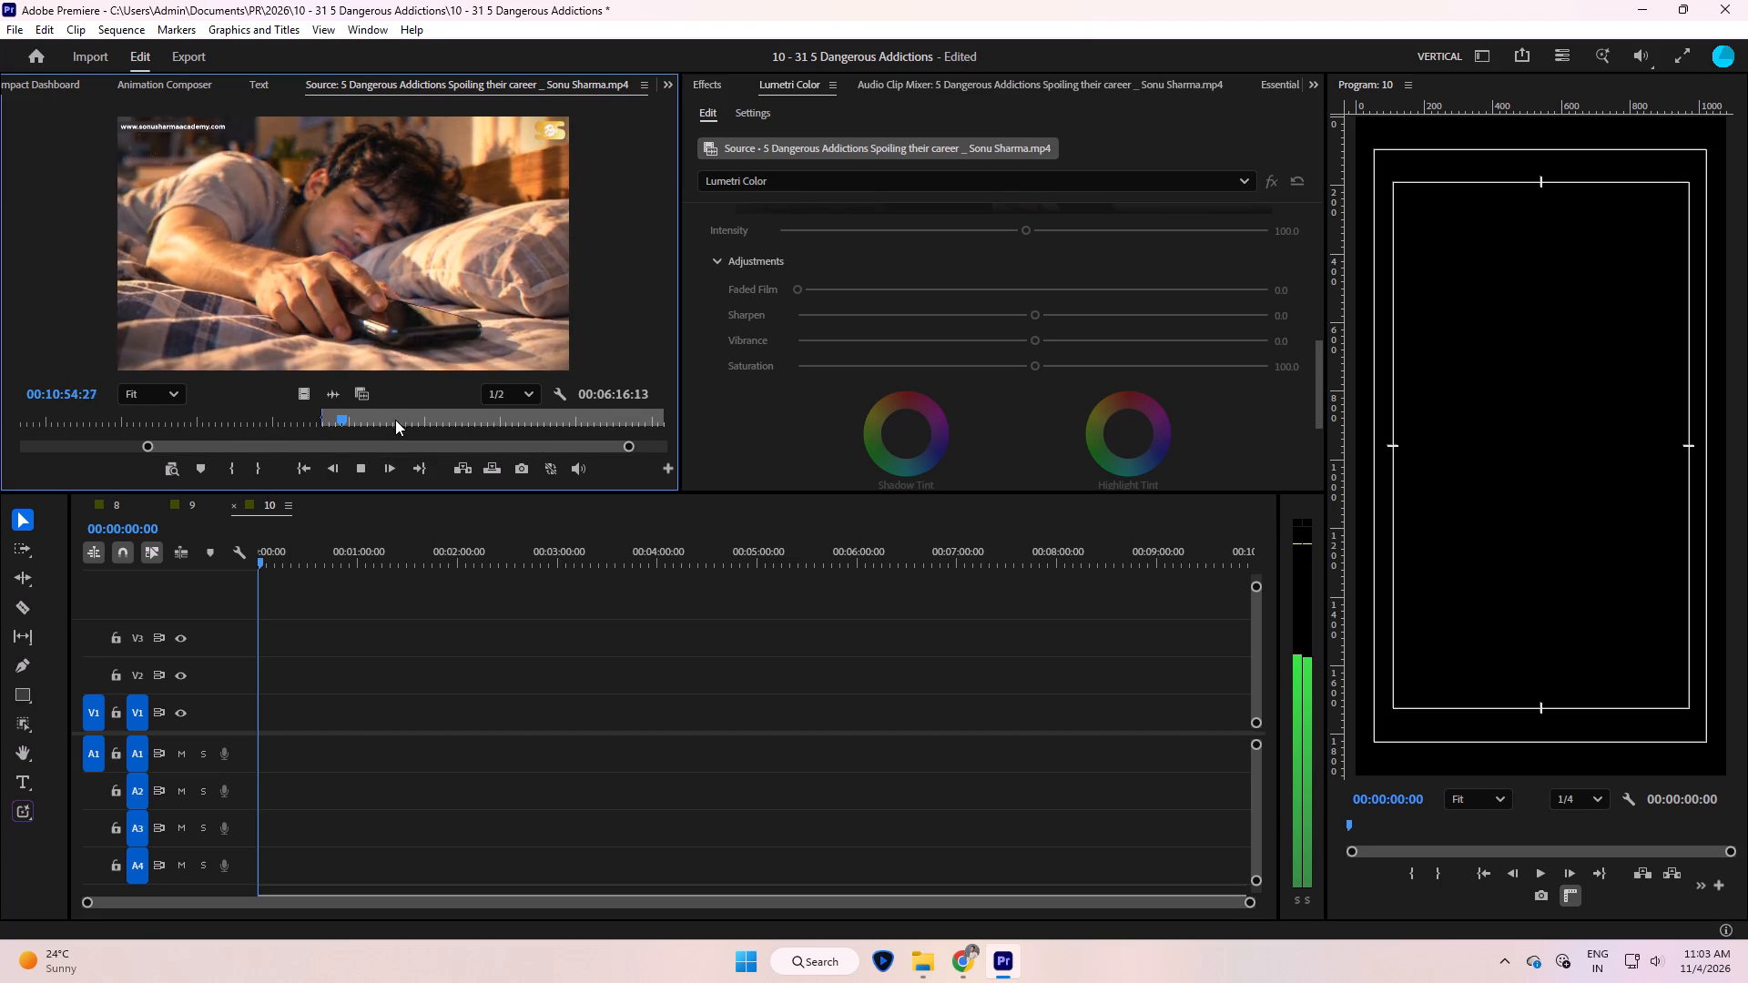
{"action": "left_click", "coordinate": [422, 423]}
{"action": "key", "text": "space"}
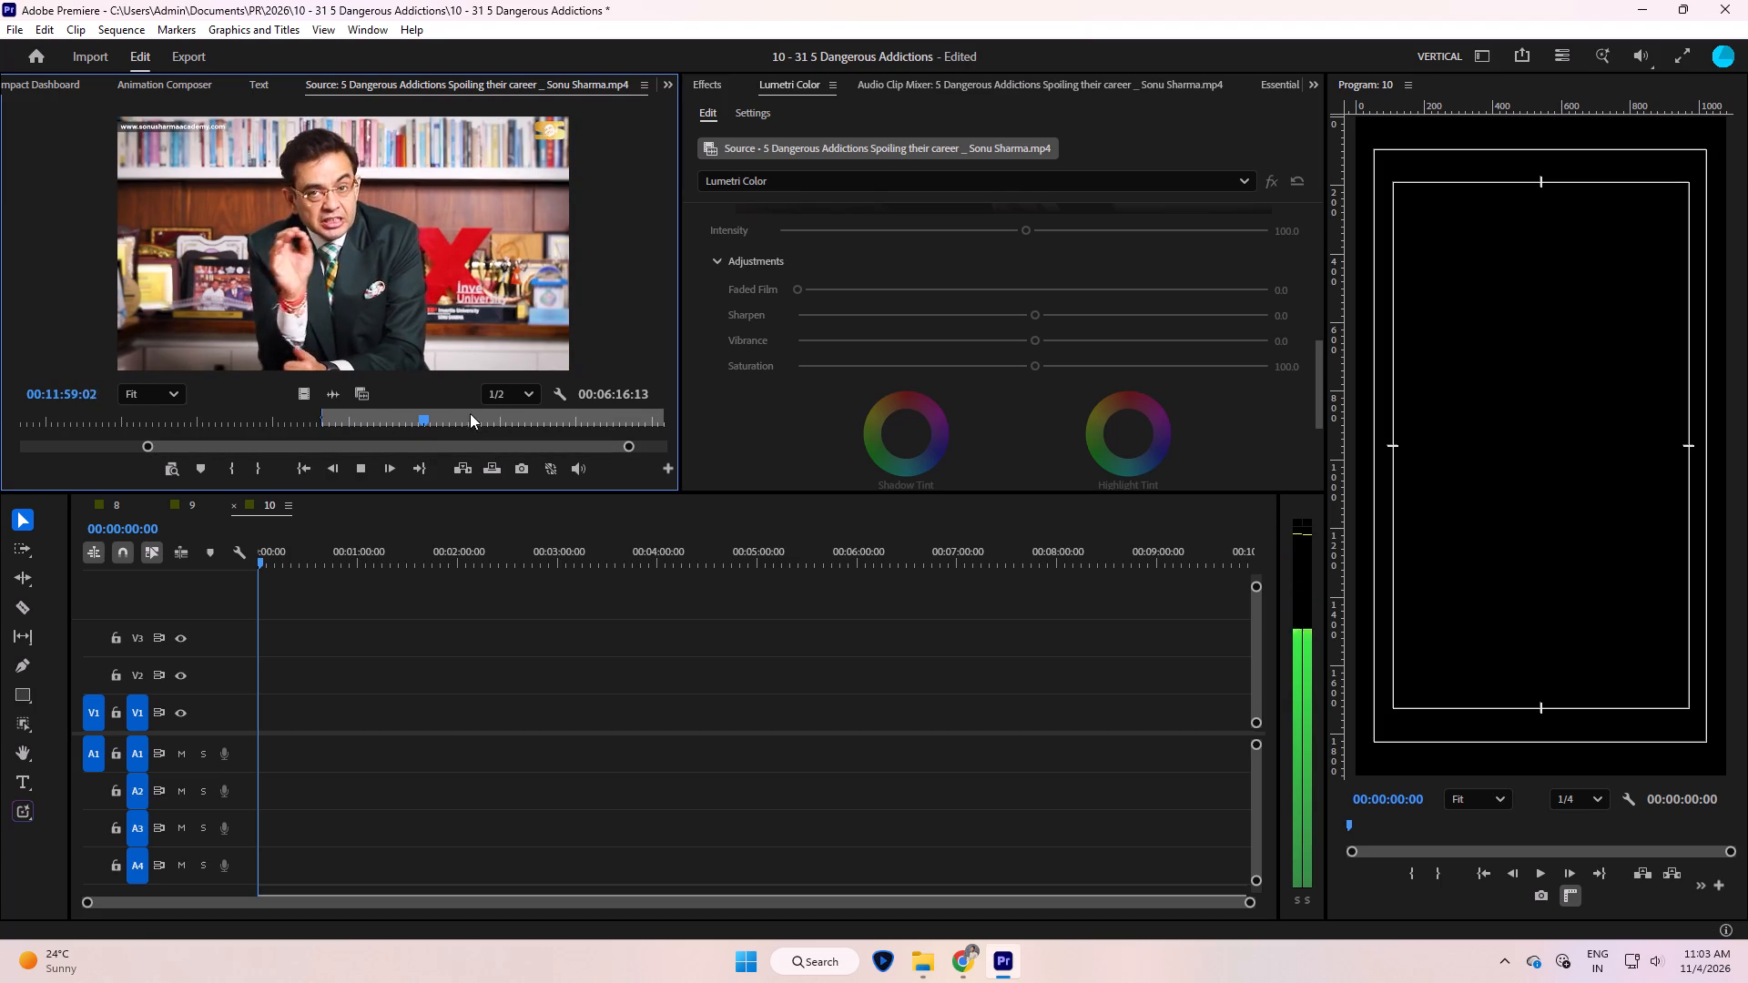
{"action": "left_click", "coordinate": [399, 420]}
{"action": "key", "text": "space"}
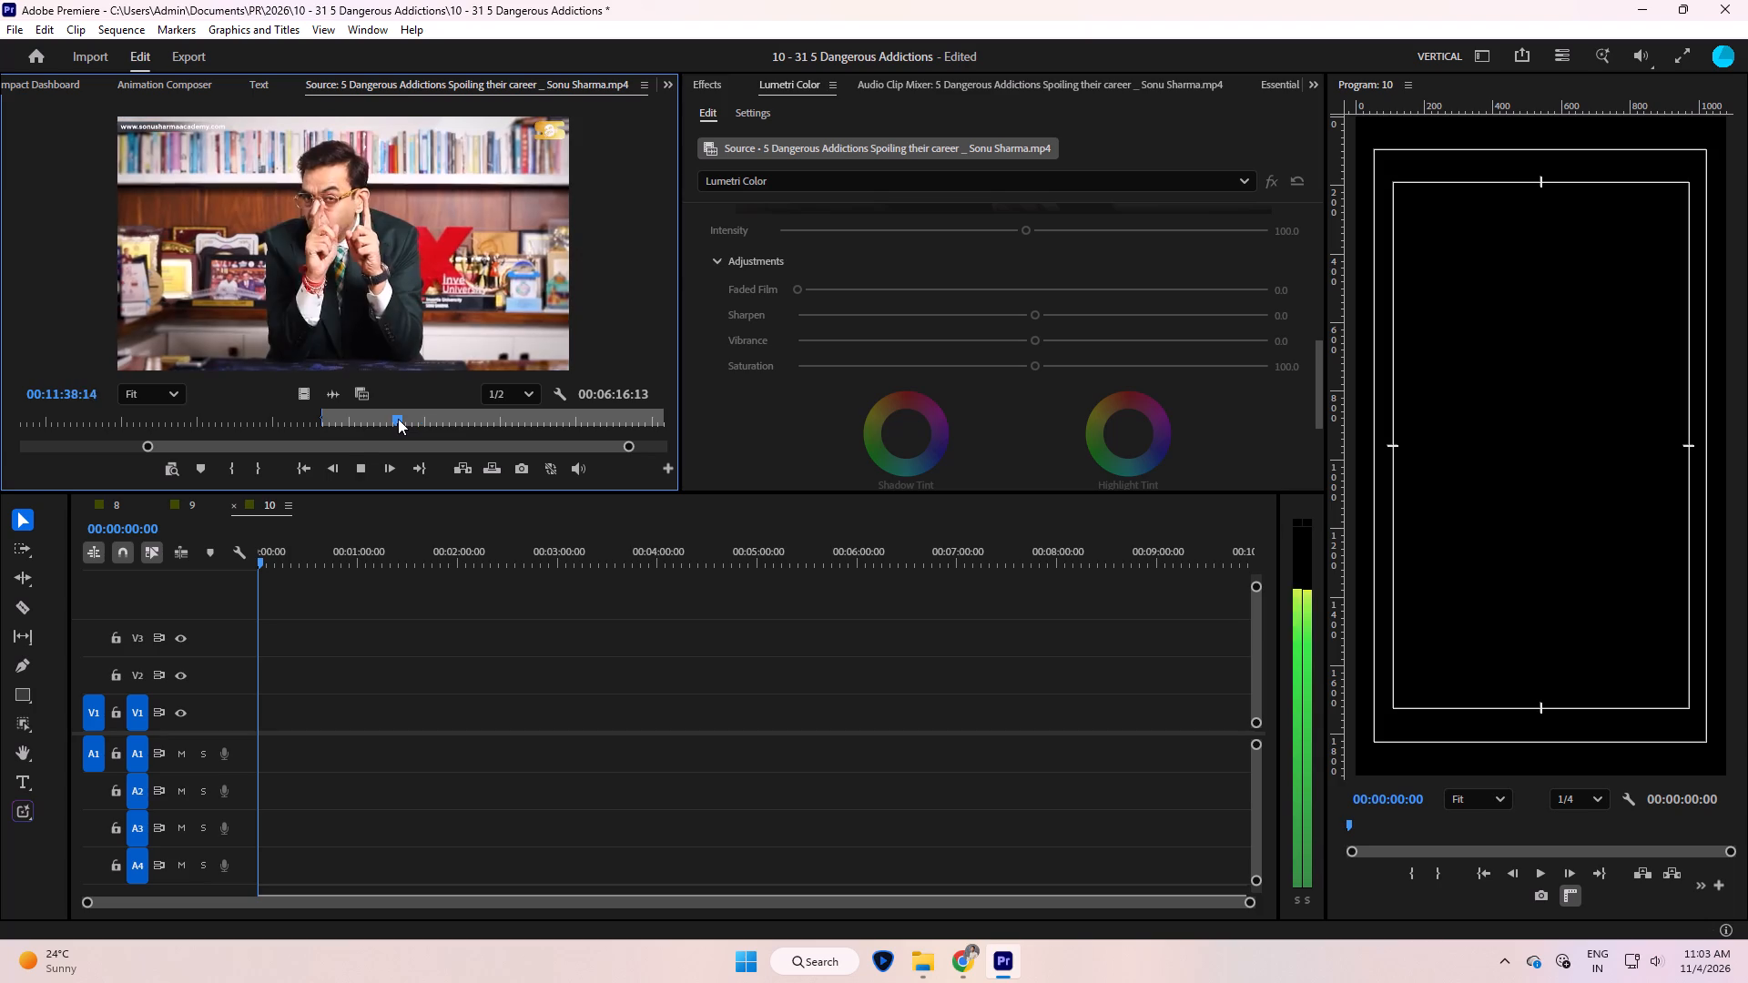
{"action": "type", "text": "=="}
{"action": "key", "text": "minus"}
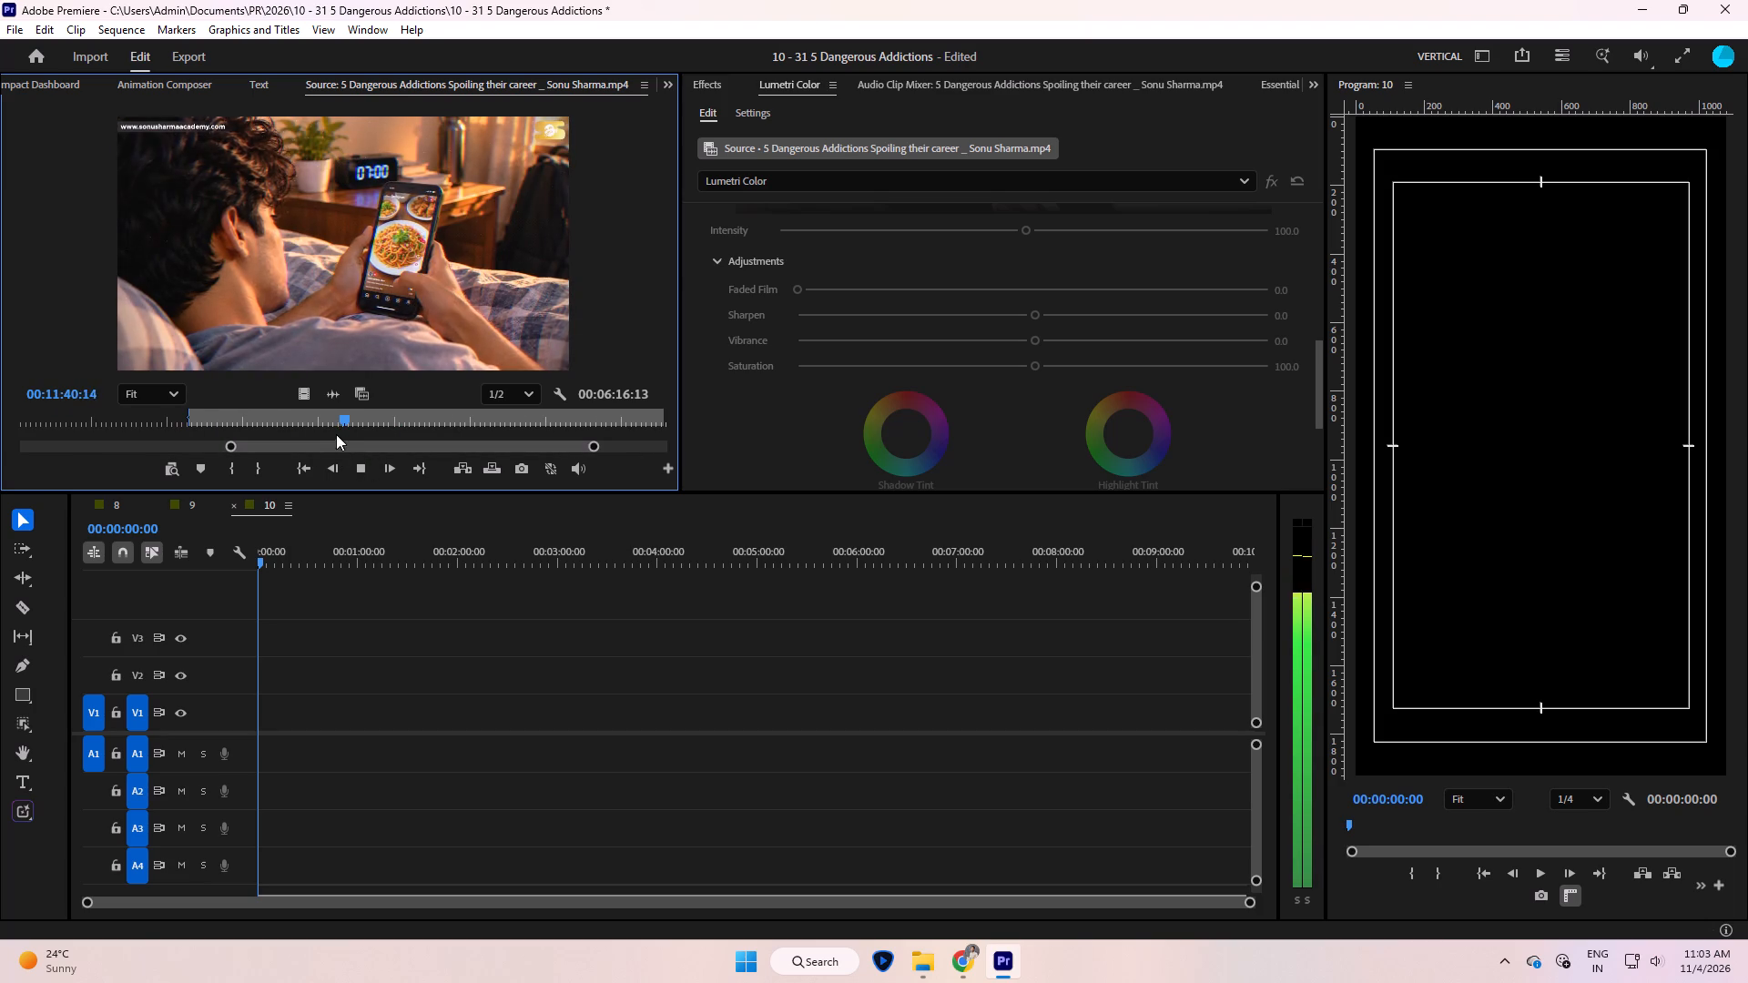
Mark the source video's In point at about 00:11:33, at the Digital Dopamine Addiction passage.
{"action": "left_click", "coordinate": [305, 419]}
{"action": "key", "text": "space"}
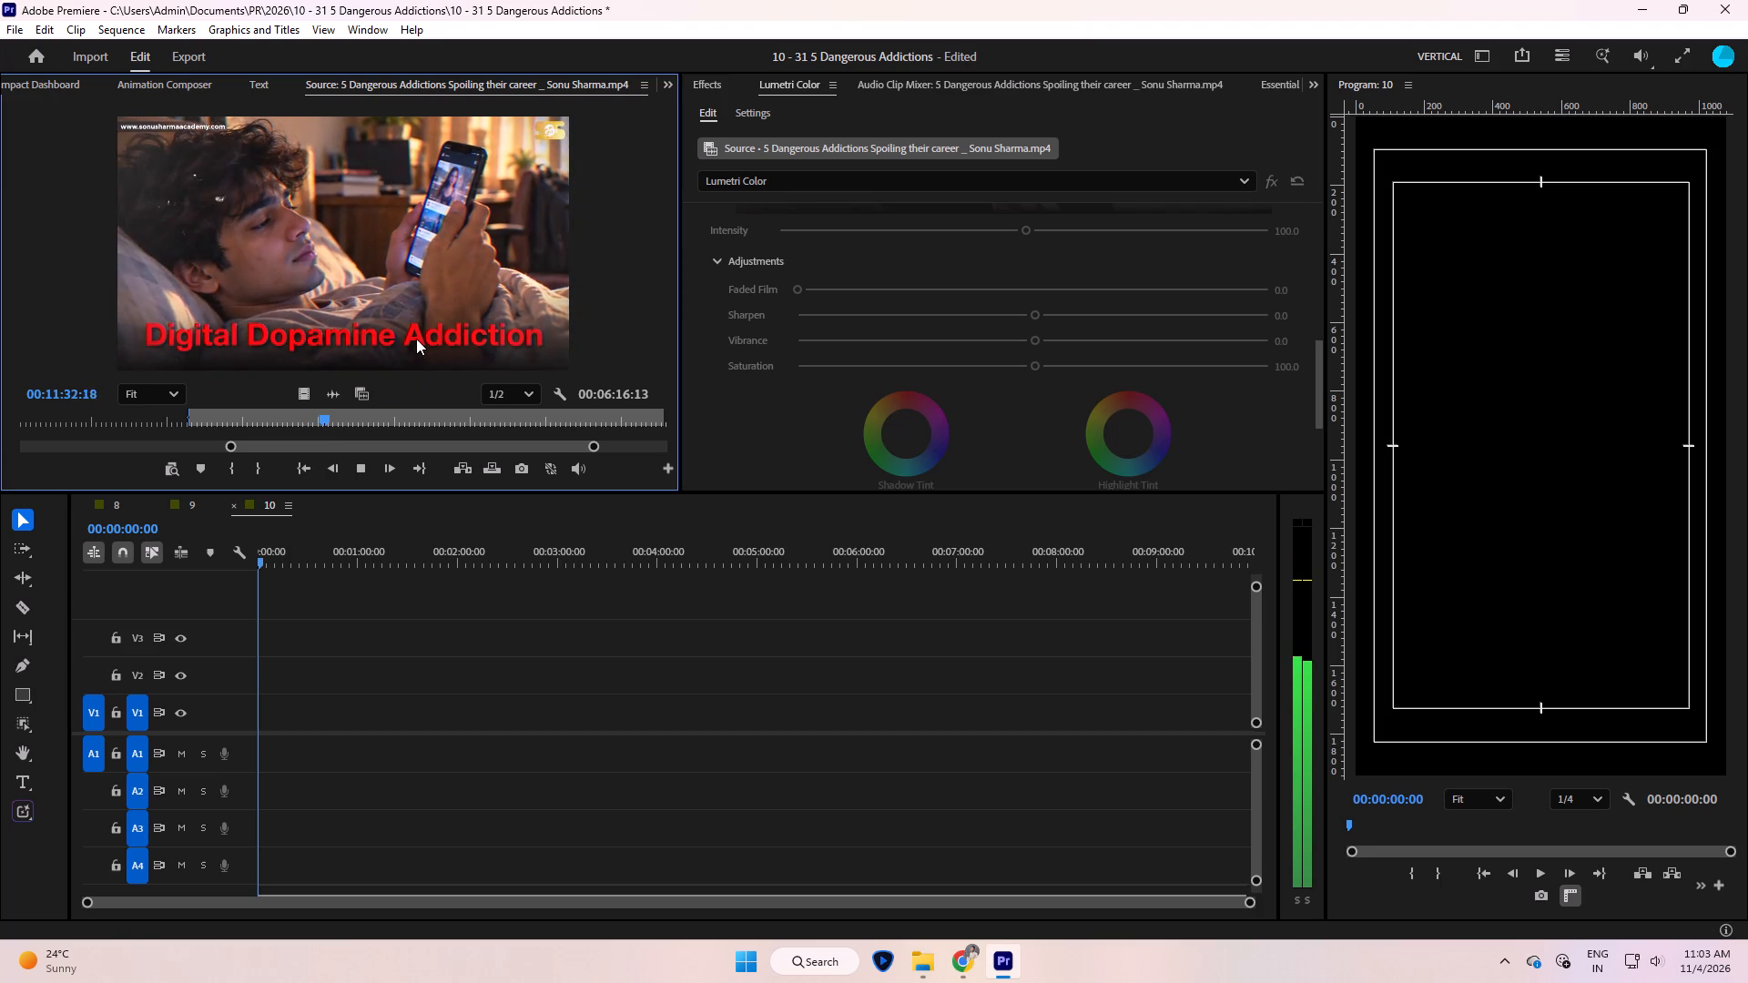
{"action": "key", "text": "space"}
{"action": "type", "text": "i"}
Play the source video from its In point through to about 00:12:47, replaying passages to look for the end of the reel segment.
{"action": "key", "text": "space"}
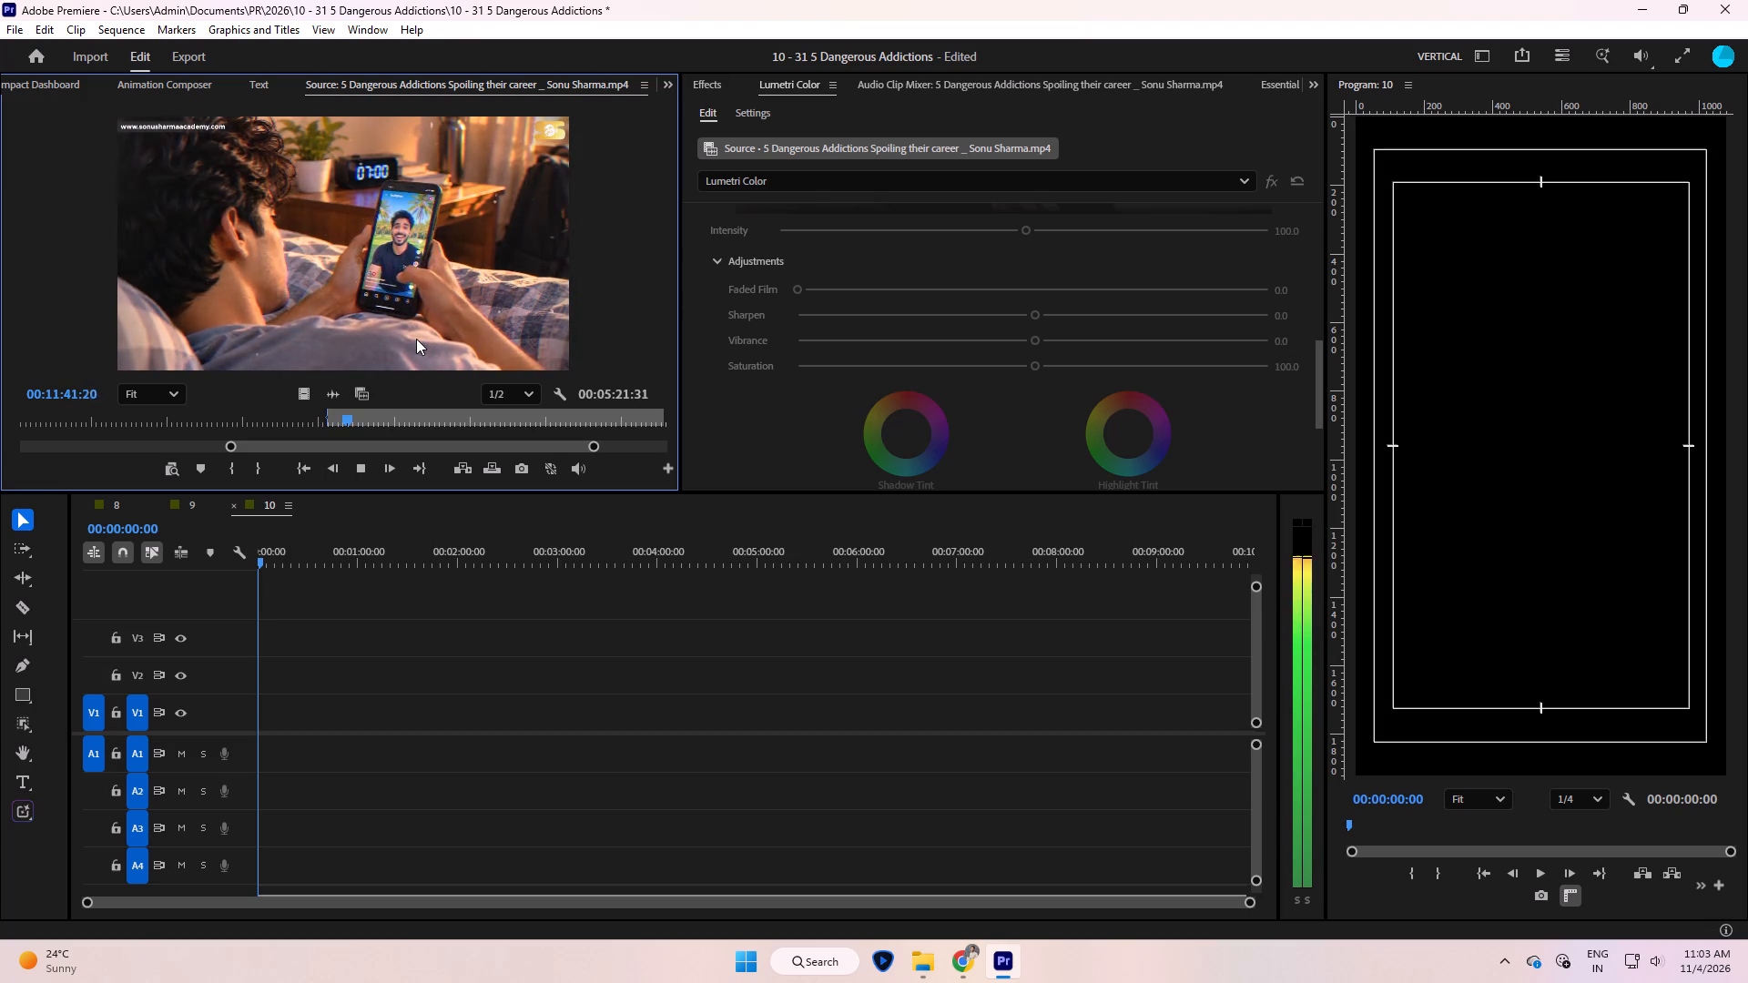
{"action": "key", "text": "Up"}
{"action": "key", "text": "space"}
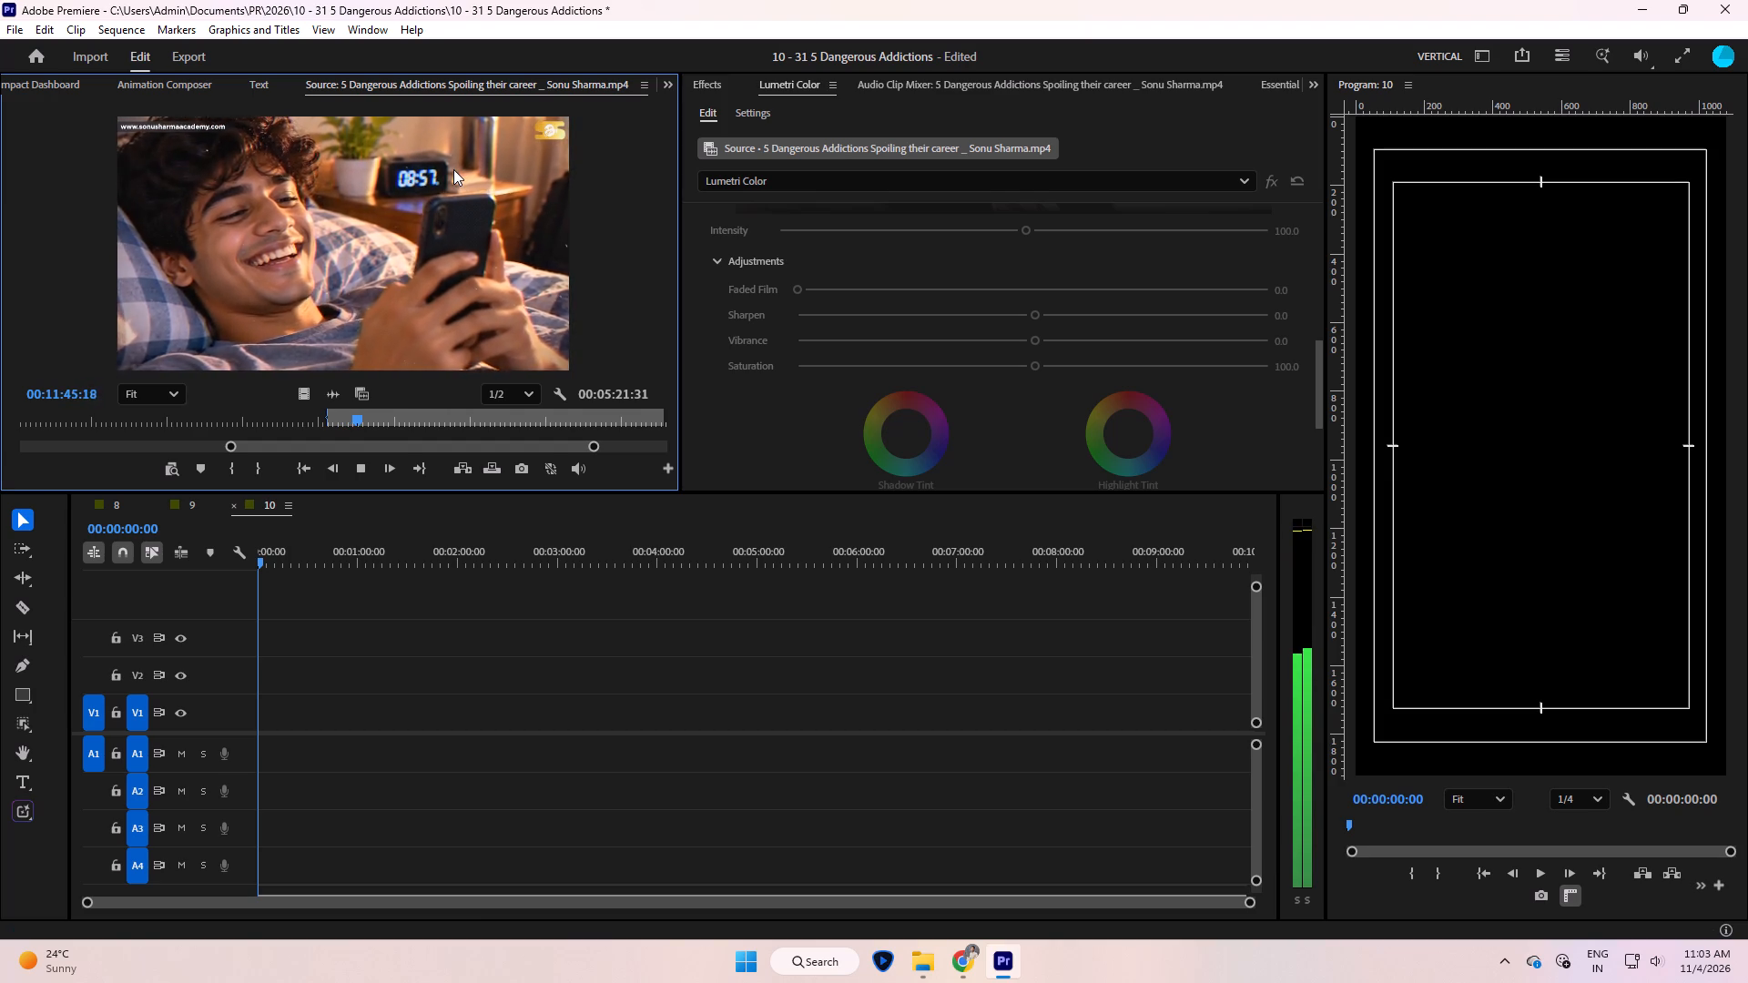
{"action": "left_click", "coordinate": [374, 248]}
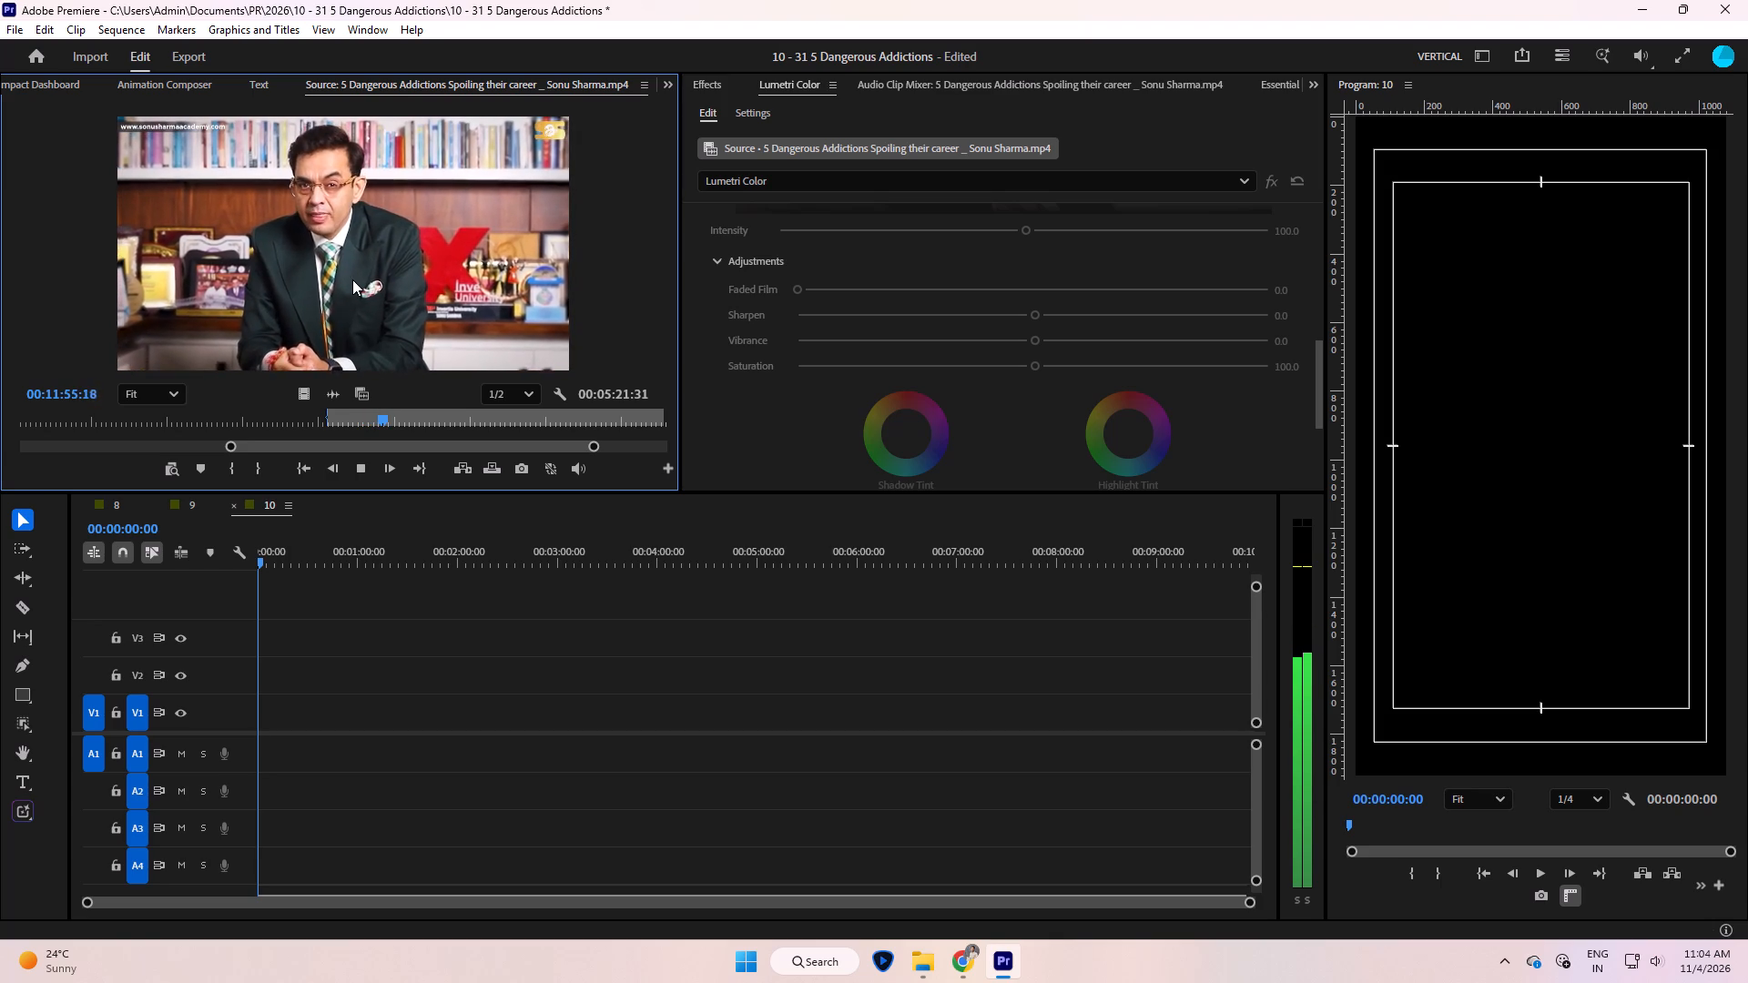
{"action": "left_click", "coordinate": [352, 279]}
{"action": "left_click", "coordinate": [323, 256]}
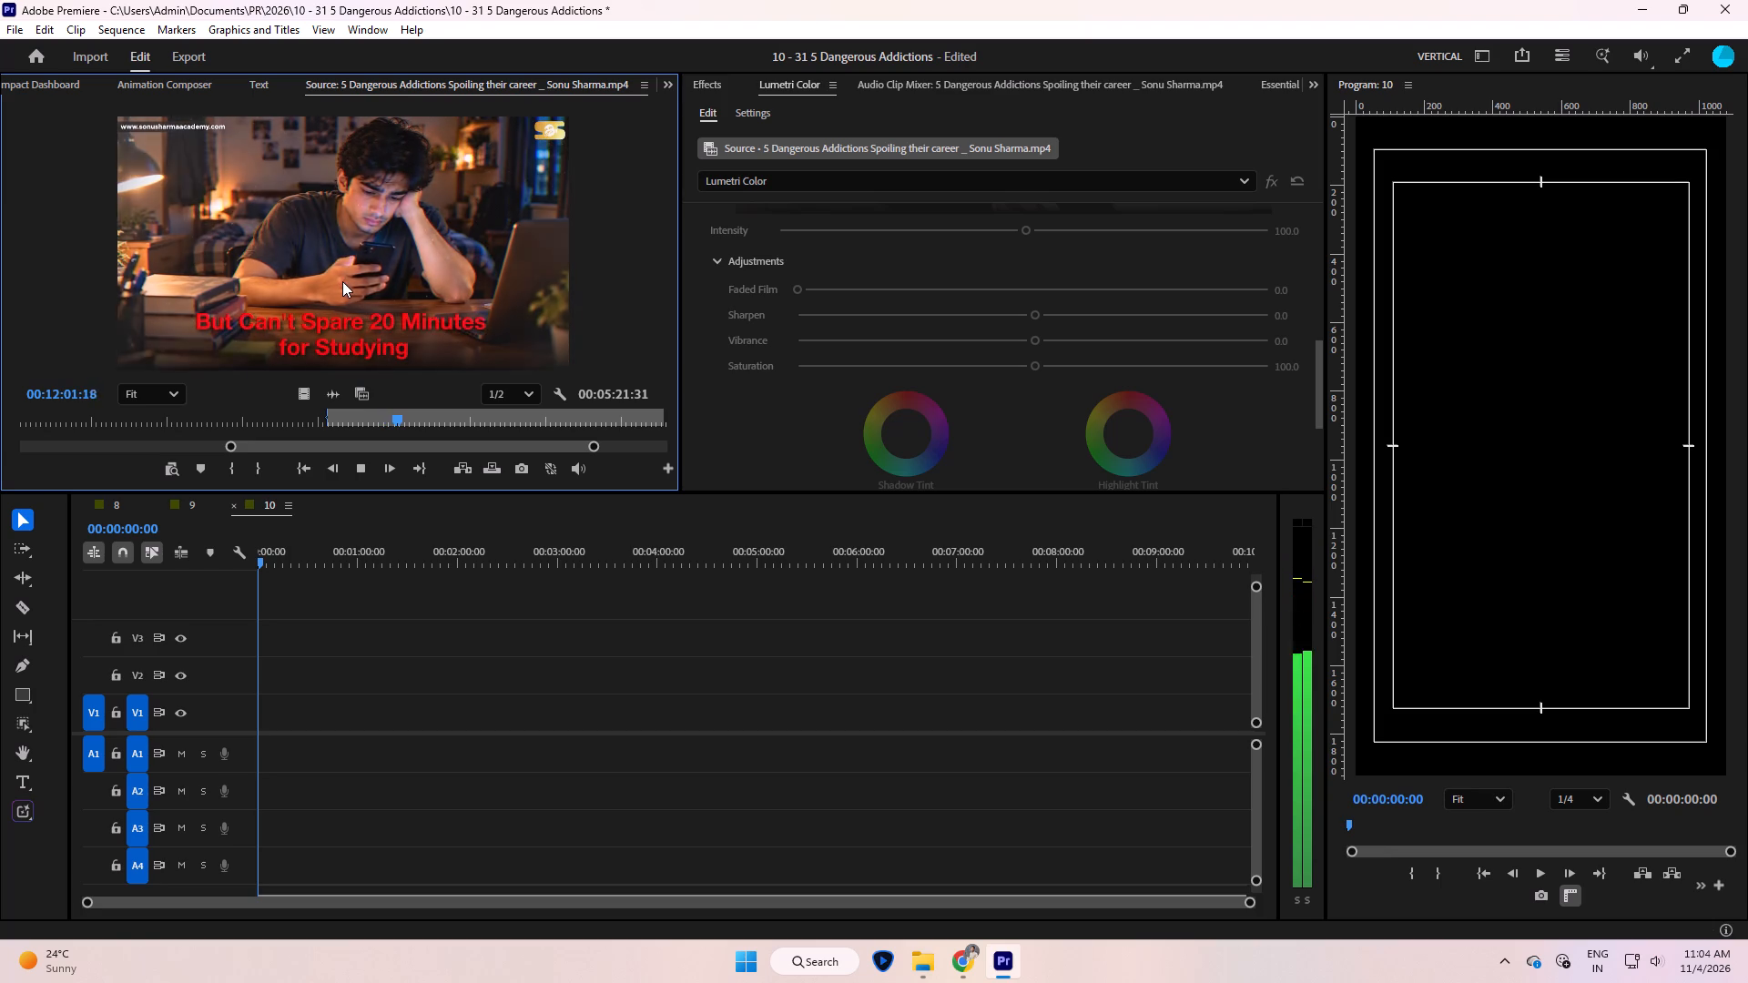
{"action": "left_click", "coordinate": [342, 281]}
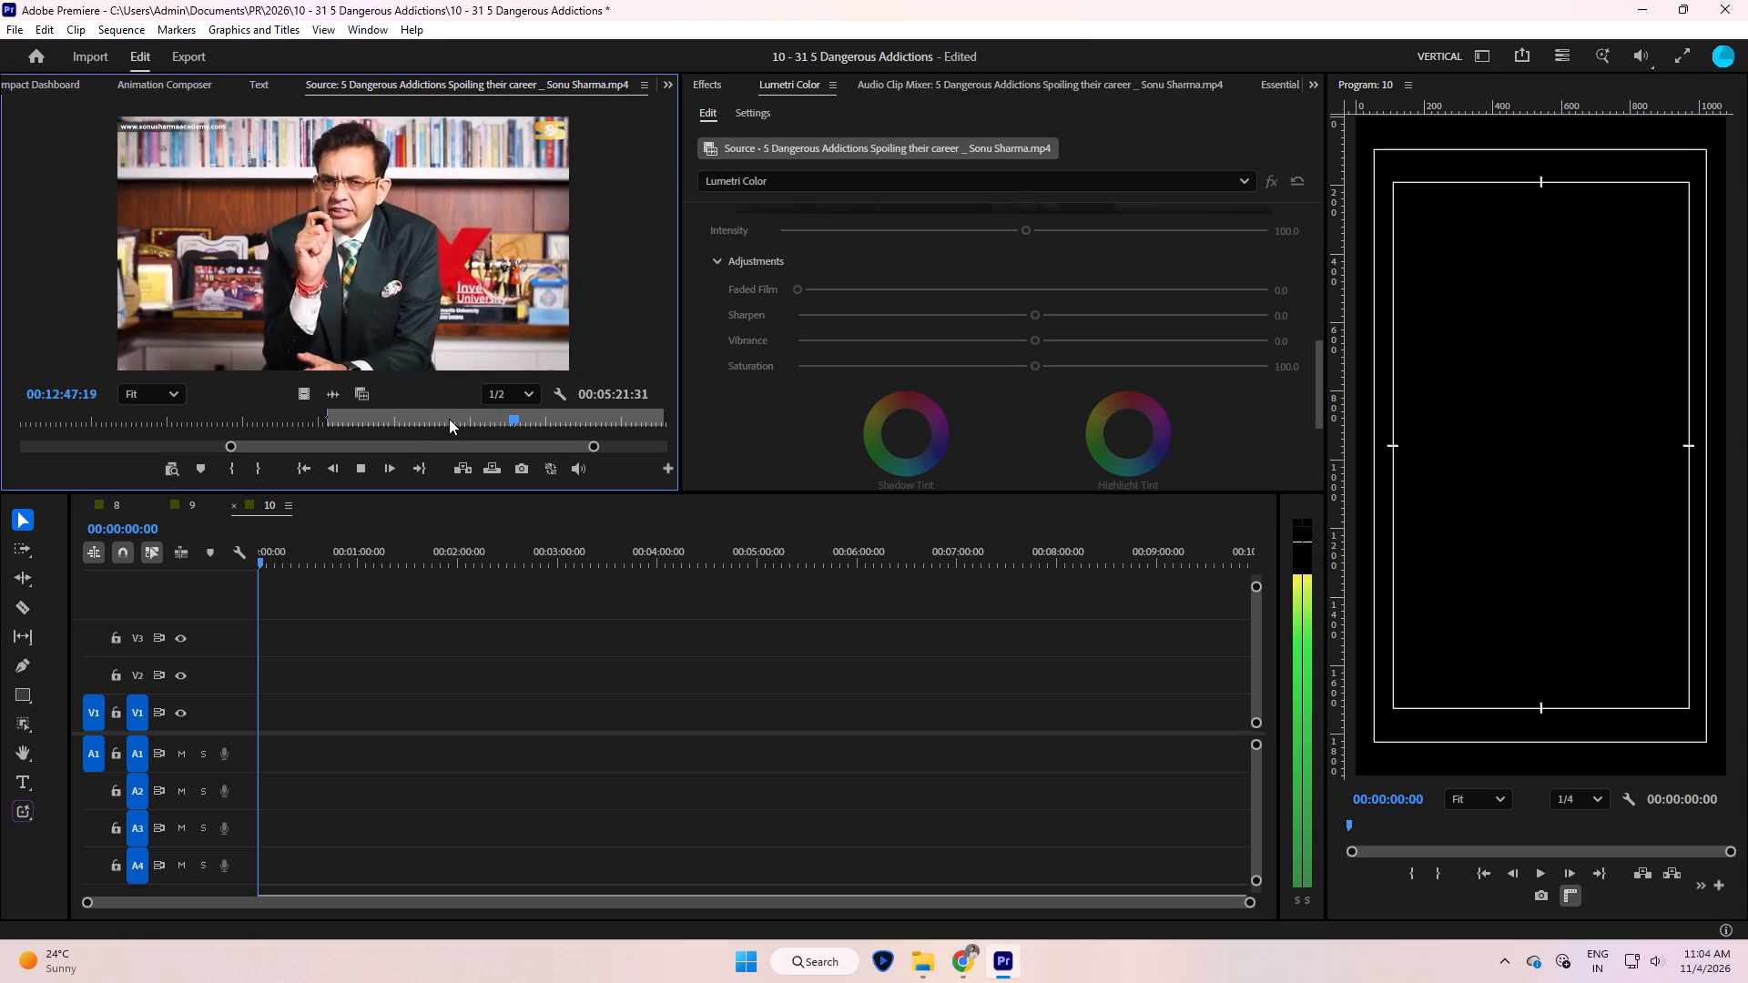
{"action": "key", "text": "Up"}
{"action": "key", "text": "space"}
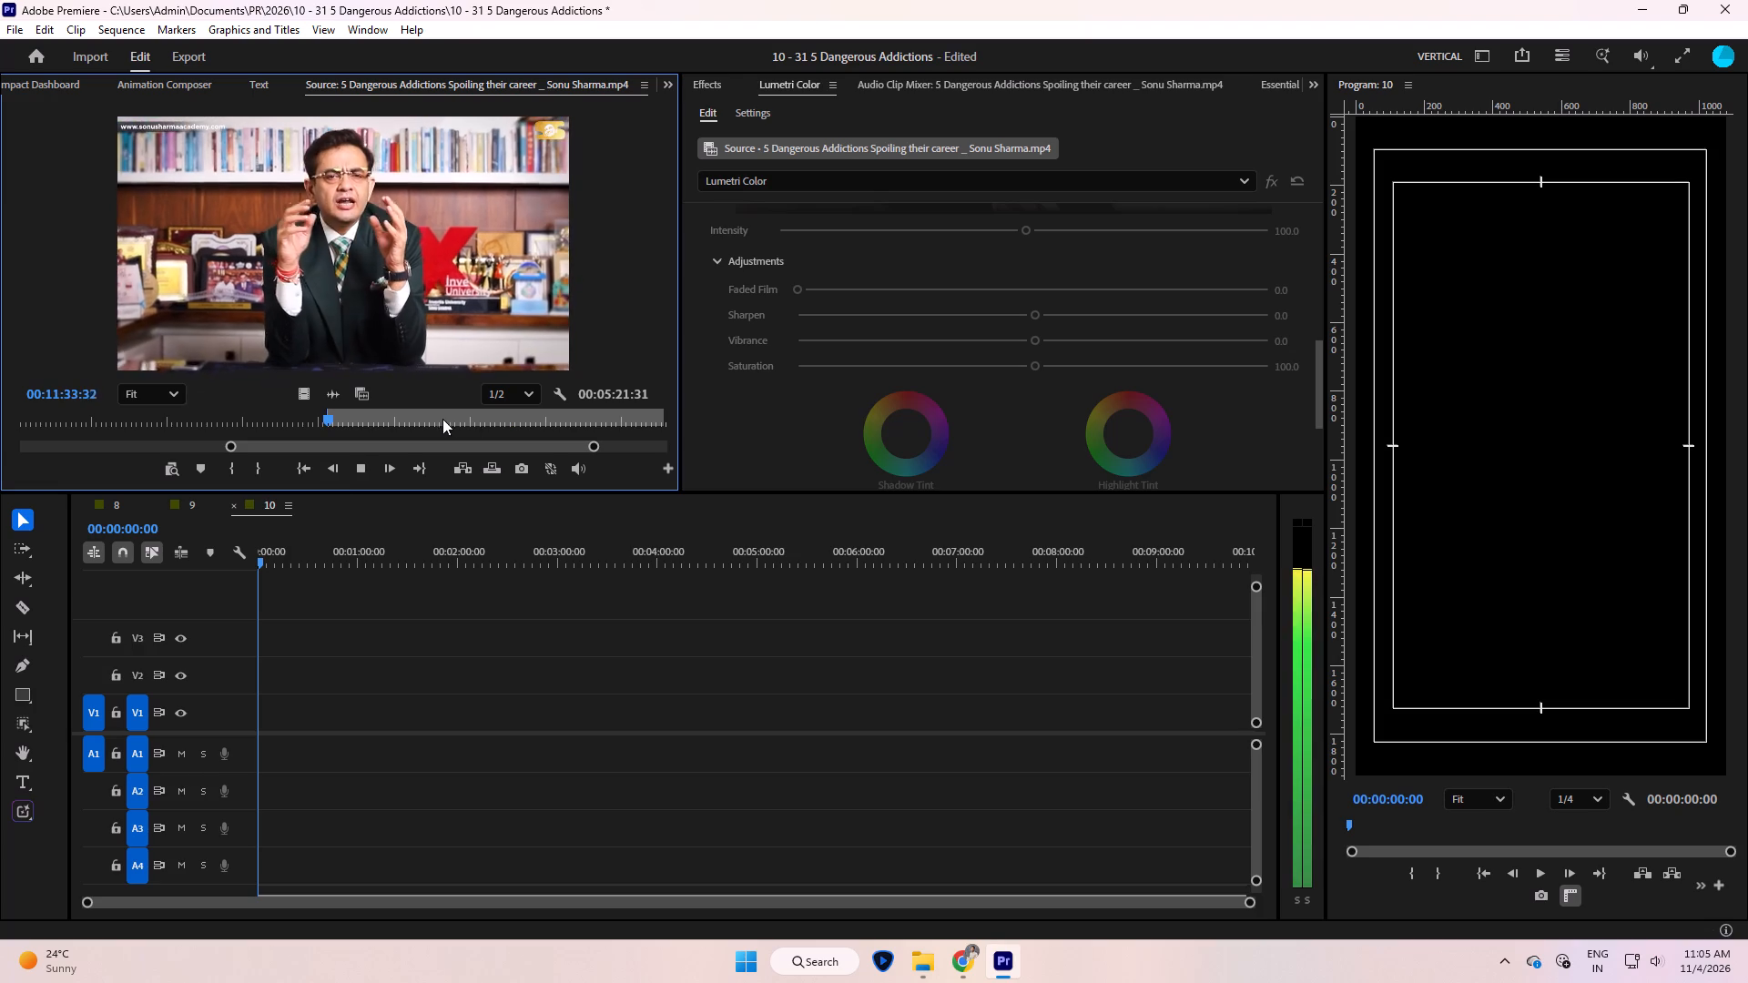
{"action": "left_click", "coordinate": [406, 419]}
{"action": "key", "text": "space"}
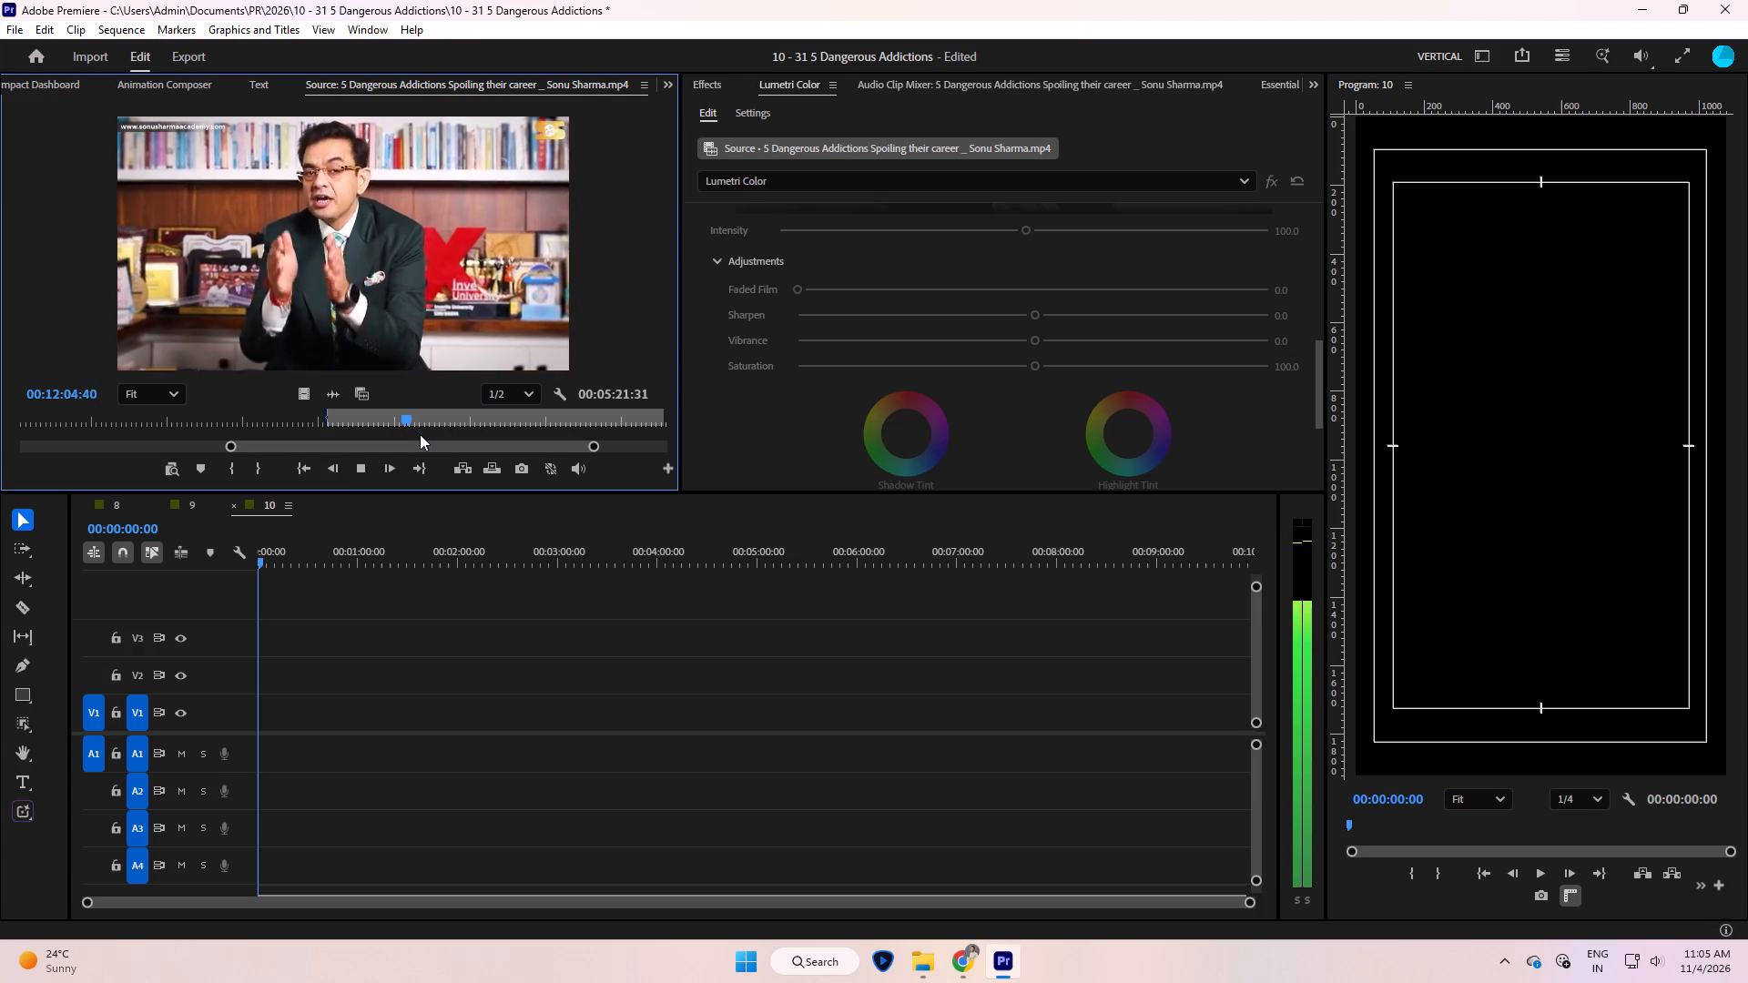
{"action": "left_click", "coordinate": [508, 261]}
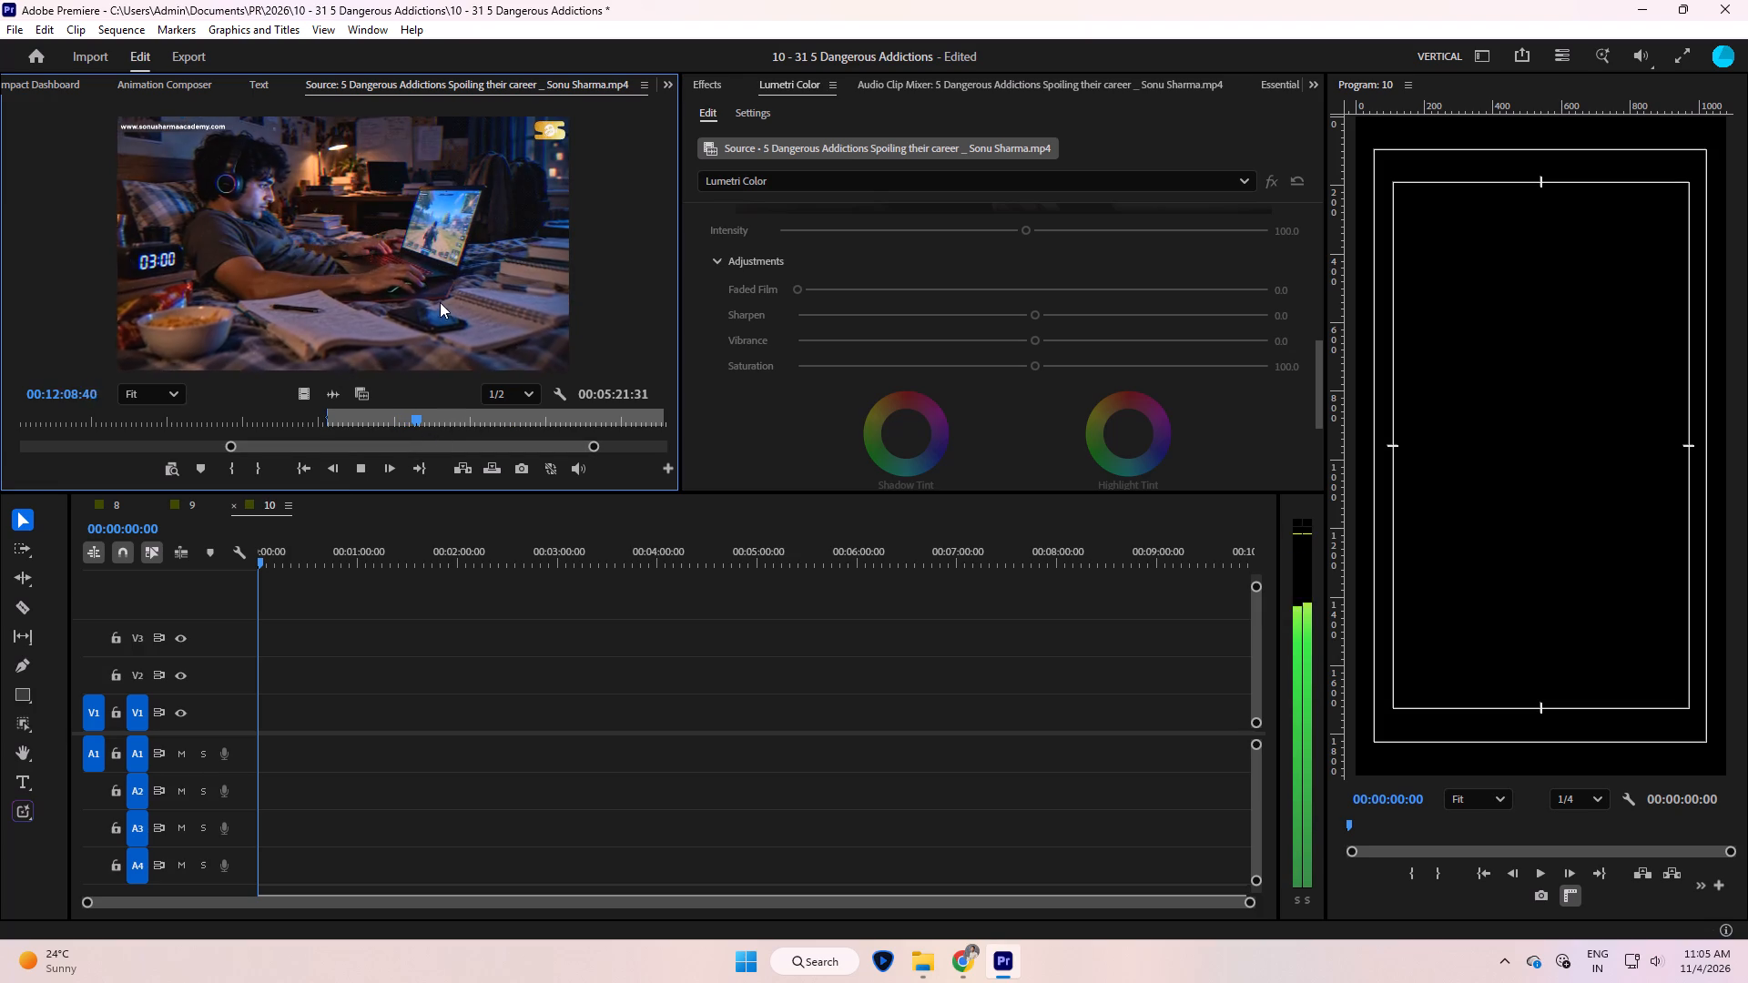
{"action": "left_click", "coordinate": [410, 294]}
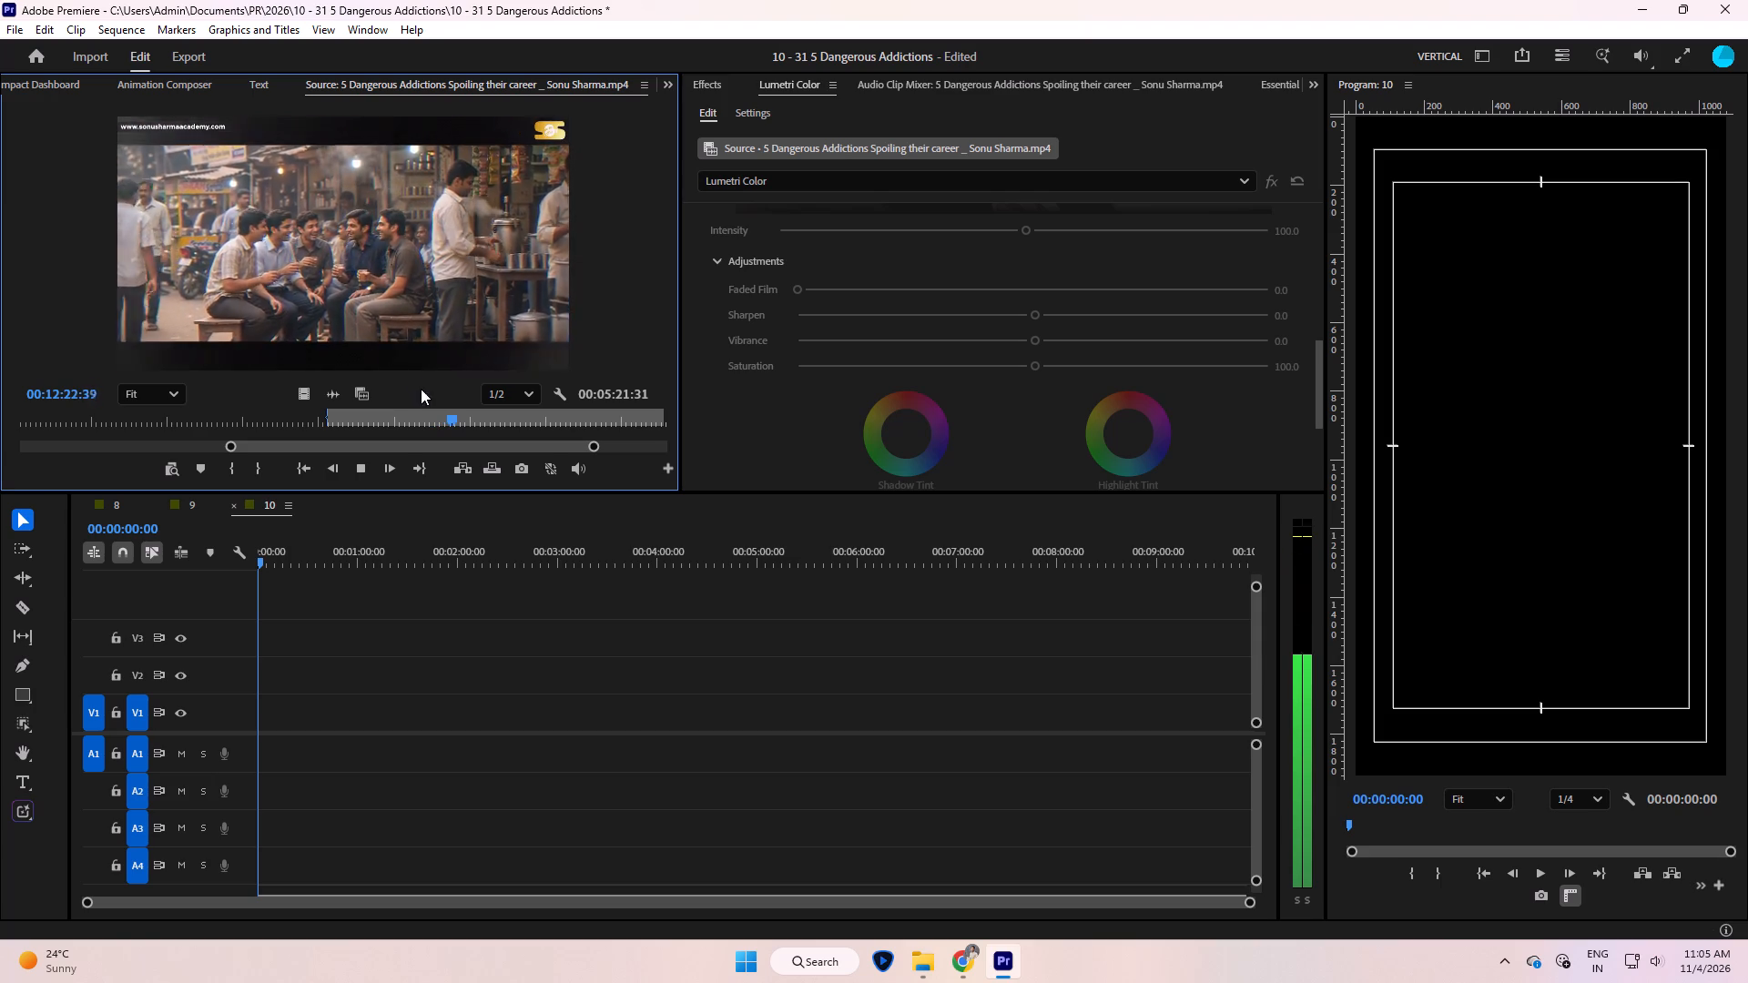
Mark the source video's Out point at 00:12:20:10, just after the four-picture collage cuts back to the speaker.
{"action": "left_click", "coordinate": [442, 420]}
{"action": "key", "text": "space"}
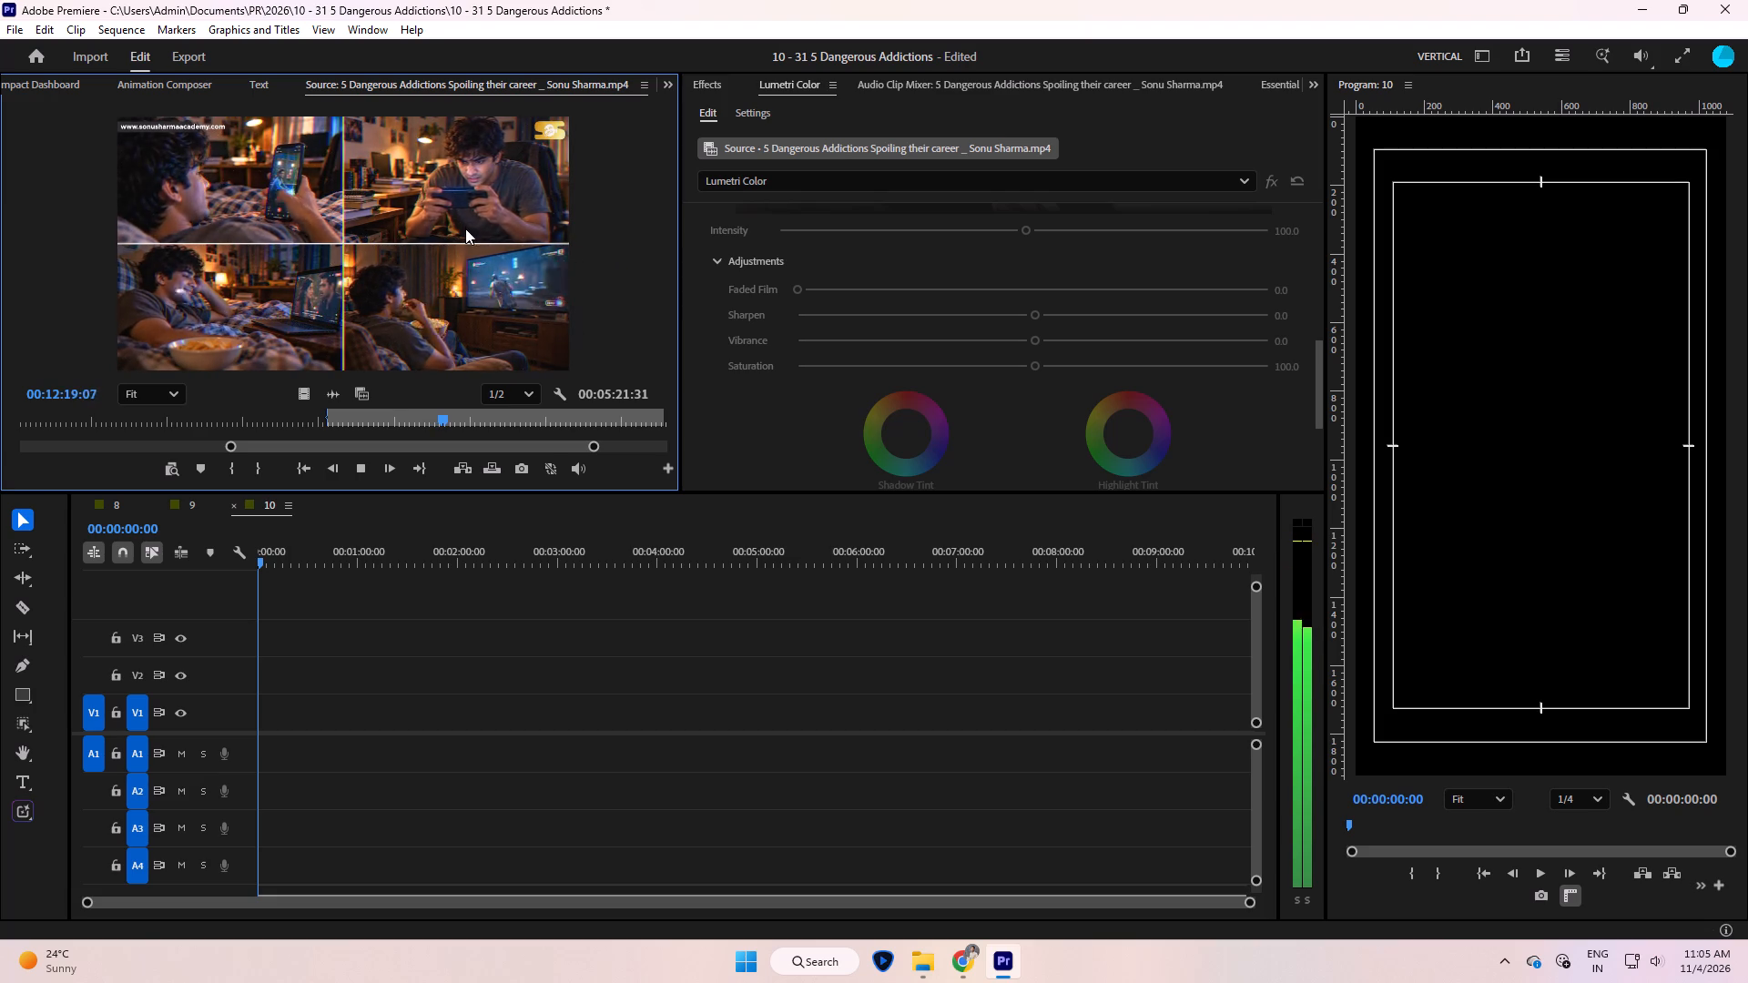
{"action": "key", "text": "space"}
{"action": "key", "text": "space"}
{"action": "key", "text": "space"}
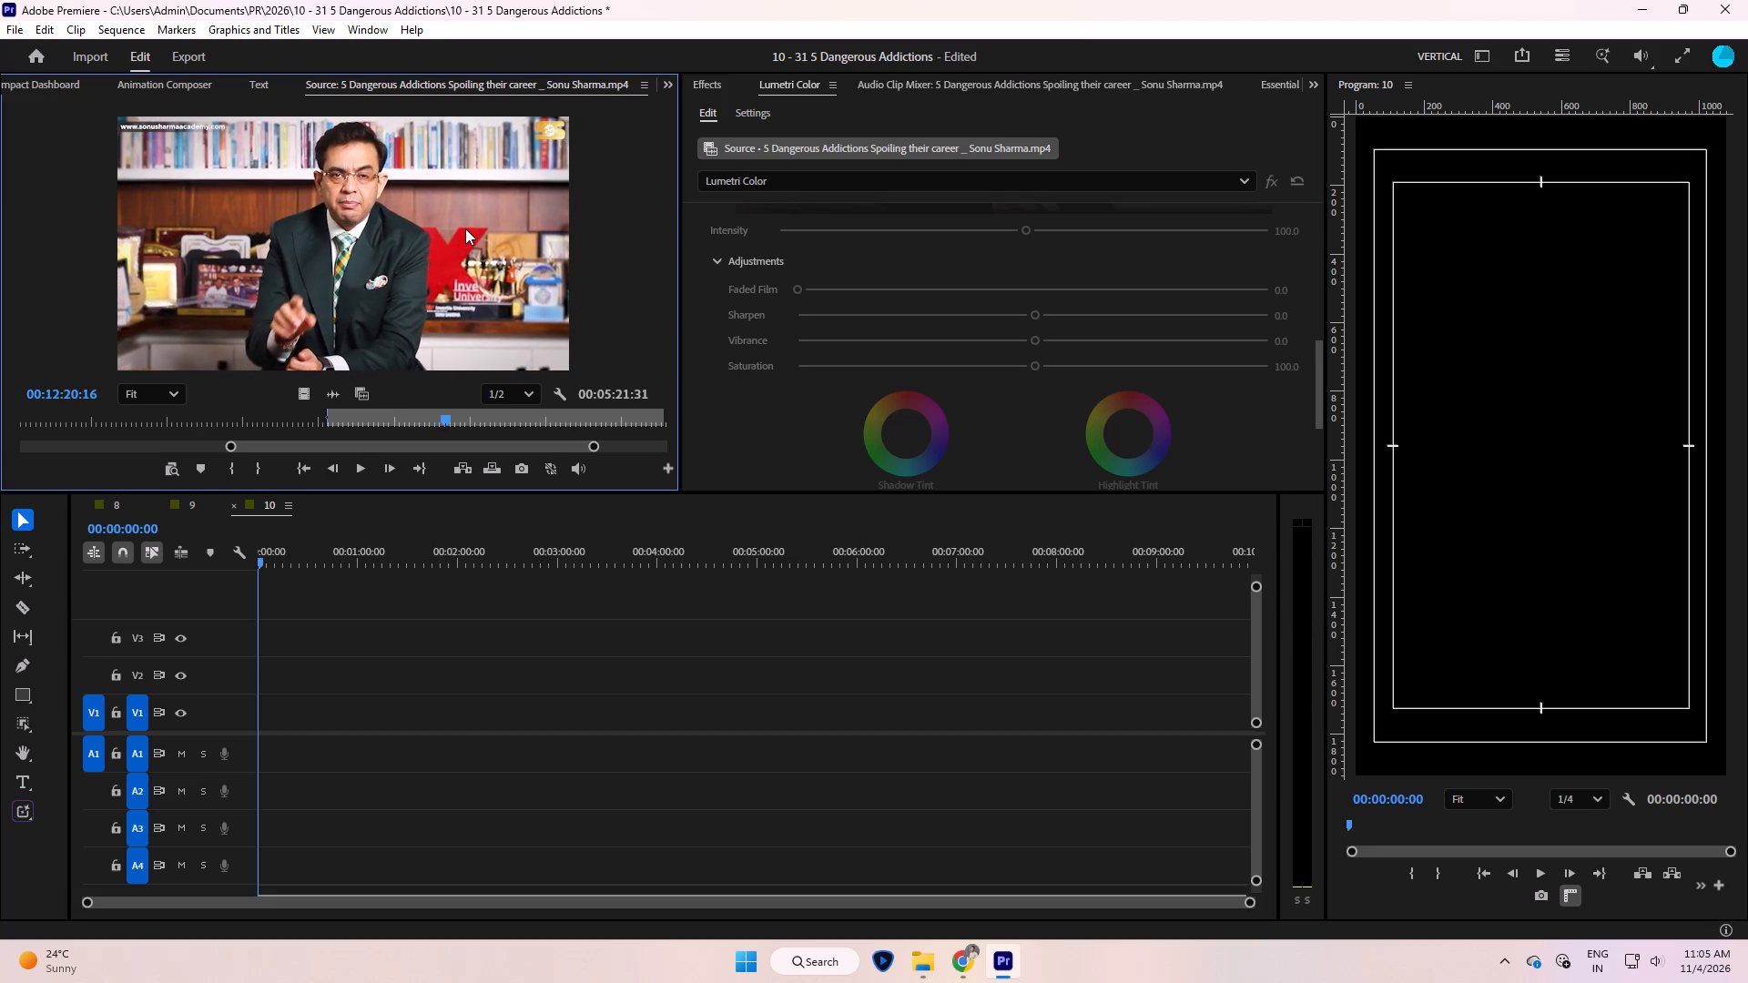
{"action": "key", "text": "space"}
{"action": "key", "text": "space"}
{"action": "key", "text": "space"}
{"action": "key", "text": "space"}
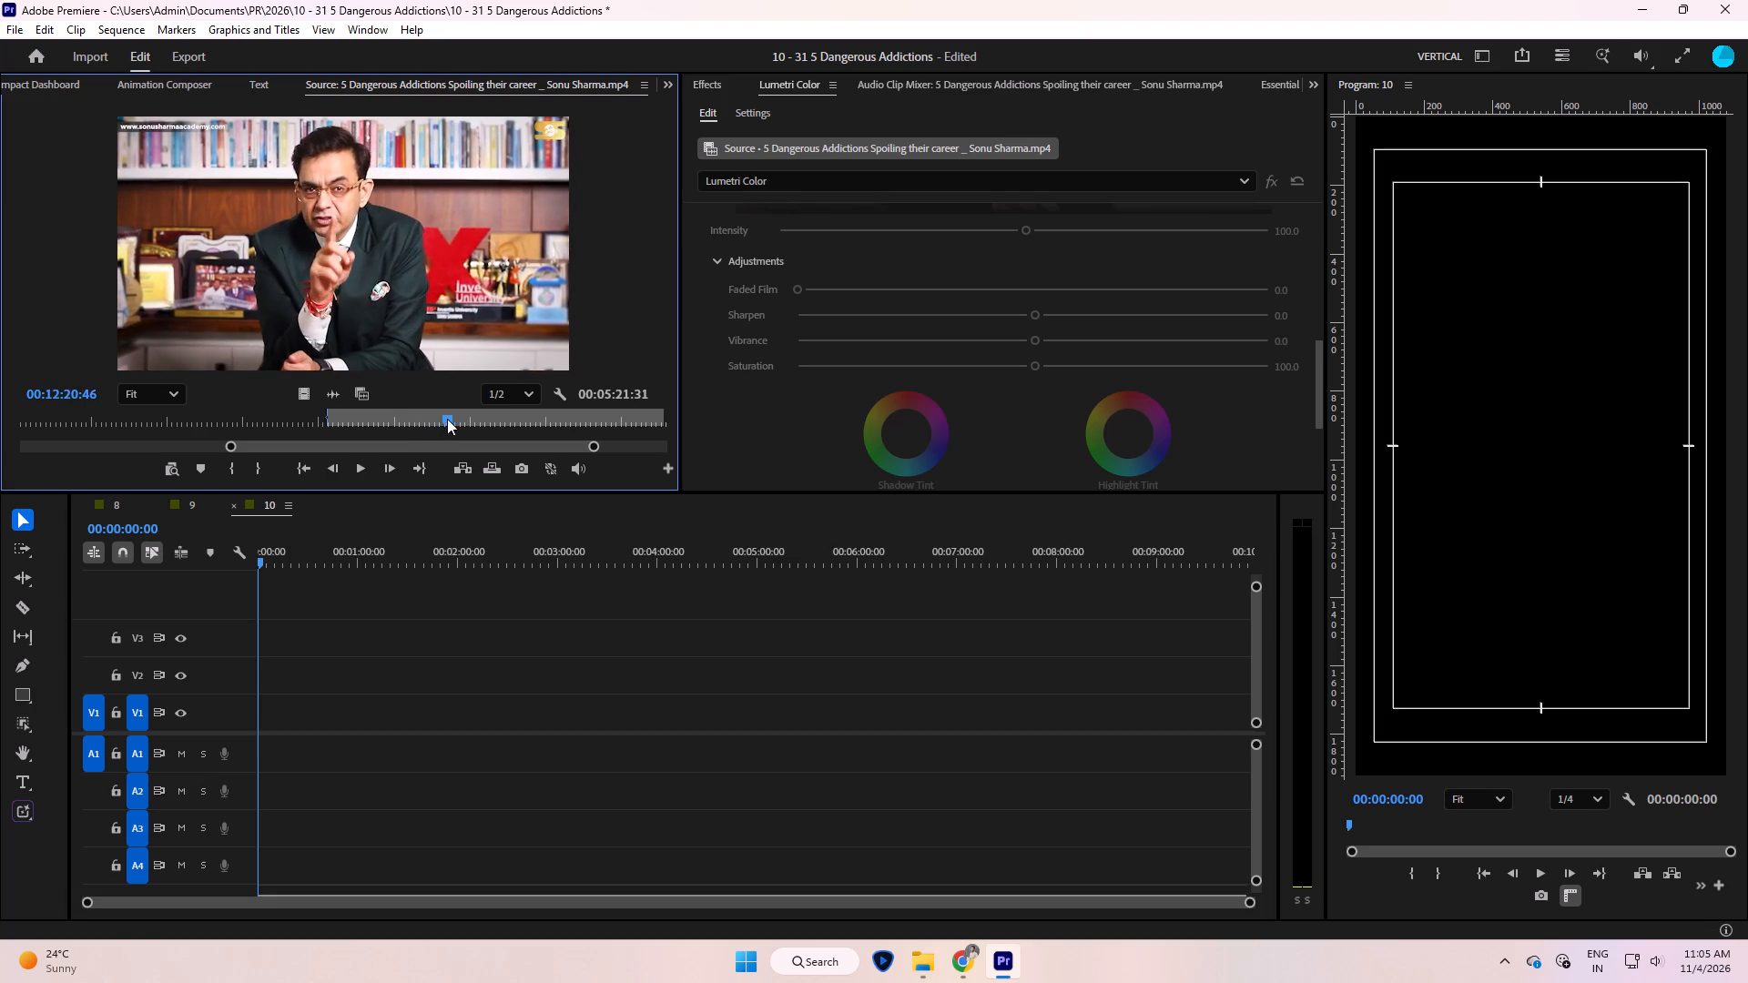
{"action": "left_click_drag", "start_coordinate": [449, 419], "coordinate": [441, 422]}
{"action": "key", "text": "space"}
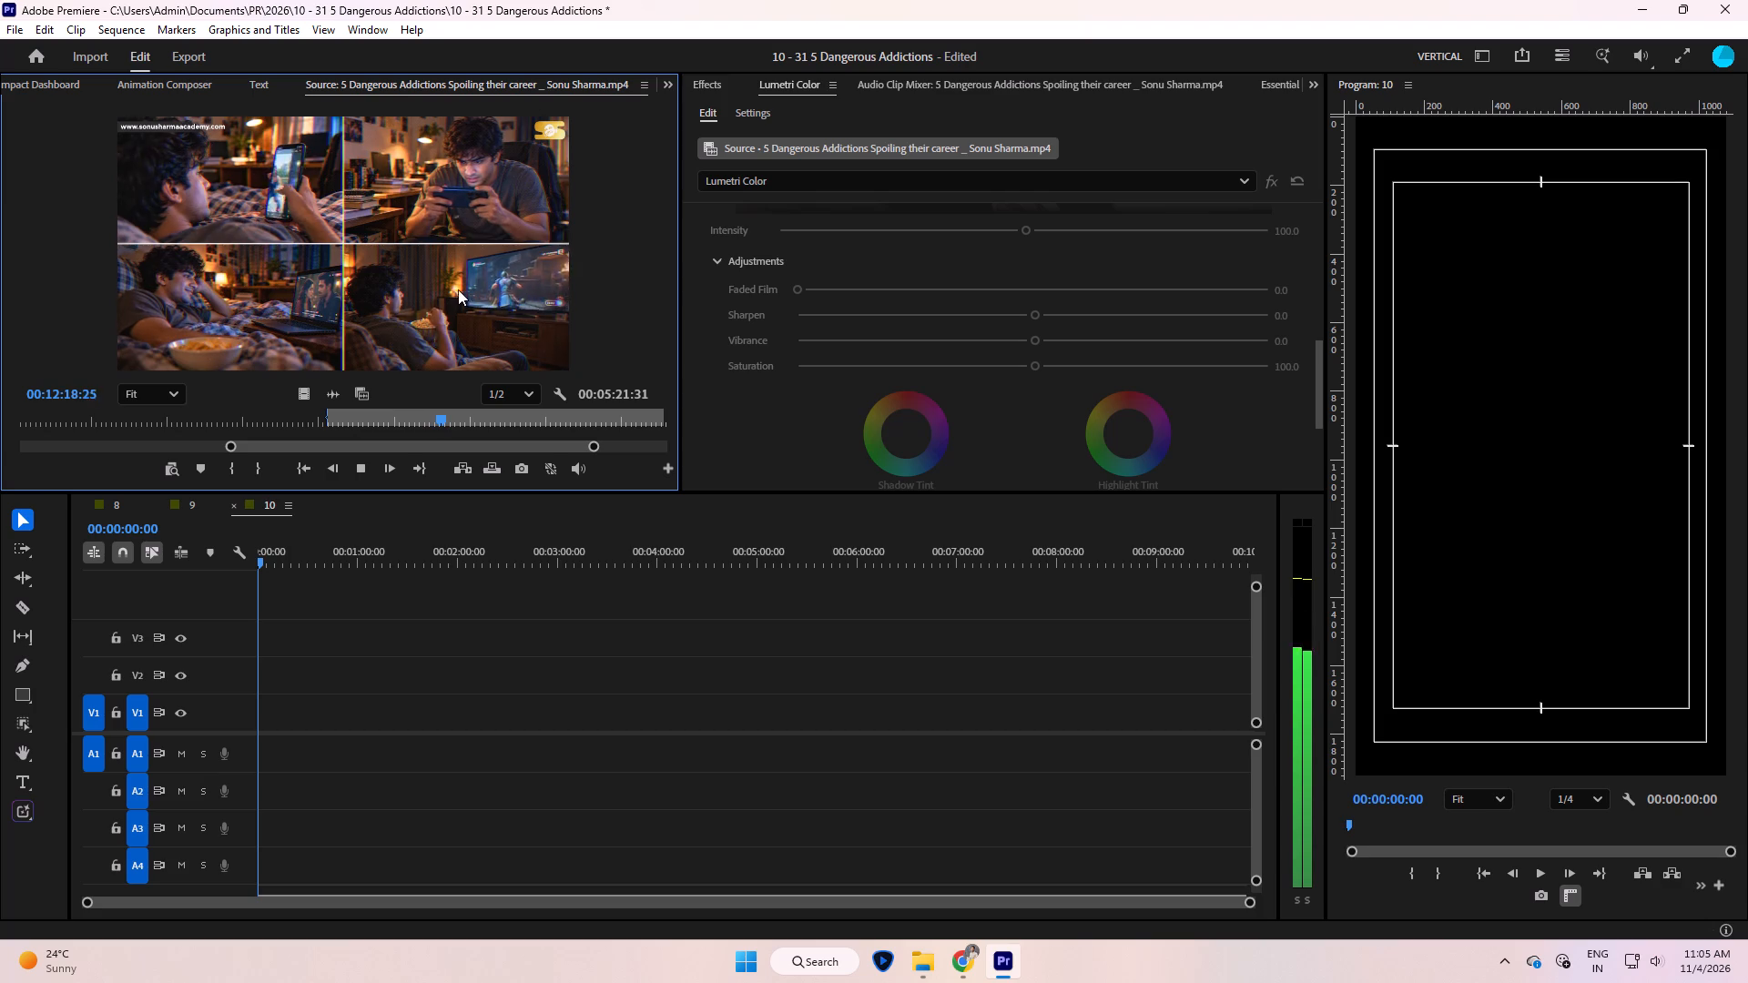
{"action": "key", "text": "space"}
{"action": "key", "text": "space"}
{"action": "key", "text": "space"}
{"action": "key", "text": "space"}
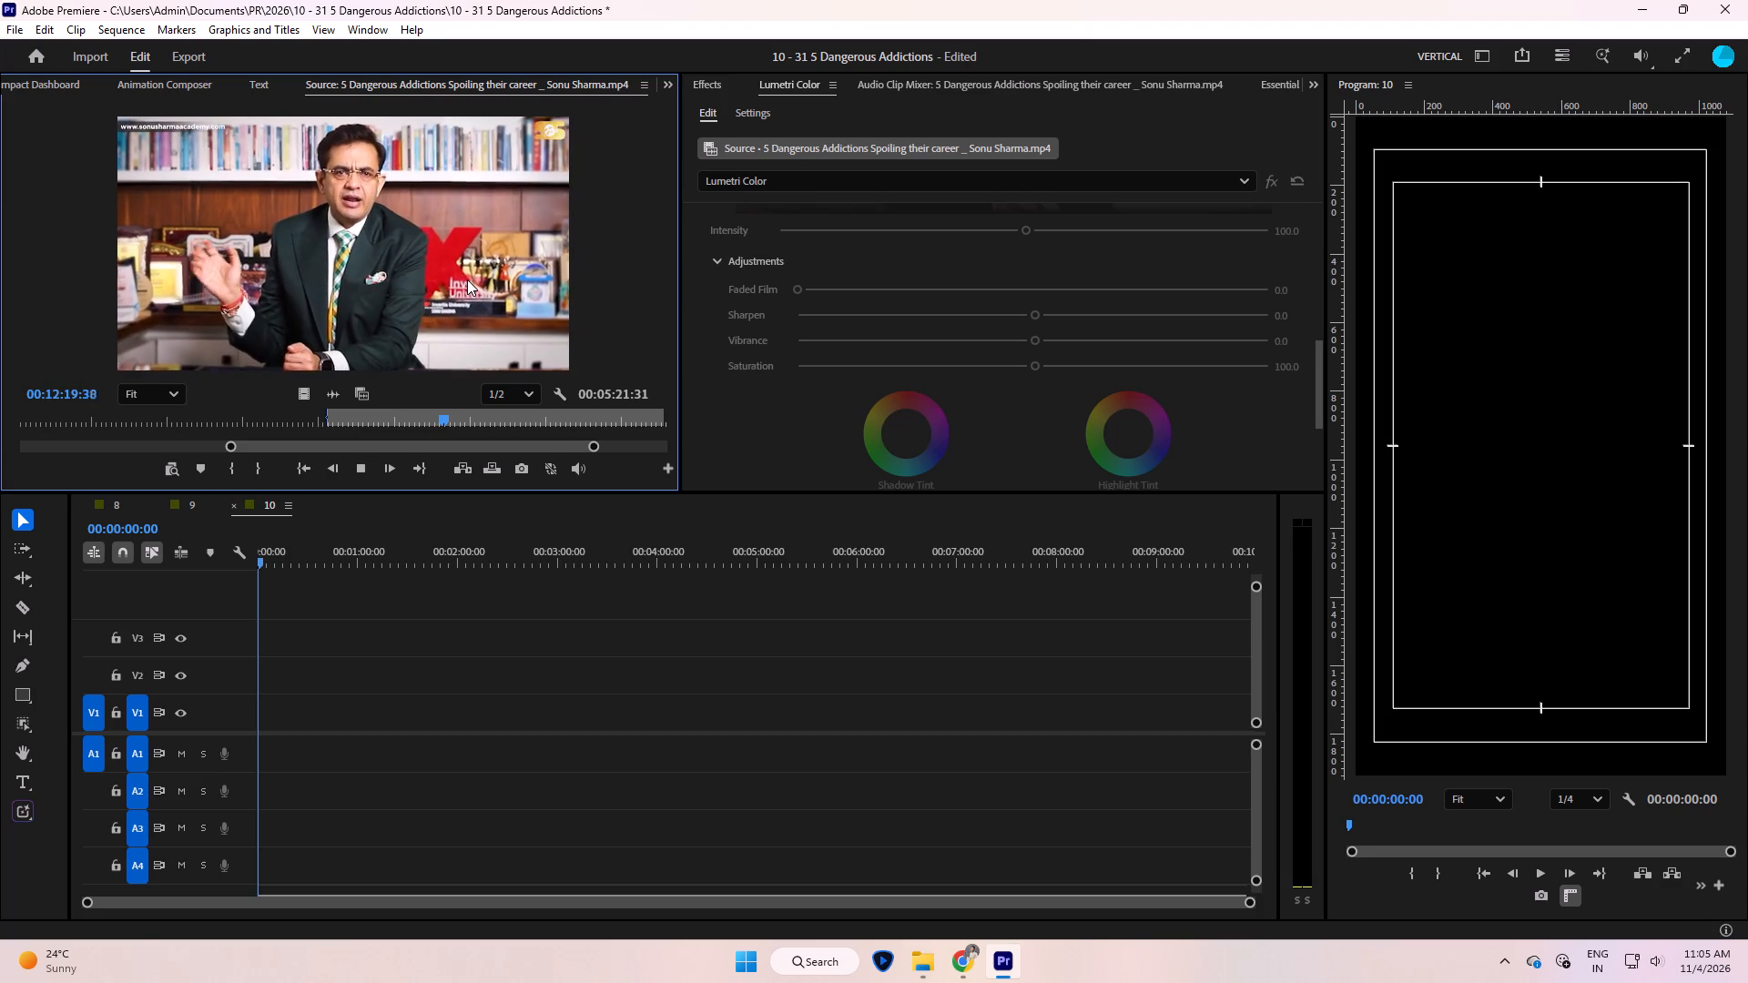
{"action": "key", "text": "space"}
{"action": "key", "text": "Left"}
{"action": "key", "text": "Left"}
{"action": "key", "text": "Left"}
{"action": "key", "text": "Left"}
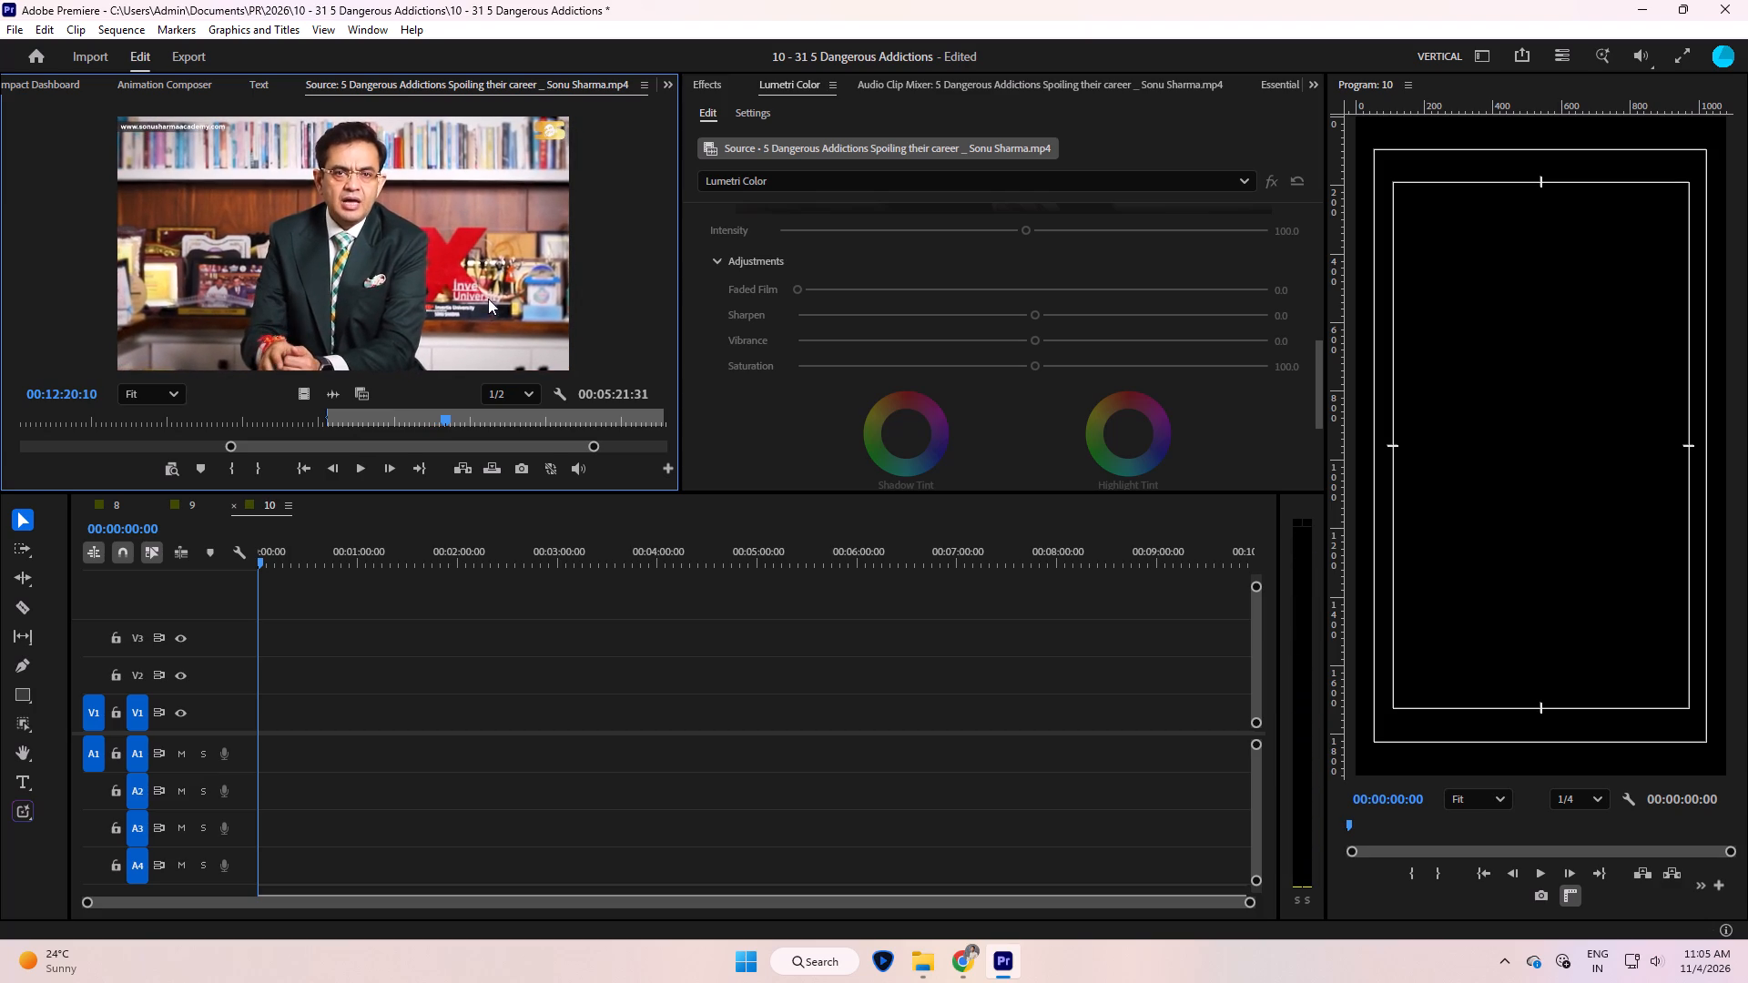
{"action": "key", "text": "o"}
Place the marked segment at the start of V1 and A1 in sequence 10, keeping the existing sequence settings, and save the project.
{"action": "left_click_drag", "start_coordinate": [429, 232], "coordinate": [265, 735]}
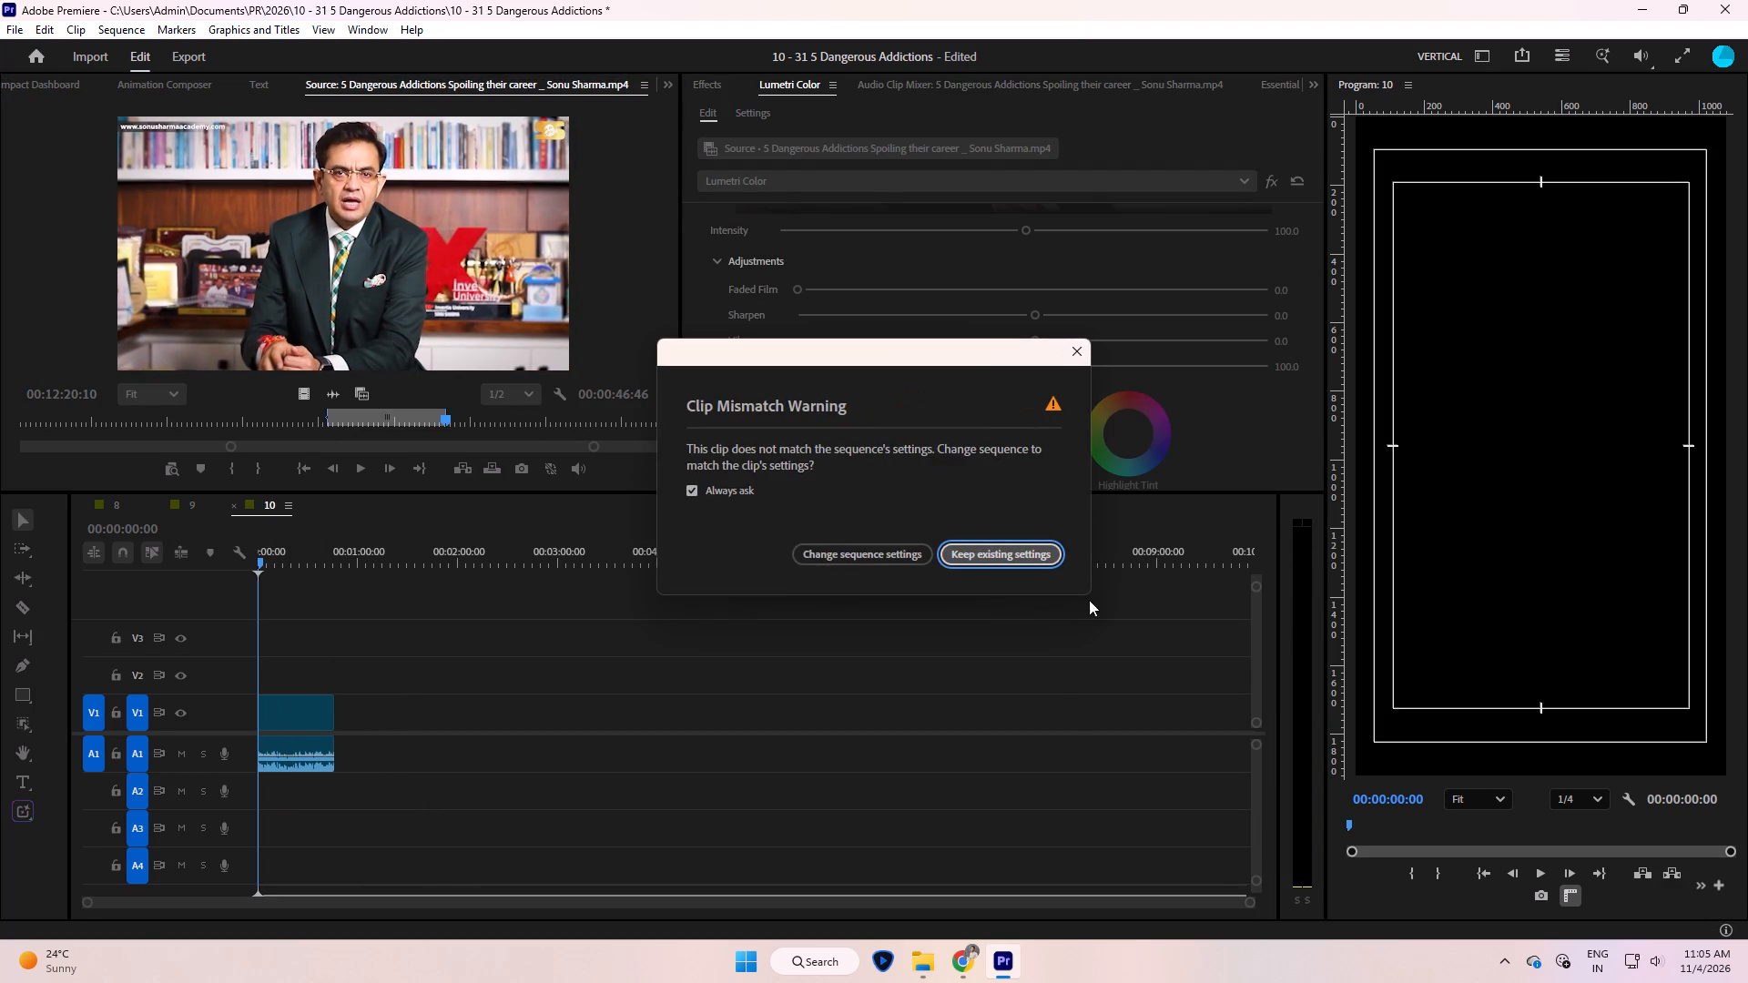
{"action": "left_click", "coordinate": [972, 558]}
{"action": "key", "text": "ctrl+s"}
{"action": "left_click", "coordinate": [630, 676]}
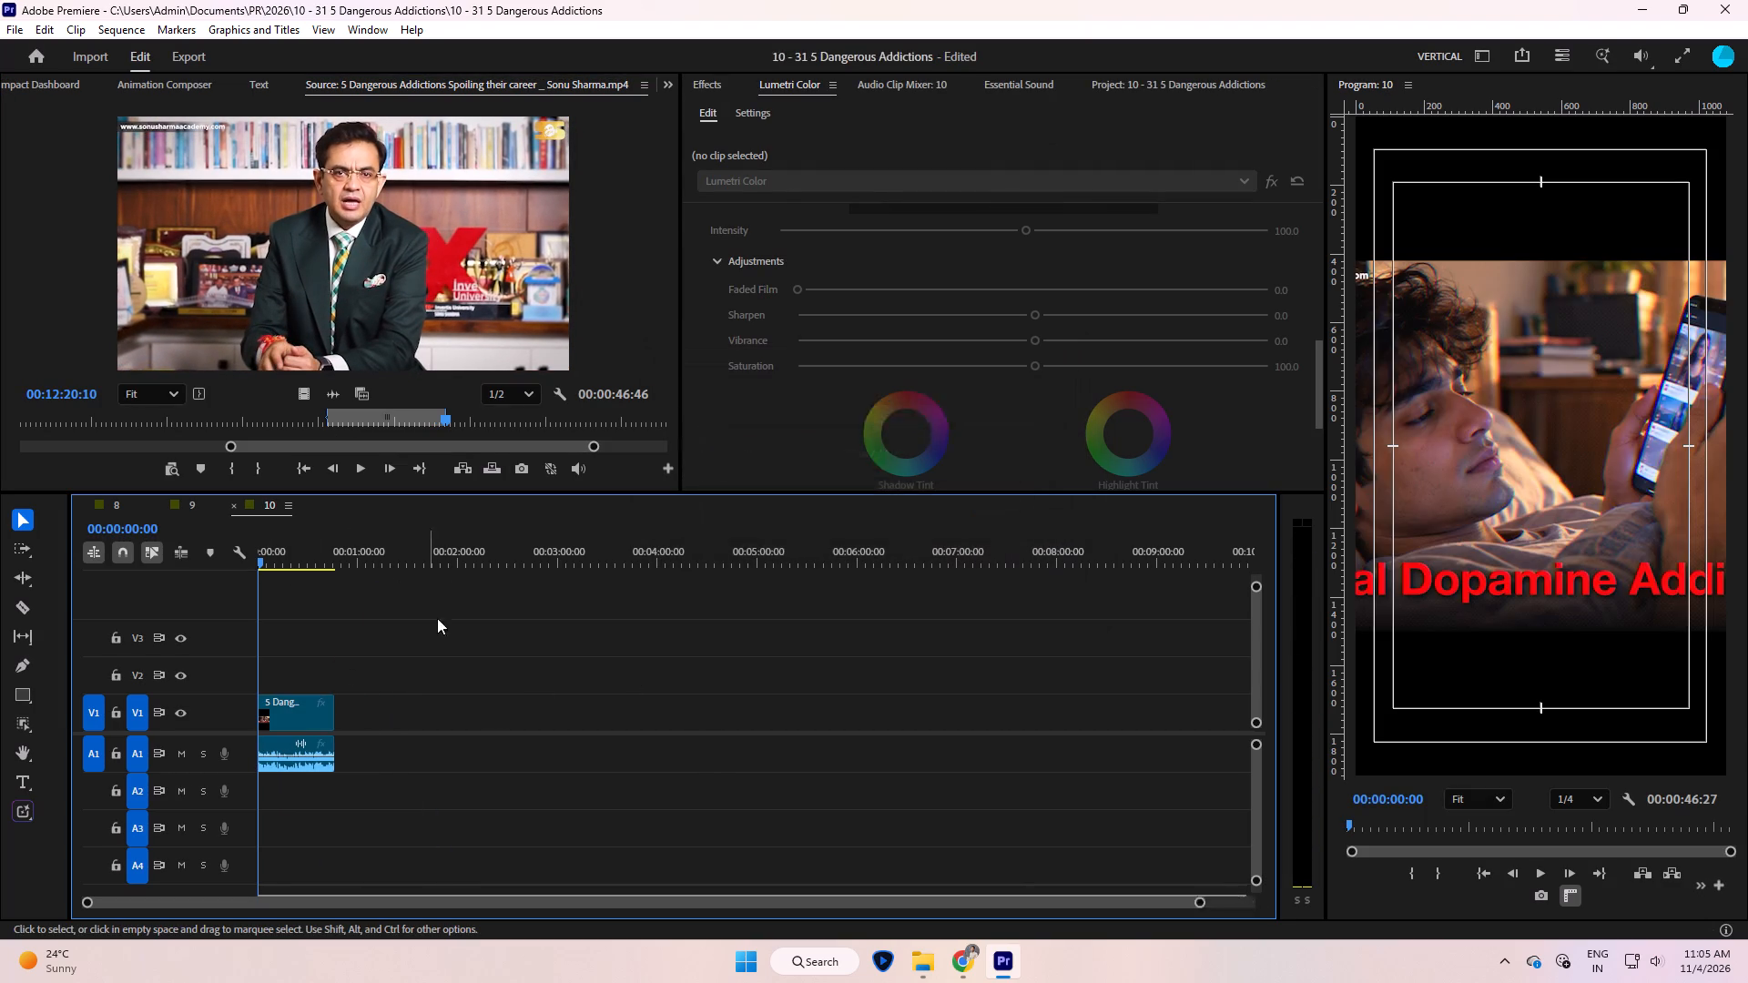
Set the Scale of the V1 clip to 142 so the speaker fills more of the vertical frame.
{"action": "key", "text": "space"}
{"action": "left_click", "coordinate": [462, 633]}
{"action": "key", "text": "e"}
{"action": "left_click", "coordinate": [302, 718]}
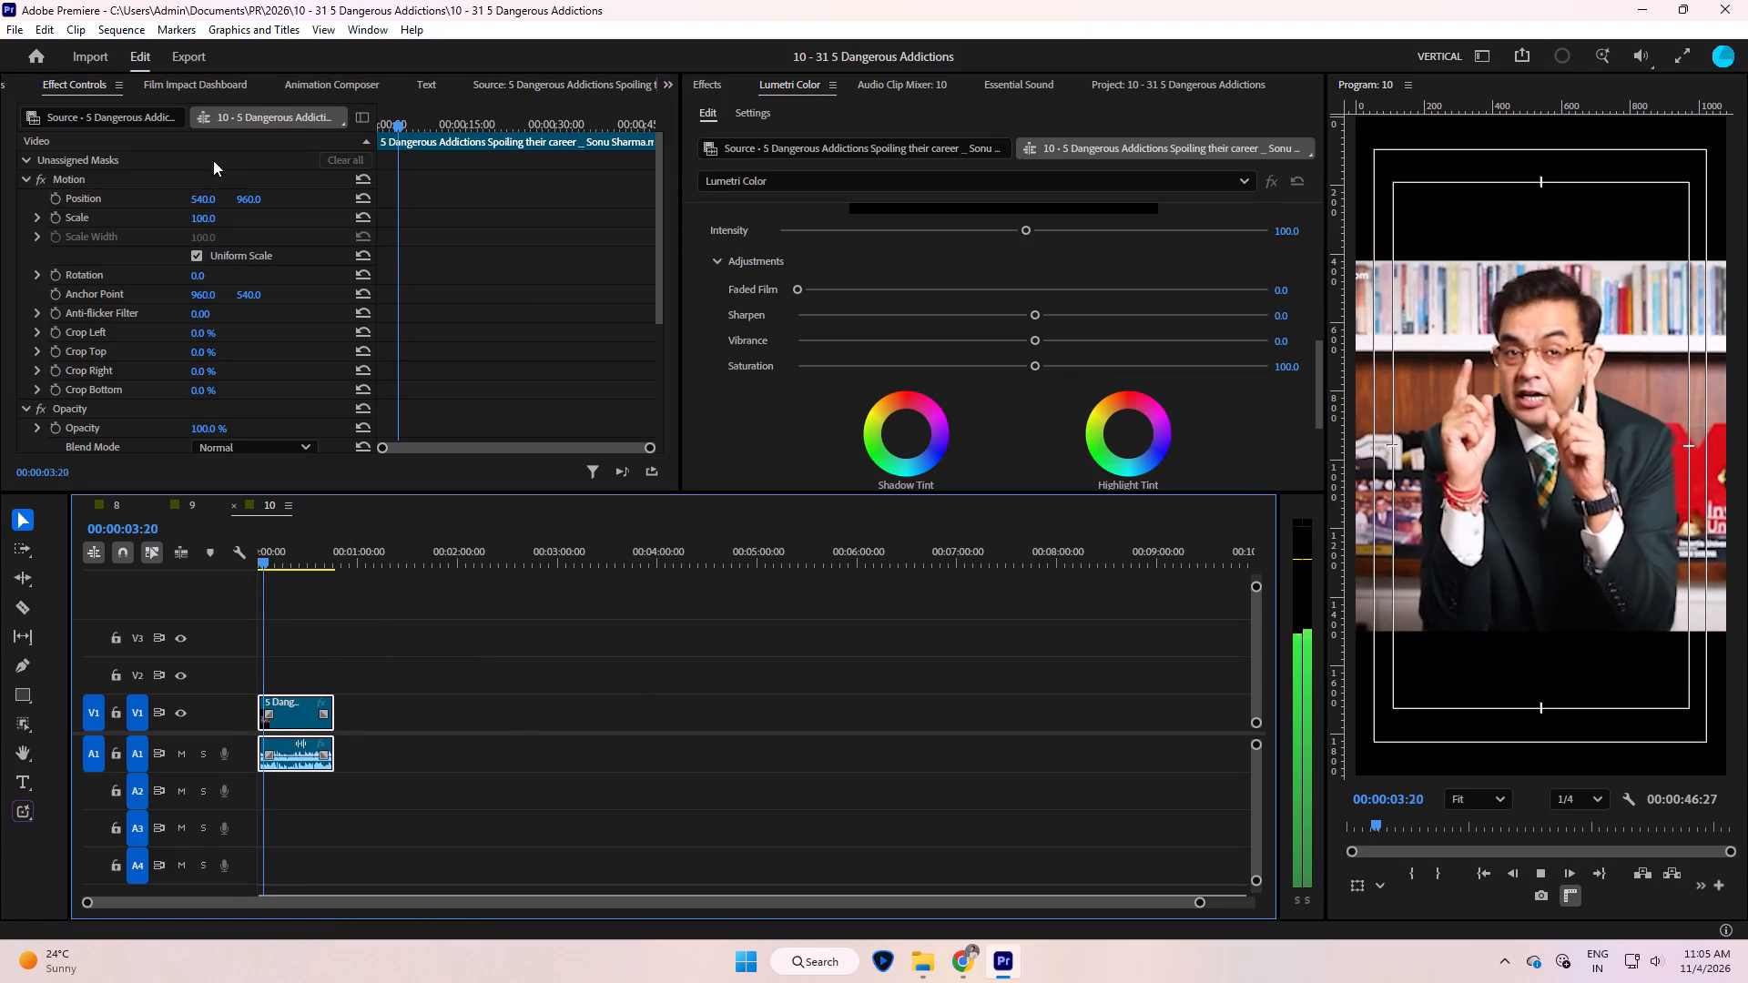
{"action": "key", "text": "space"}
{"action": "left_click_drag", "start_coordinate": [200, 214], "coordinate": [221, 205]}
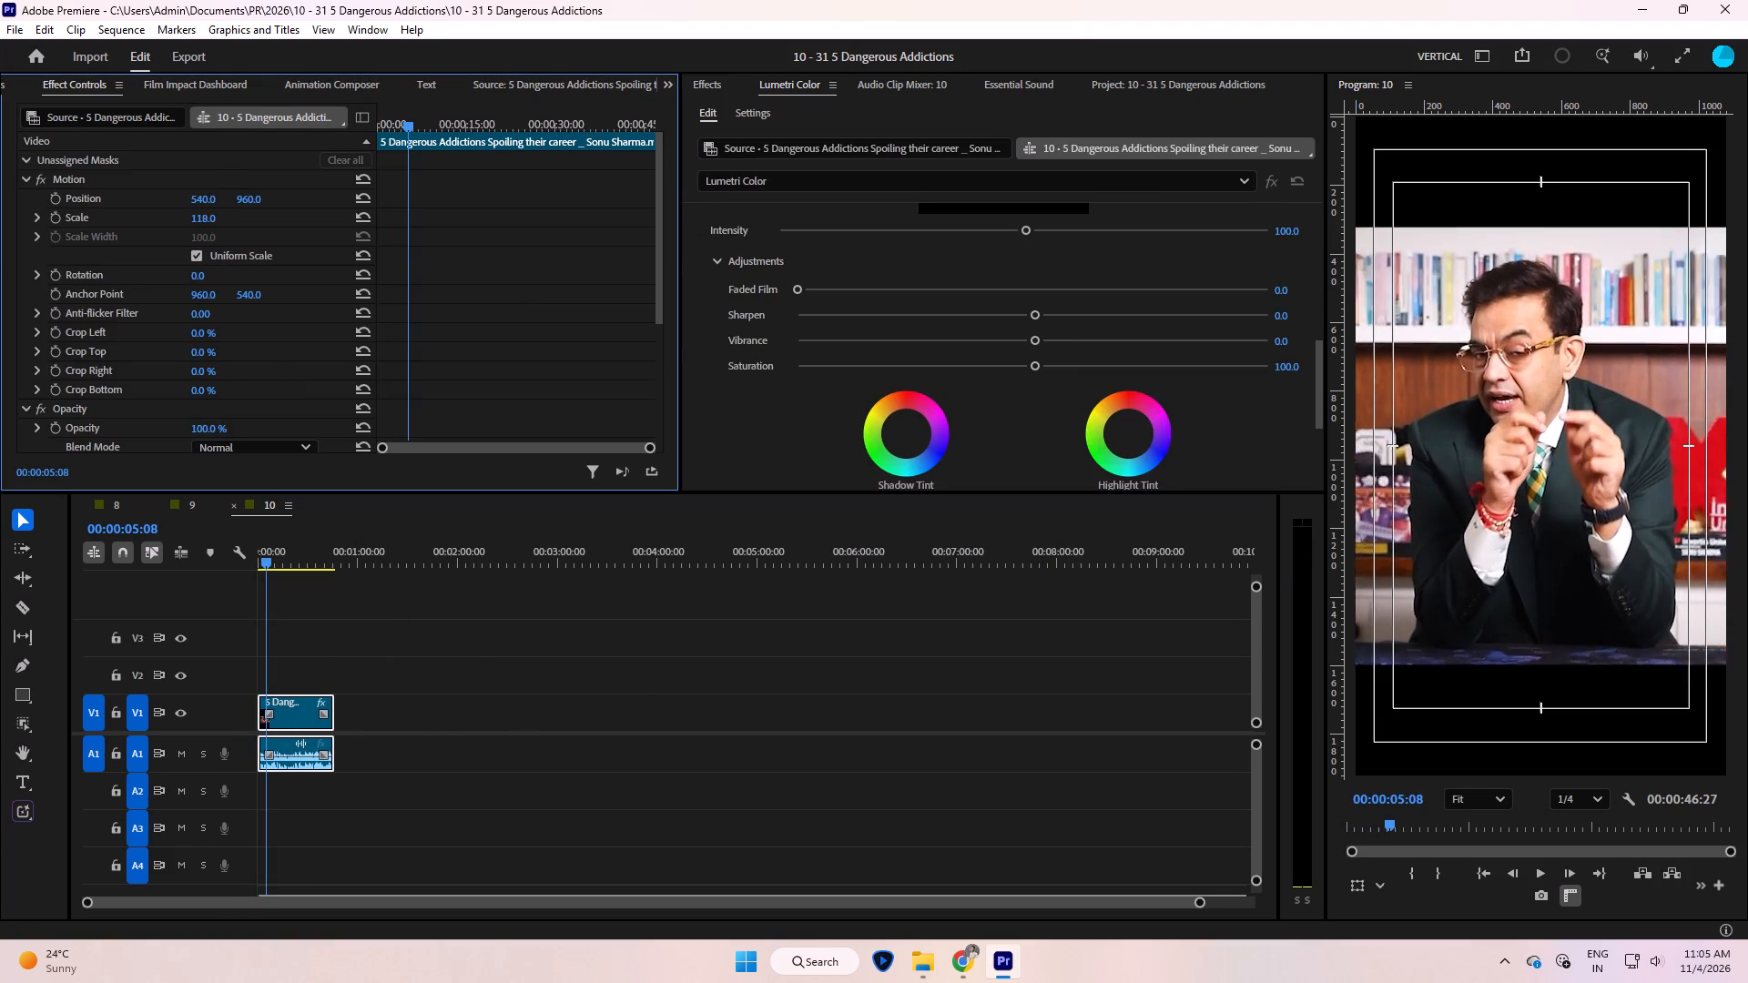
{"action": "left_click_drag", "start_coordinate": [221, 205], "coordinate": [239, 198]}
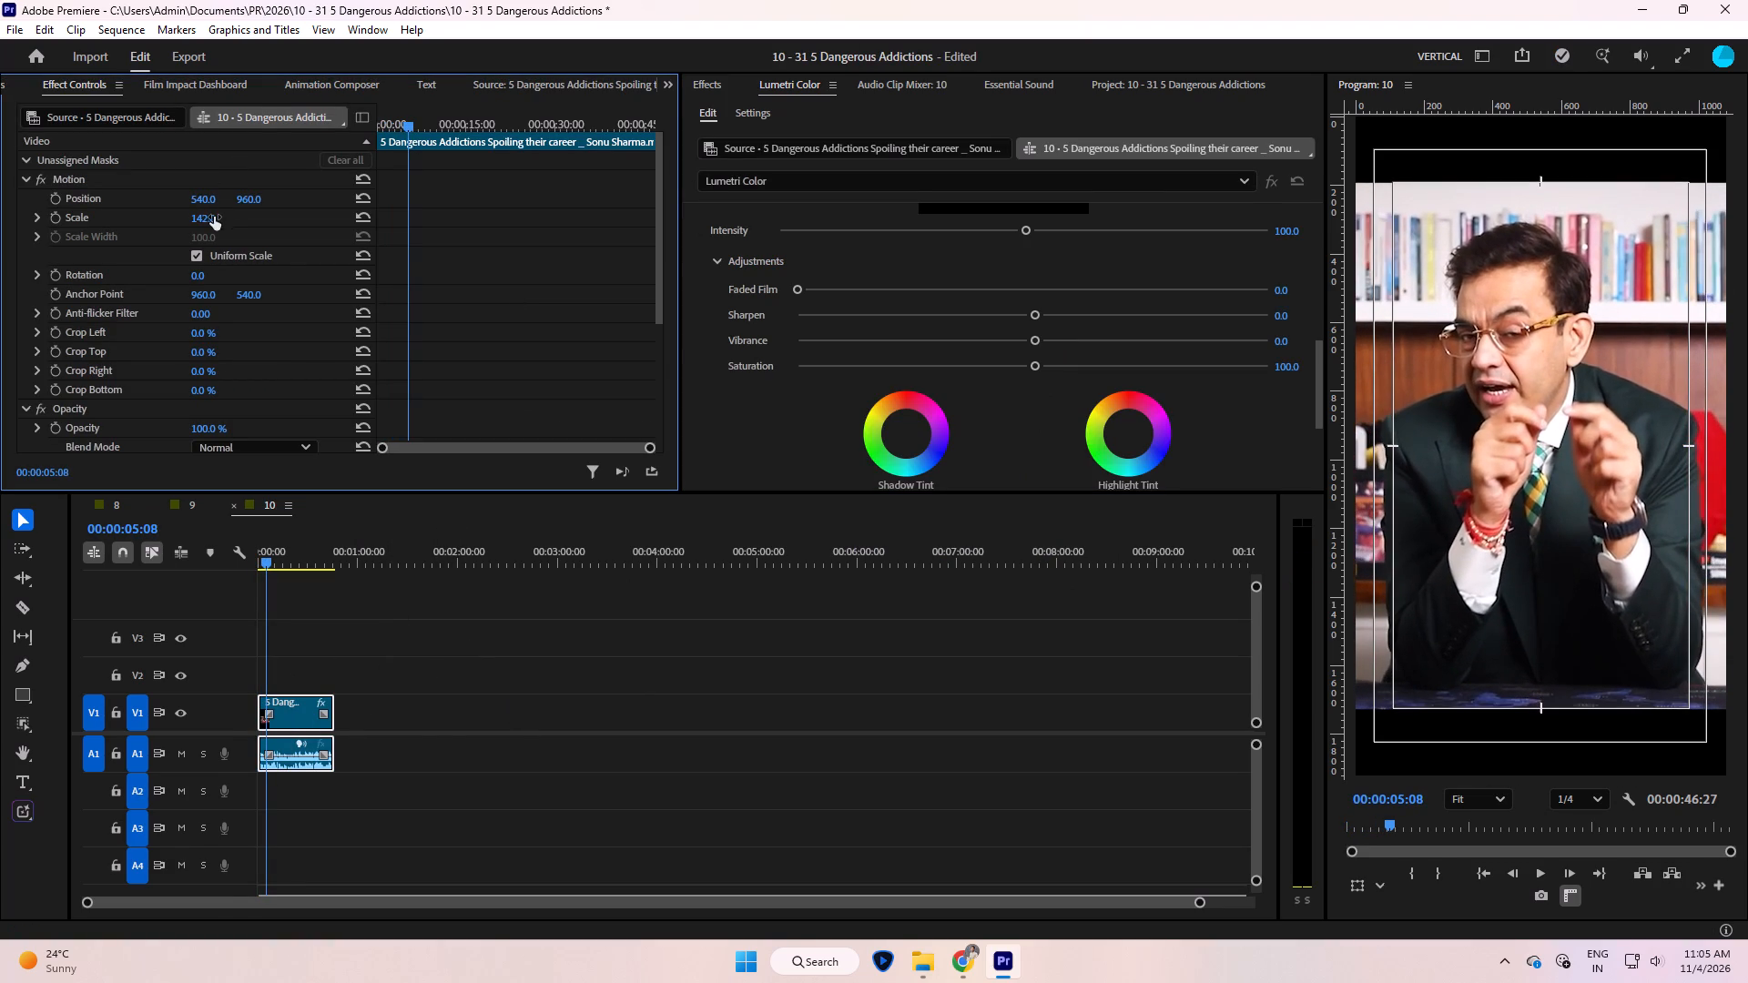
Examine the clip's opening frames one by one to find where the Digital Dopamine Addiction picture cuts to the speaker.
{"action": "key", "text": "Up"}
{"action": "key", "text": "space"}
{"action": "key", "text": "space"}
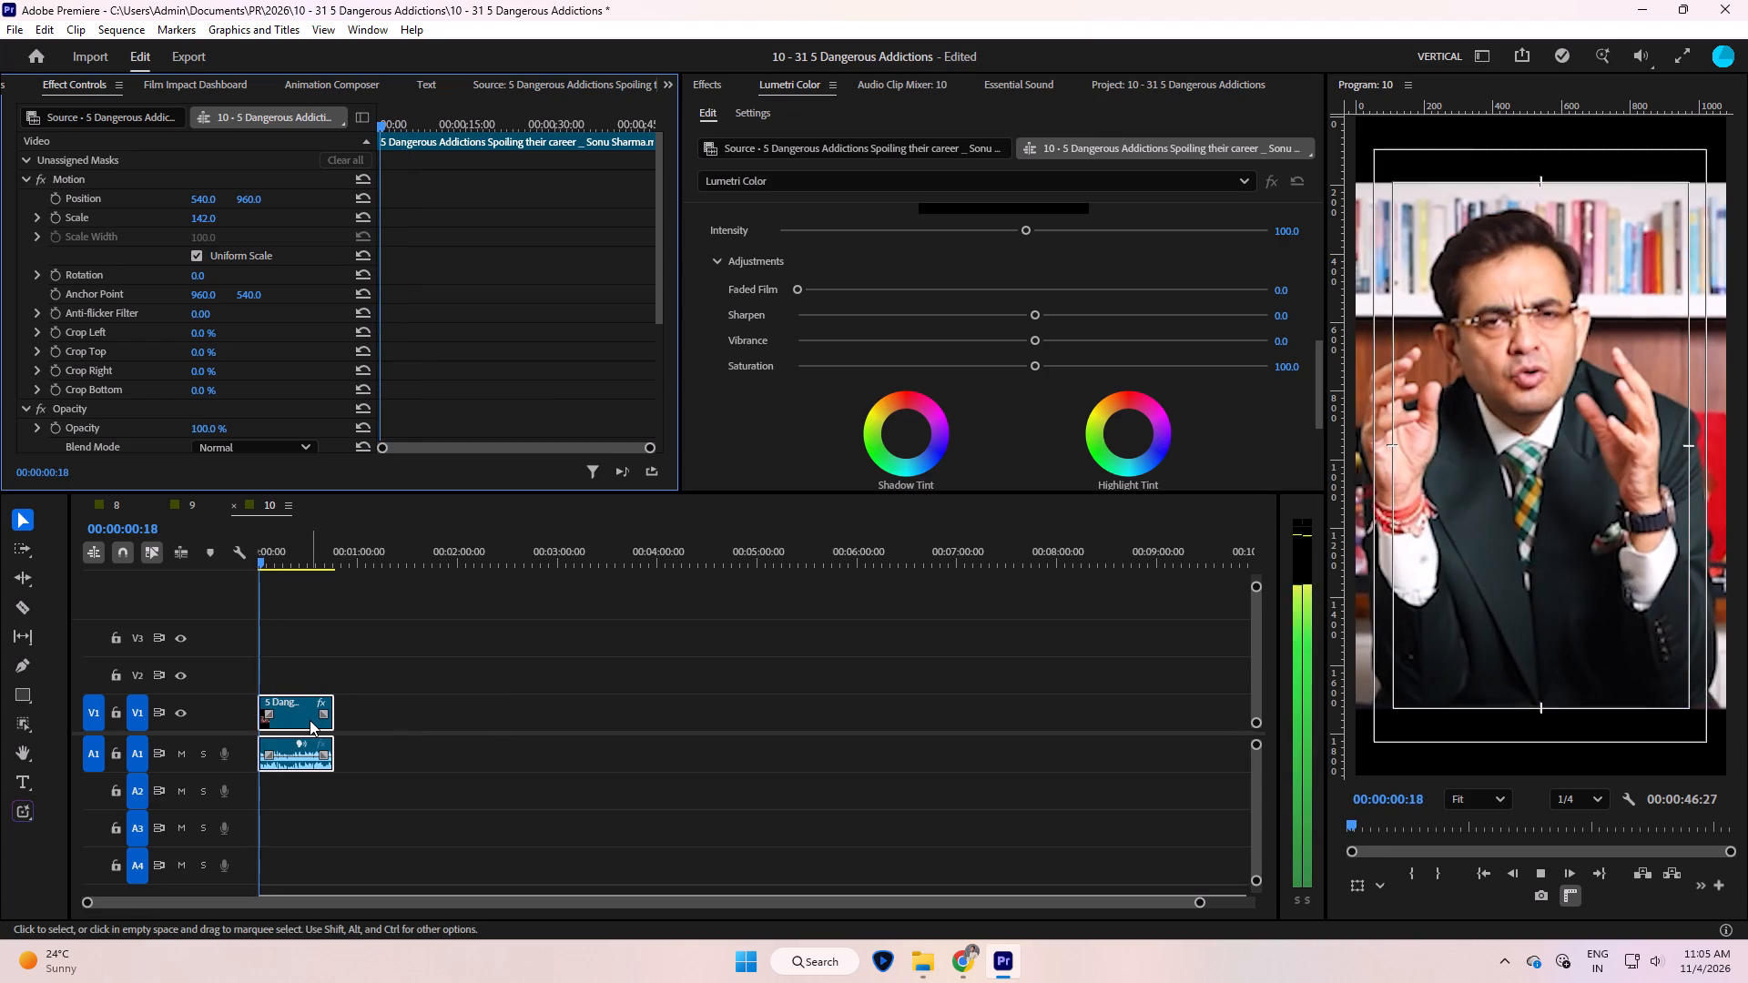
{"action": "left_click", "coordinate": [310, 718]}
{"action": "key", "text": "equal"}
{"action": "key", "text": "equal"}
{"action": "key", "text": "equal"}
{"action": "key", "text": "equal"}
{"action": "key", "text": "equal"}
{"action": "key", "text": "equal"}
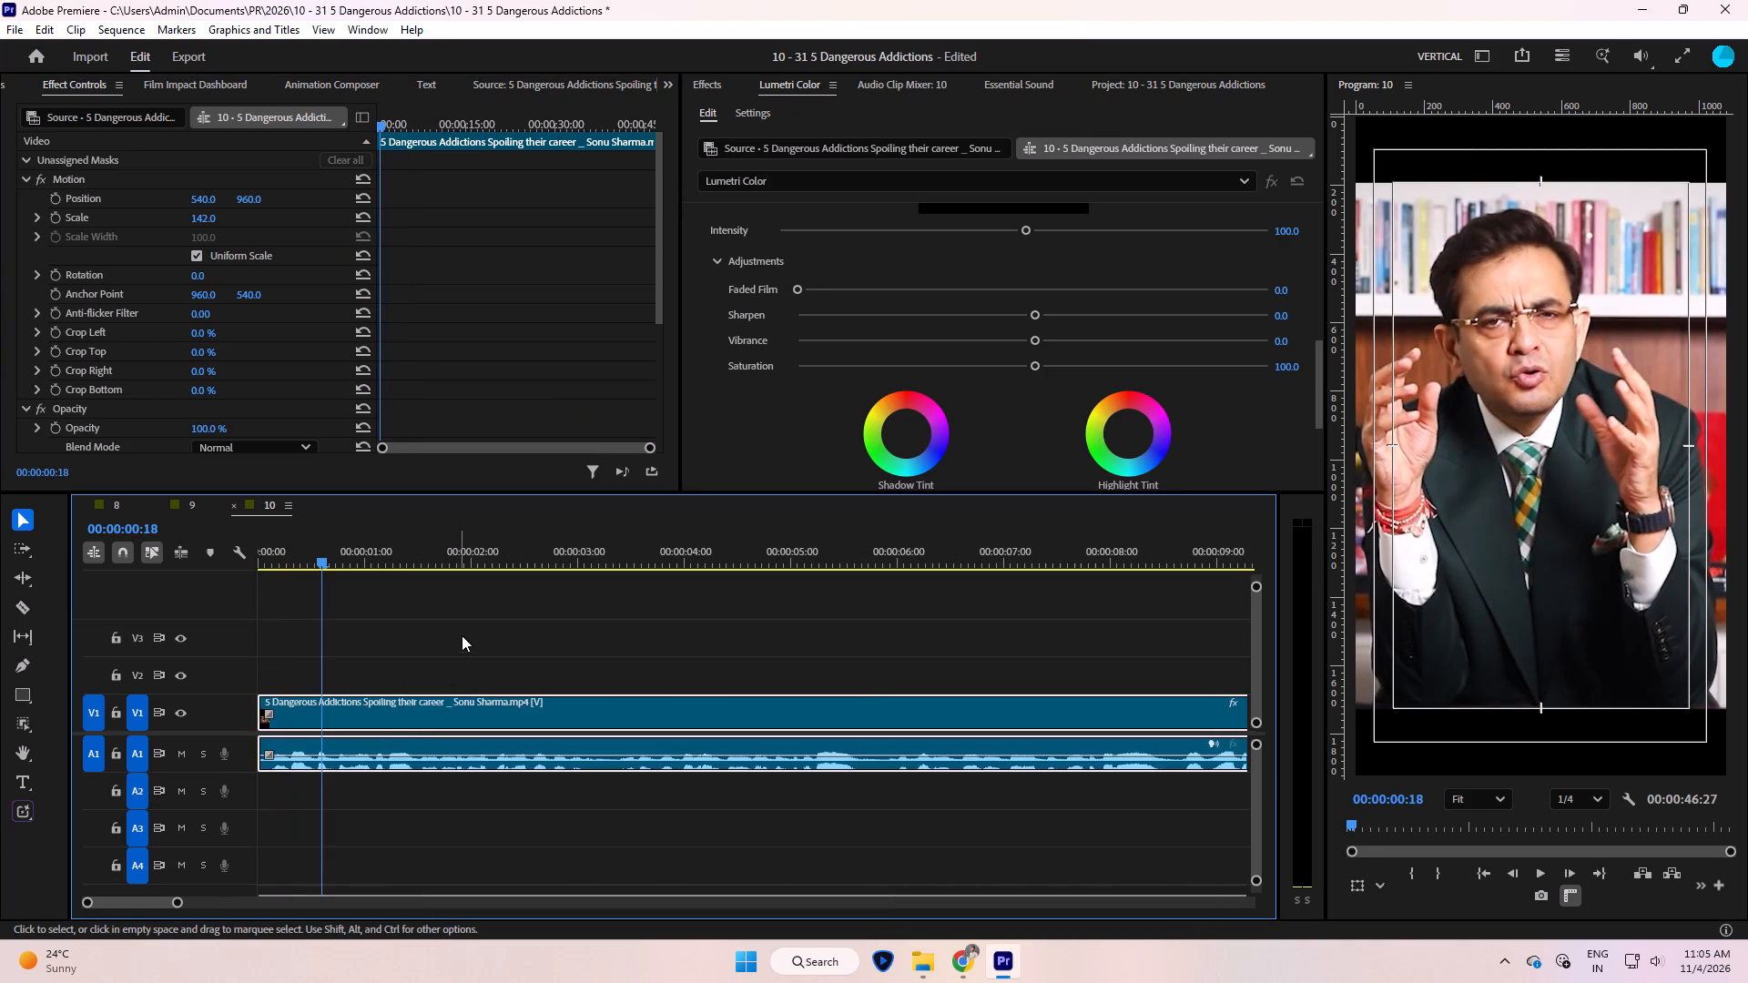
{"action": "left_click", "coordinate": [479, 620]}
{"action": "key", "text": "Up"}
{"action": "key", "text": "Right"}
{"action": "key", "text": "Right"}
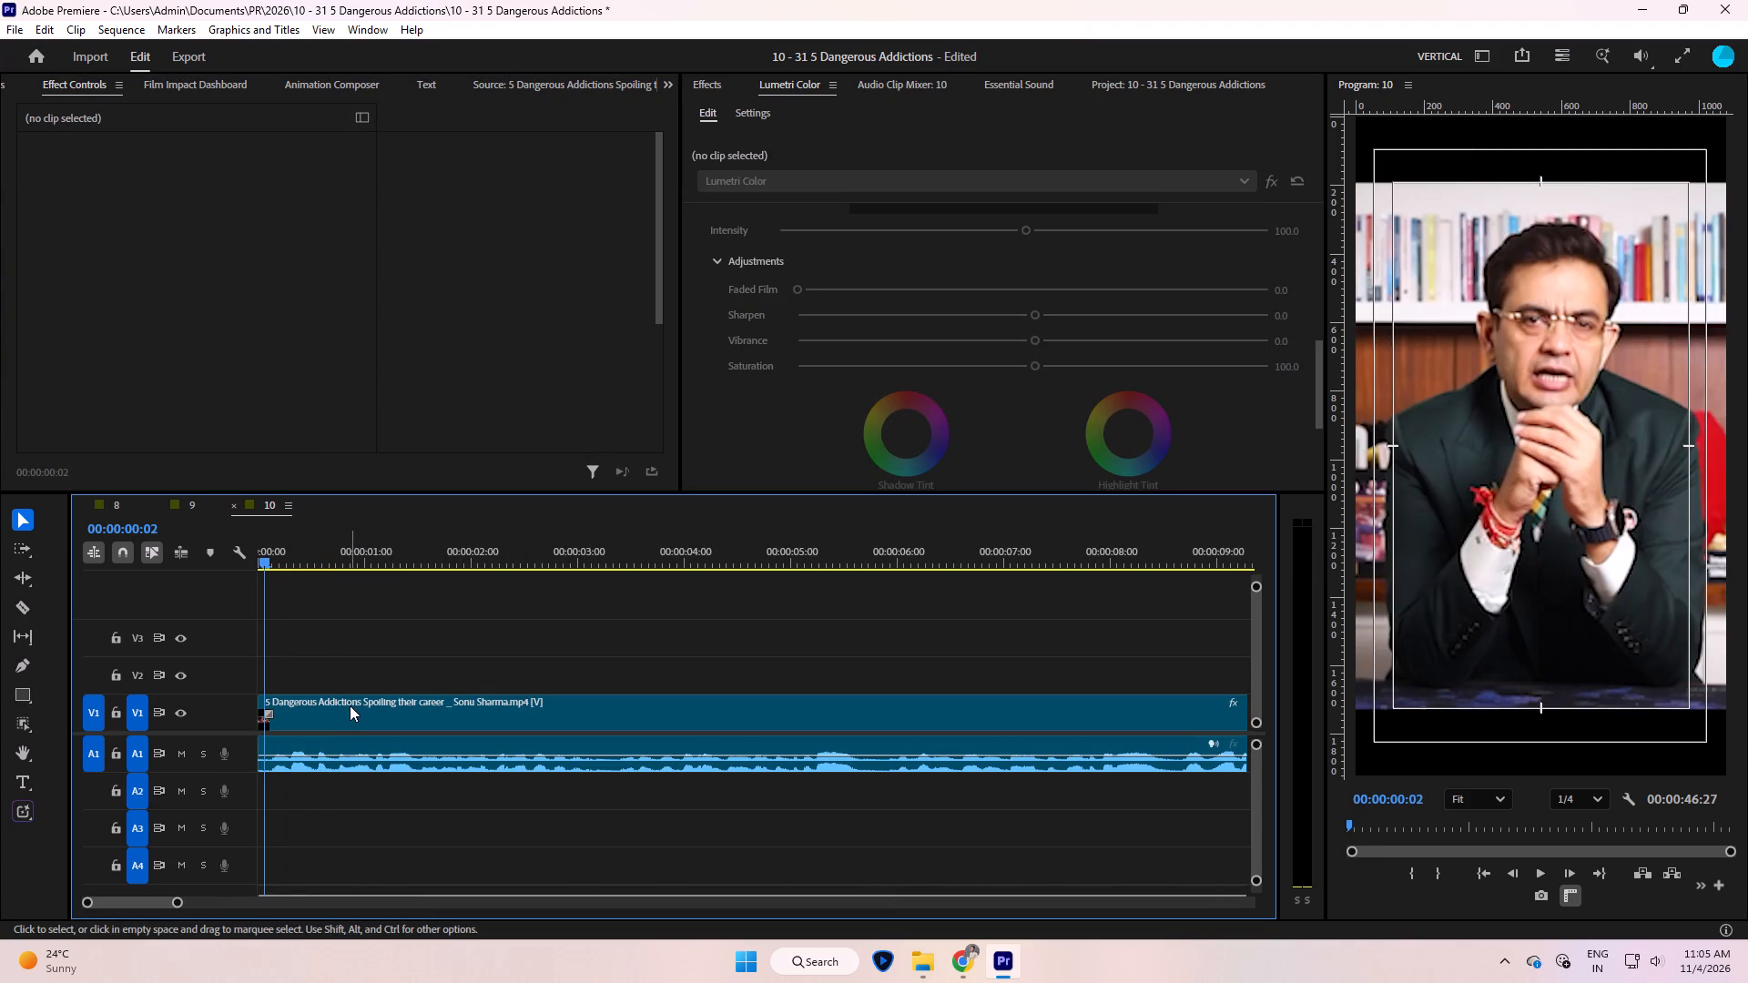
{"action": "key", "text": "Right"}
{"action": "key", "text": "Left"}
{"action": "key", "text": "Left"}
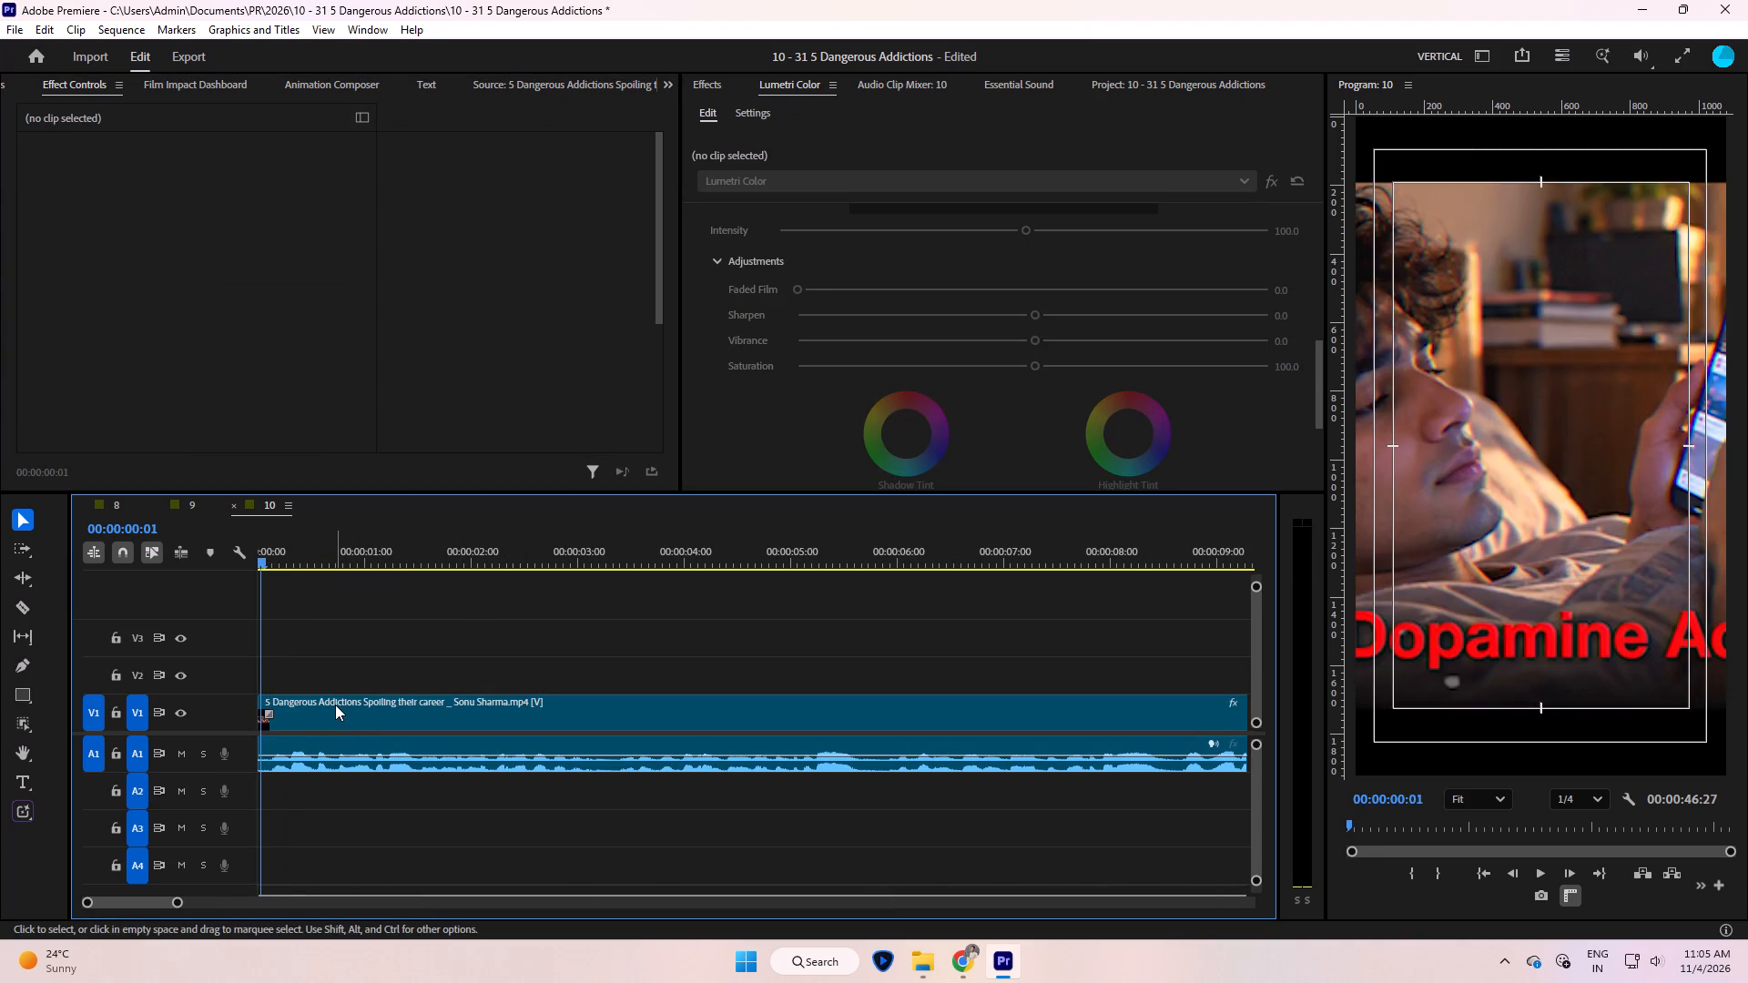
{"action": "key", "text": "Right"}
{"action": "left_click", "coordinate": [309, 708]}
{"action": "key", "text": "equal"}
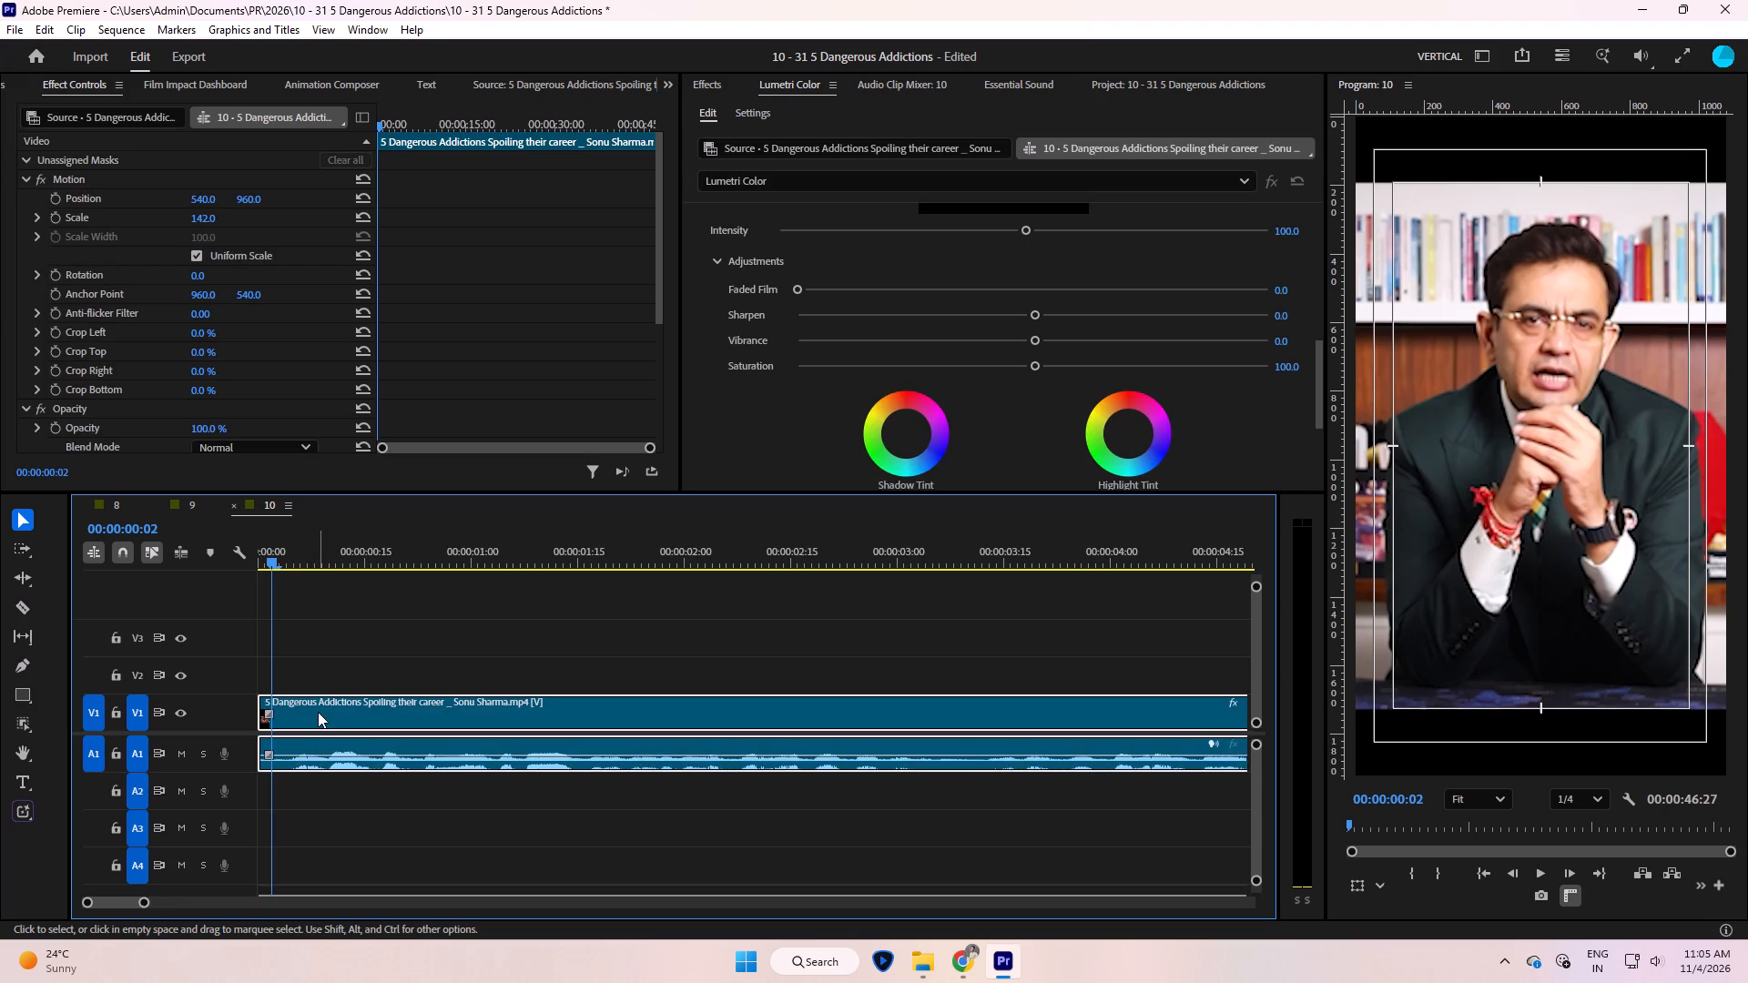
{"action": "key", "text": "equal"}
{"action": "key", "text": "equal"}
{"action": "key", "text": "equal"}
{"action": "key", "text": "minus"}
{"action": "key", "text": "minus"}
{"action": "key", "text": "equal"}
{"action": "key", "text": "equal"}
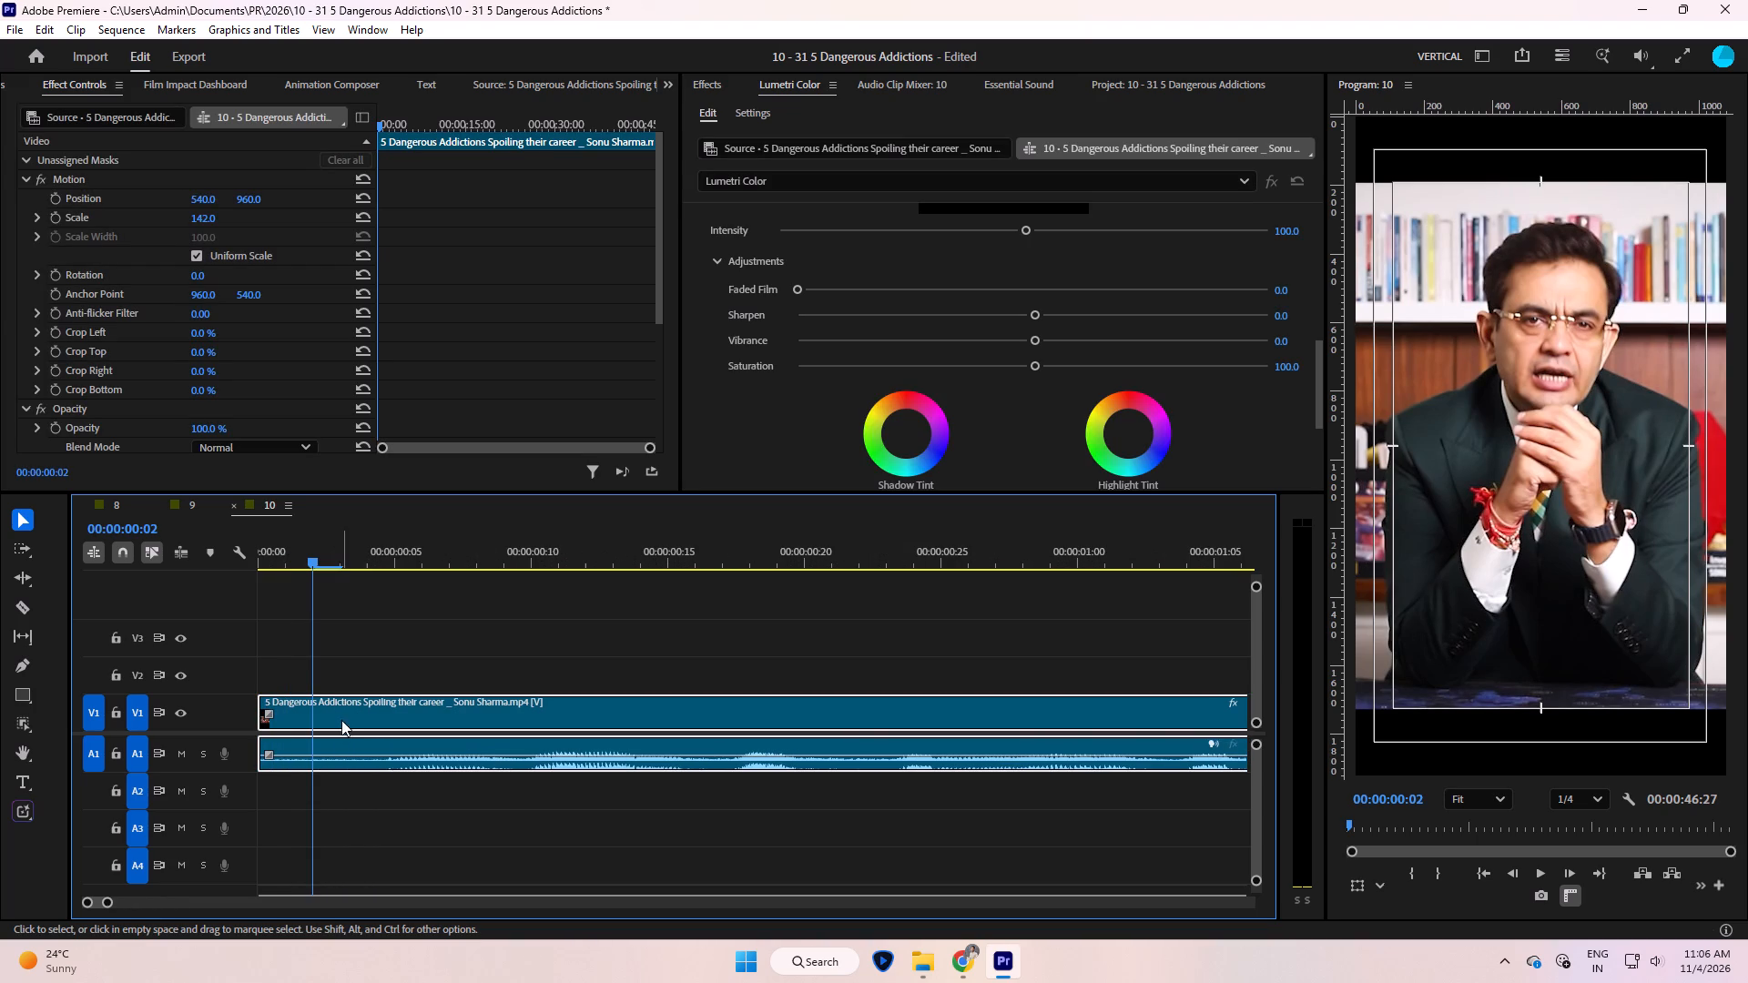
{"action": "key", "text": "equal"}
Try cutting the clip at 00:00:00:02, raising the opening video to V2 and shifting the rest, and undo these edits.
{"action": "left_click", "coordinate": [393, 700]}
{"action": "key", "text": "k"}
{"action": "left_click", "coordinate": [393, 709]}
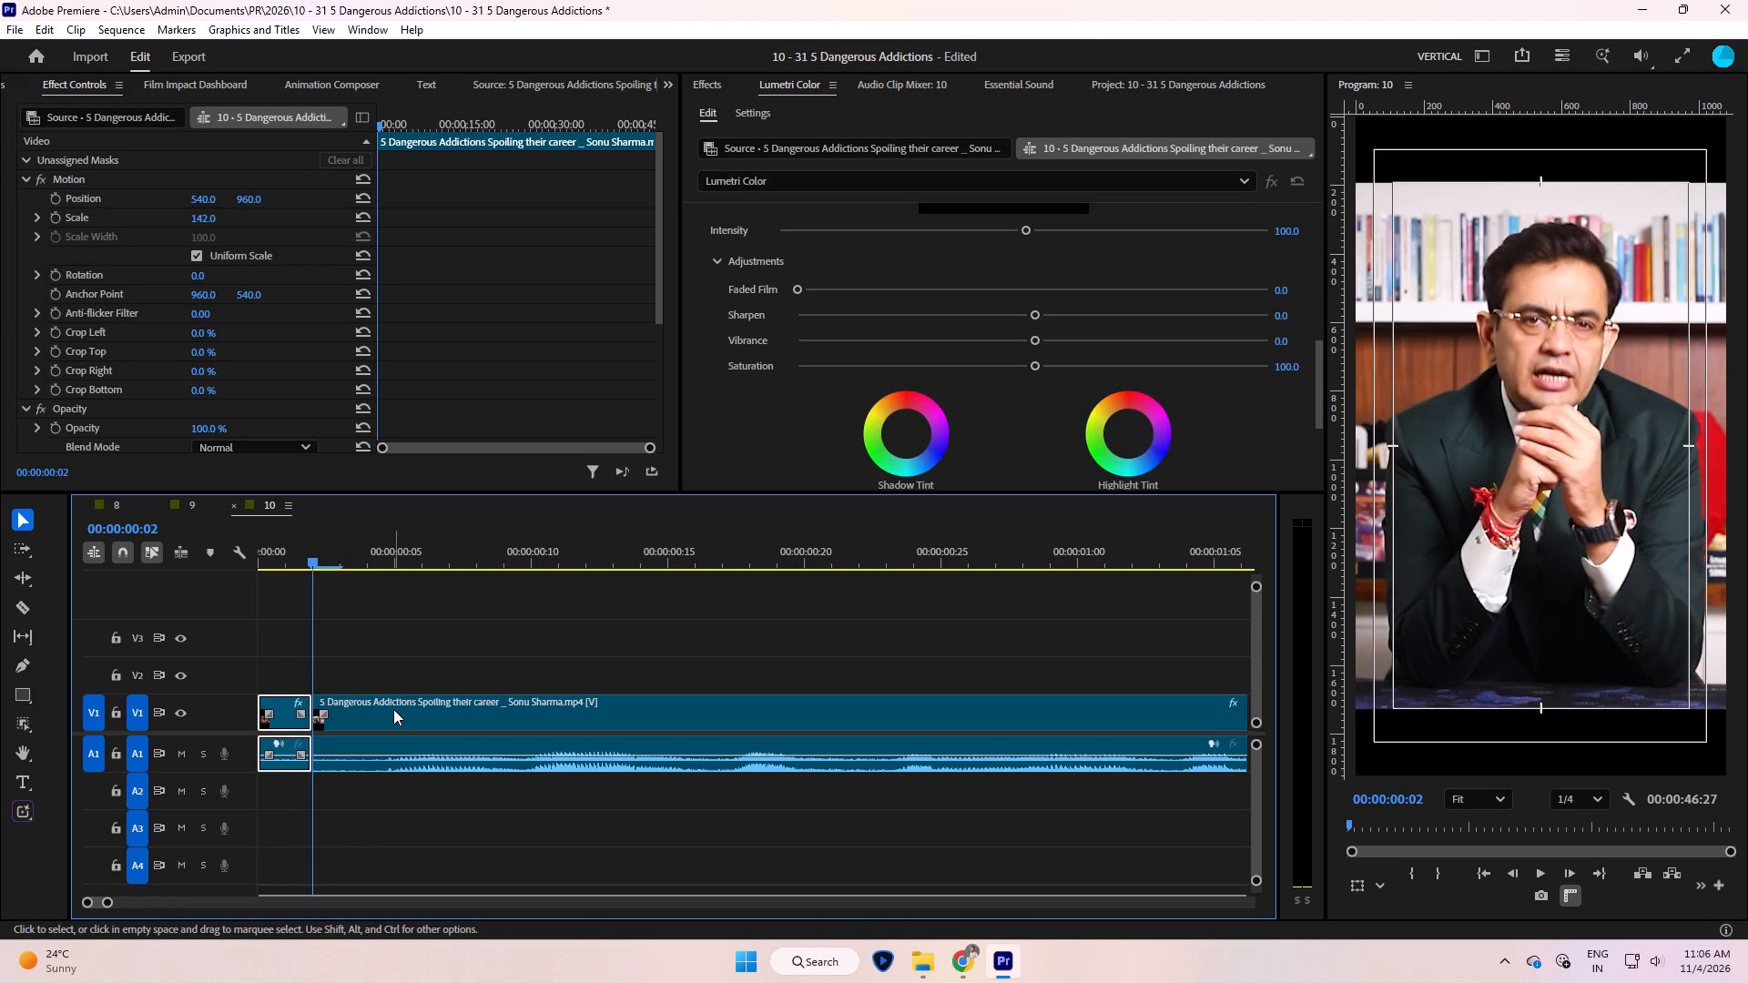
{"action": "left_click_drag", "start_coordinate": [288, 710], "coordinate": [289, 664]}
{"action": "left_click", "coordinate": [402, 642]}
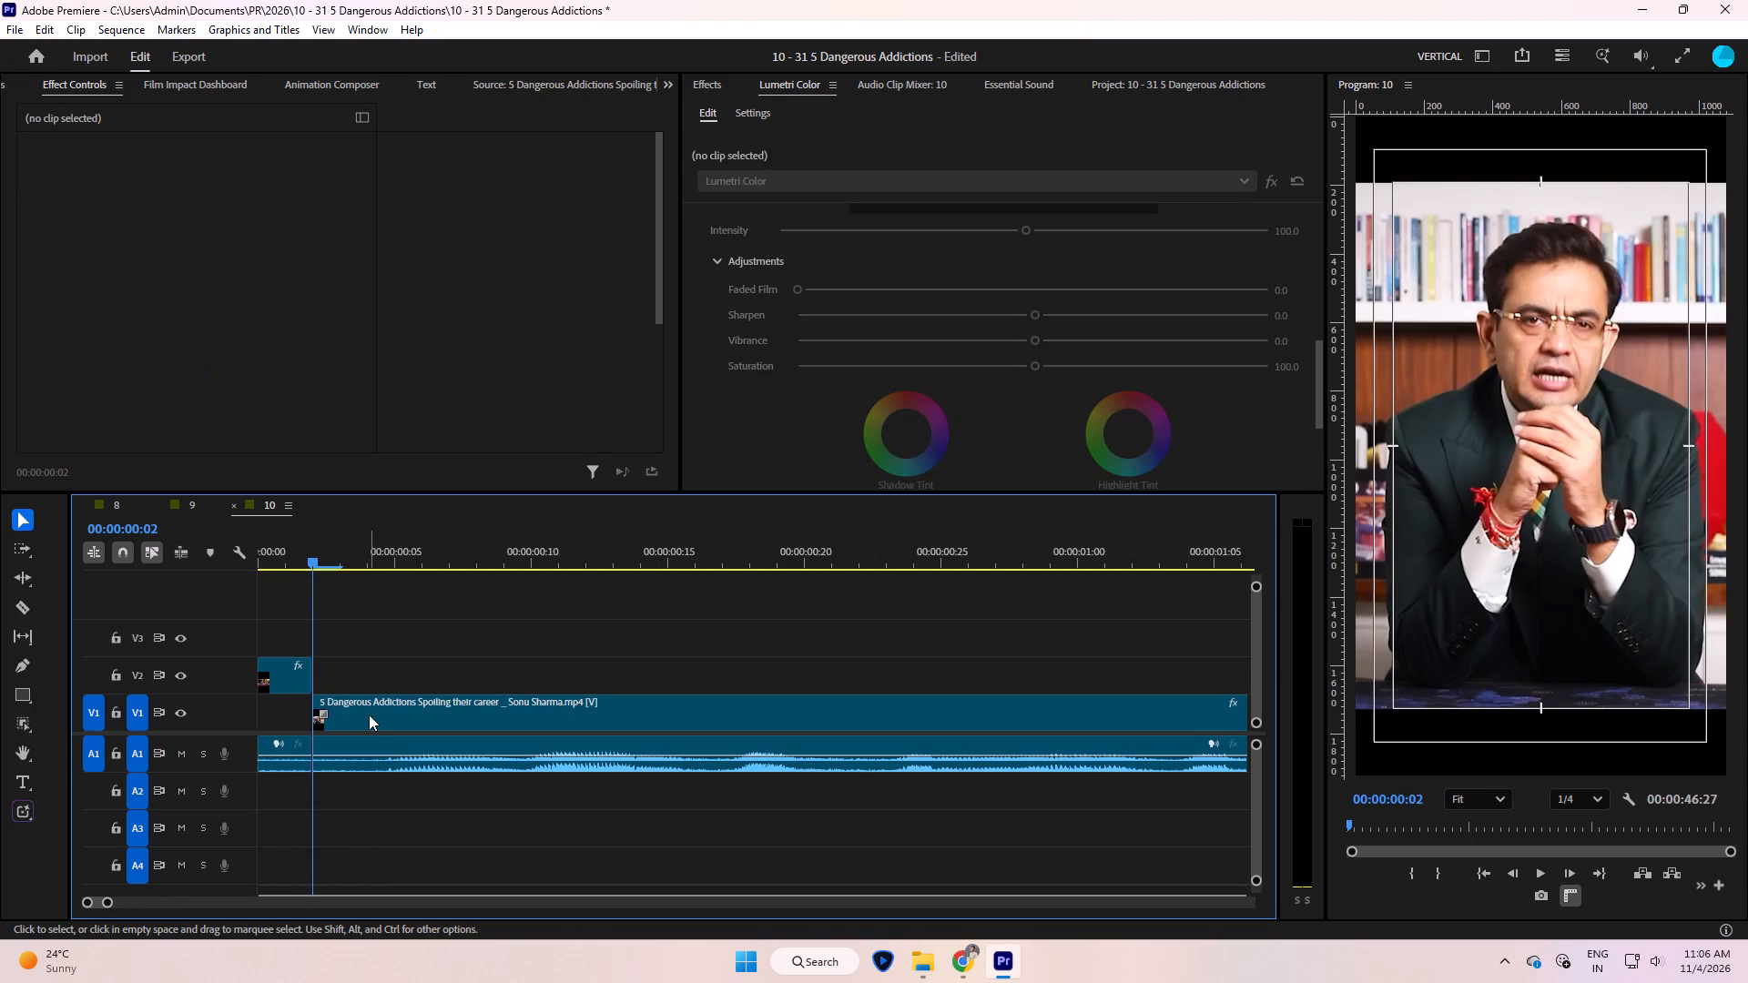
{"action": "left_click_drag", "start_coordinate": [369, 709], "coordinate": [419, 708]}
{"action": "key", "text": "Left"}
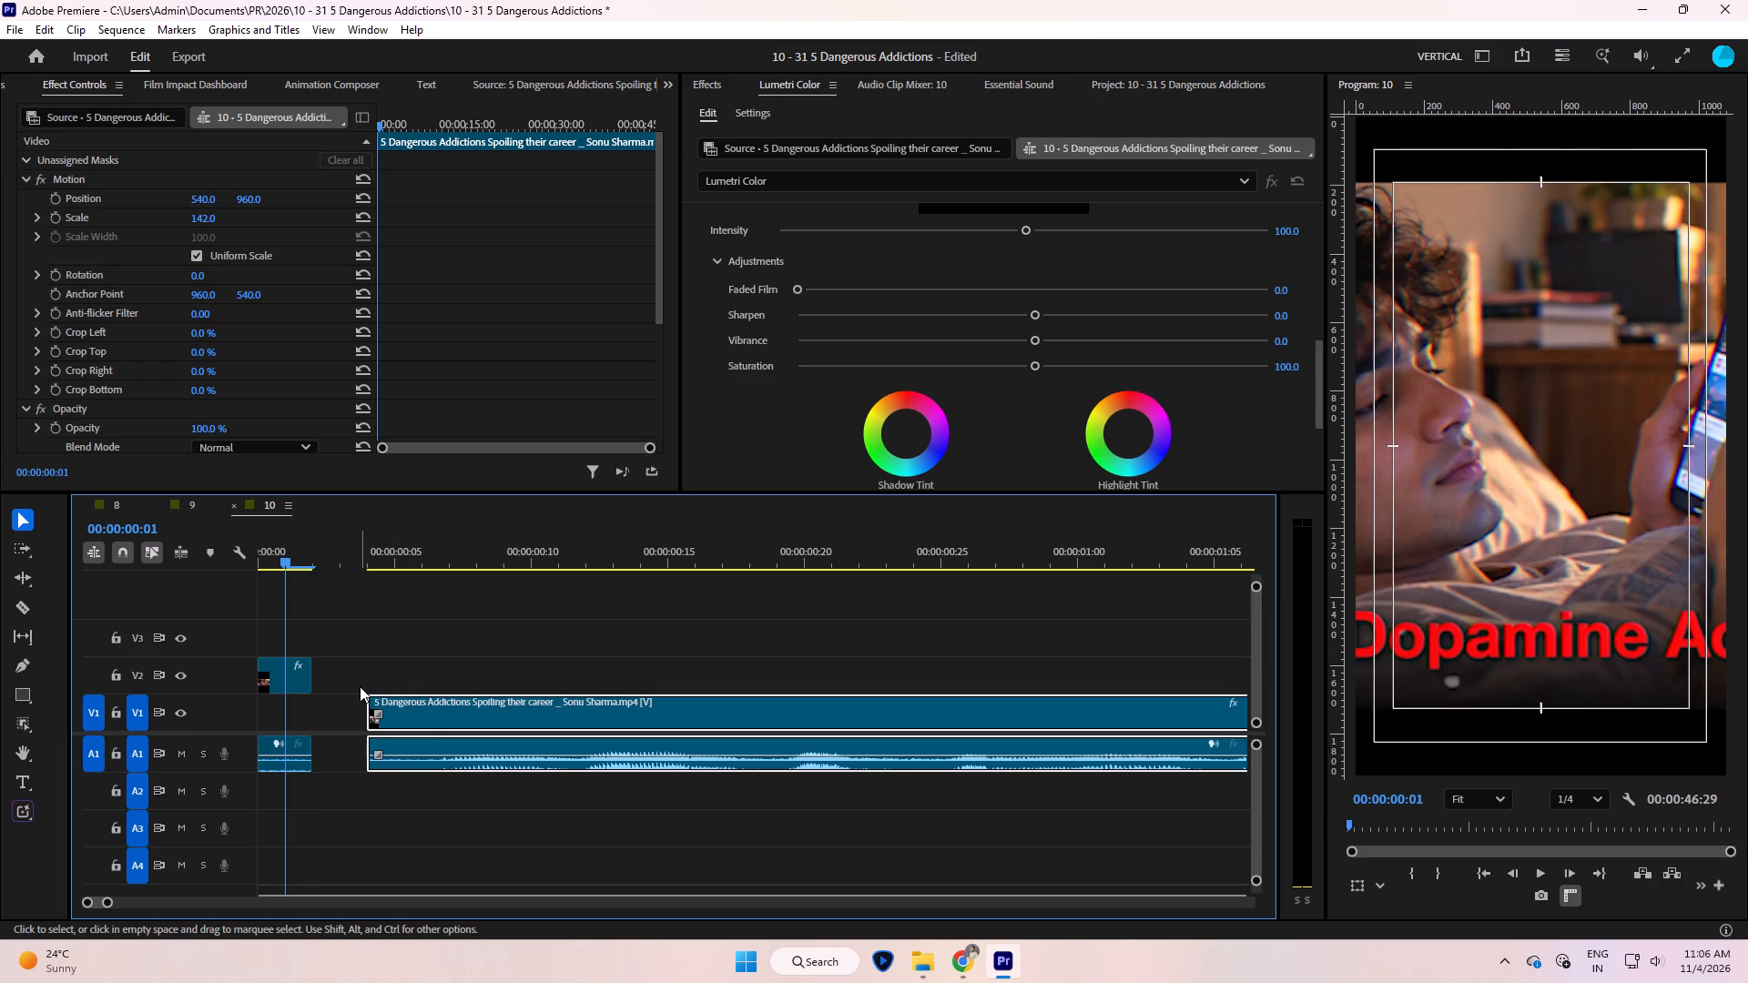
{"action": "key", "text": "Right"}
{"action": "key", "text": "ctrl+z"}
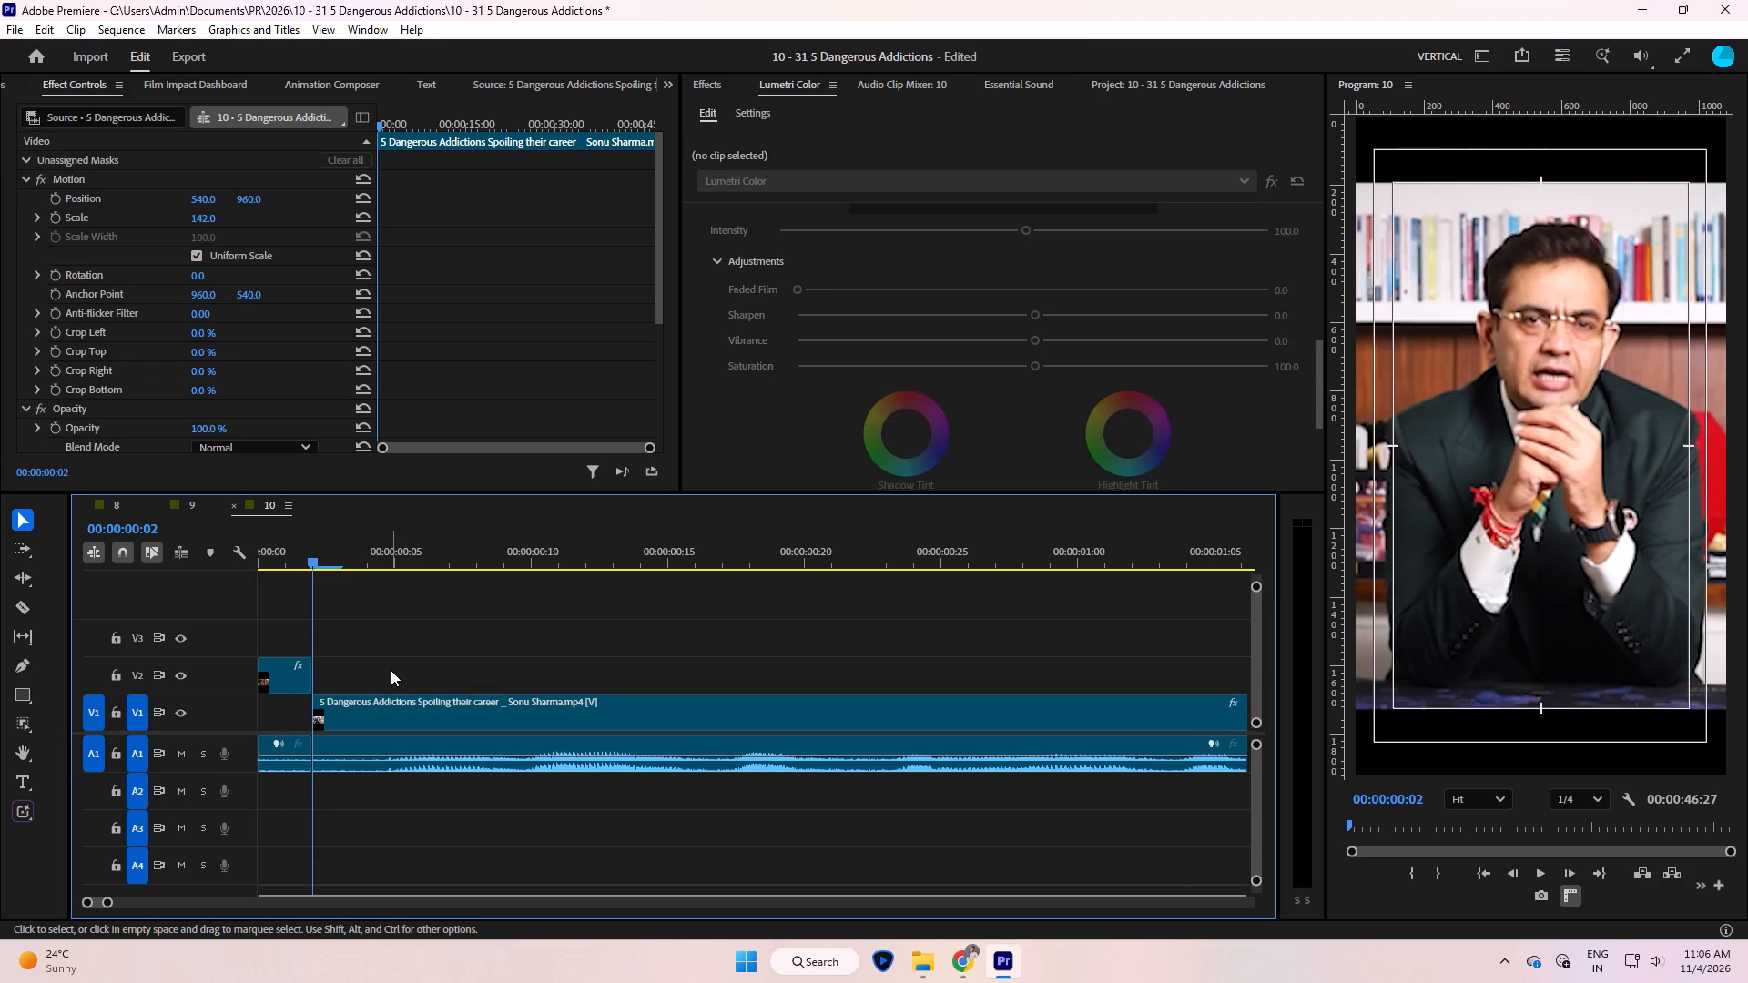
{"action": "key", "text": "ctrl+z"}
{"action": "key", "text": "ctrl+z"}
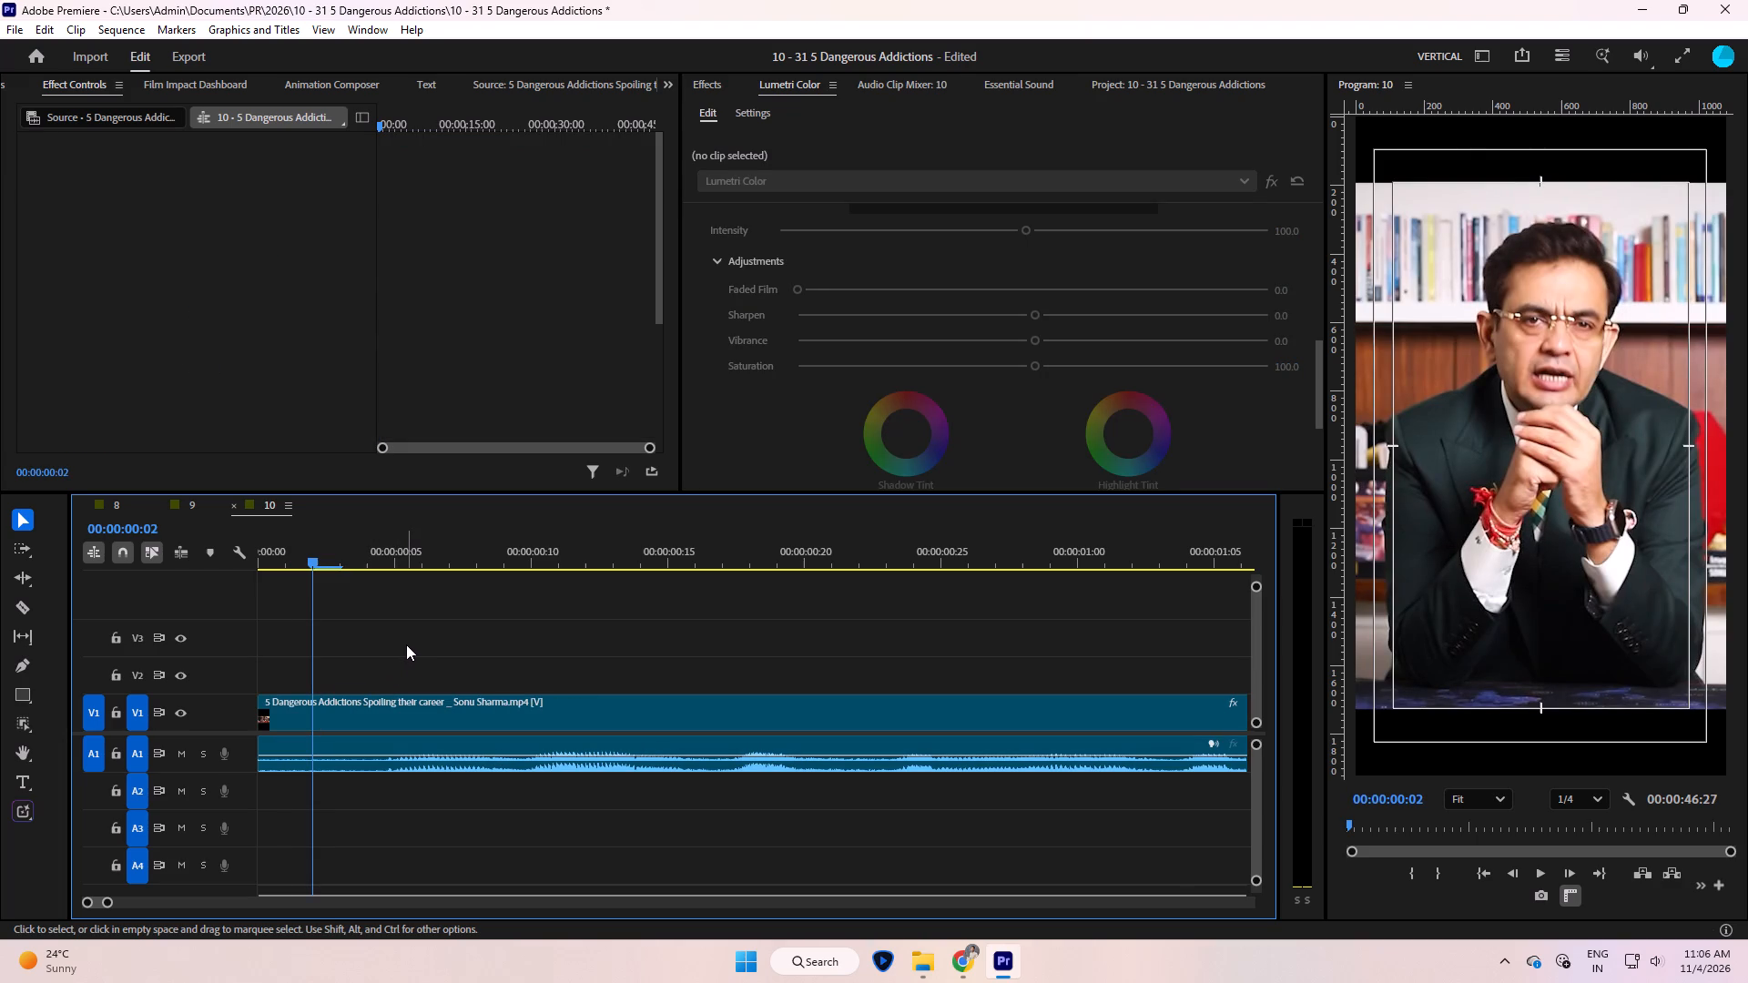
Cut the clip at 00:00:00:03 and move the short opening piece's video up to V2.
{"action": "left_click", "coordinate": [406, 644]}
{"action": "key", "text": "Right"}
{"action": "left_click", "coordinate": [404, 644]}
{"action": "key", "text": "l"}
{"action": "left_click", "coordinate": [407, 643]}
{"action": "left_click_drag", "start_coordinate": [300, 719], "coordinate": [300, 678], "text": "shift"}
{"action": "right_click", "coordinate": [300, 674]}
{"action": "left_click", "coordinate": [616, 623]}
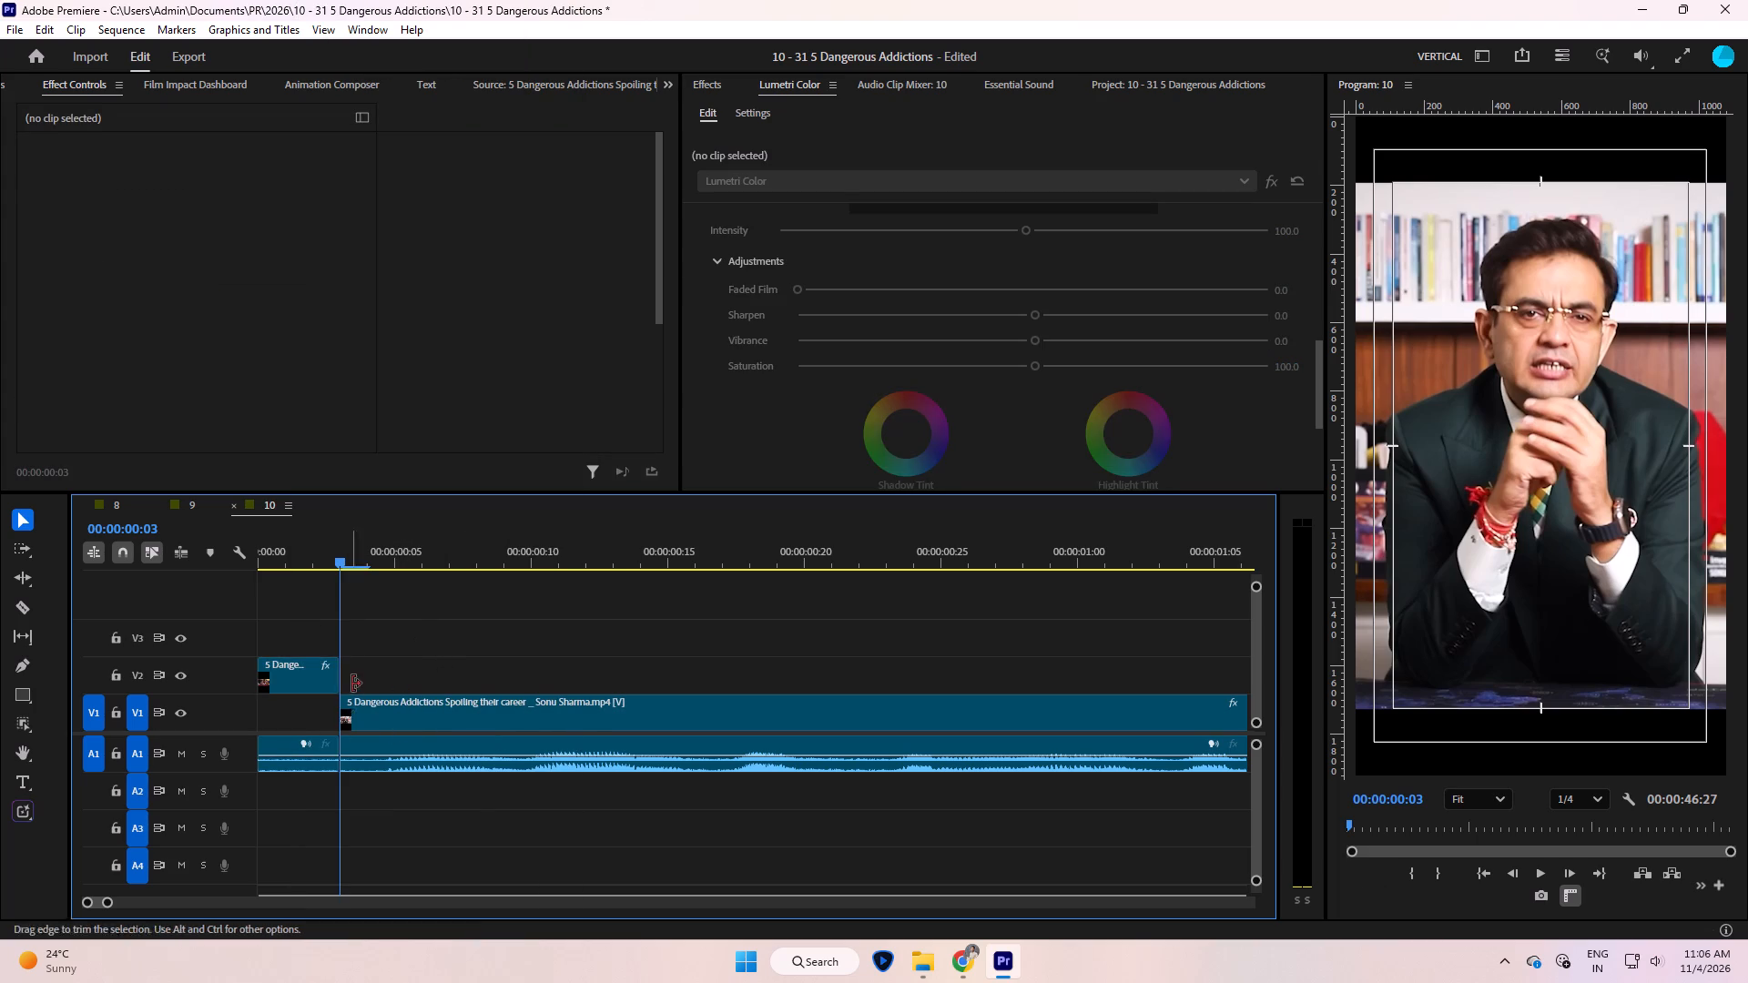
Shift the main clip one frame later so it starts at 00:00:00:04.
{"action": "left_click_drag", "start_coordinate": [370, 706], "coordinate": [391, 706]}
Split only the video of the short V2 piece at 00:00:00:02.
{"action": "key", "text": "Left"}
{"action": "right_click", "coordinate": [314, 670]}
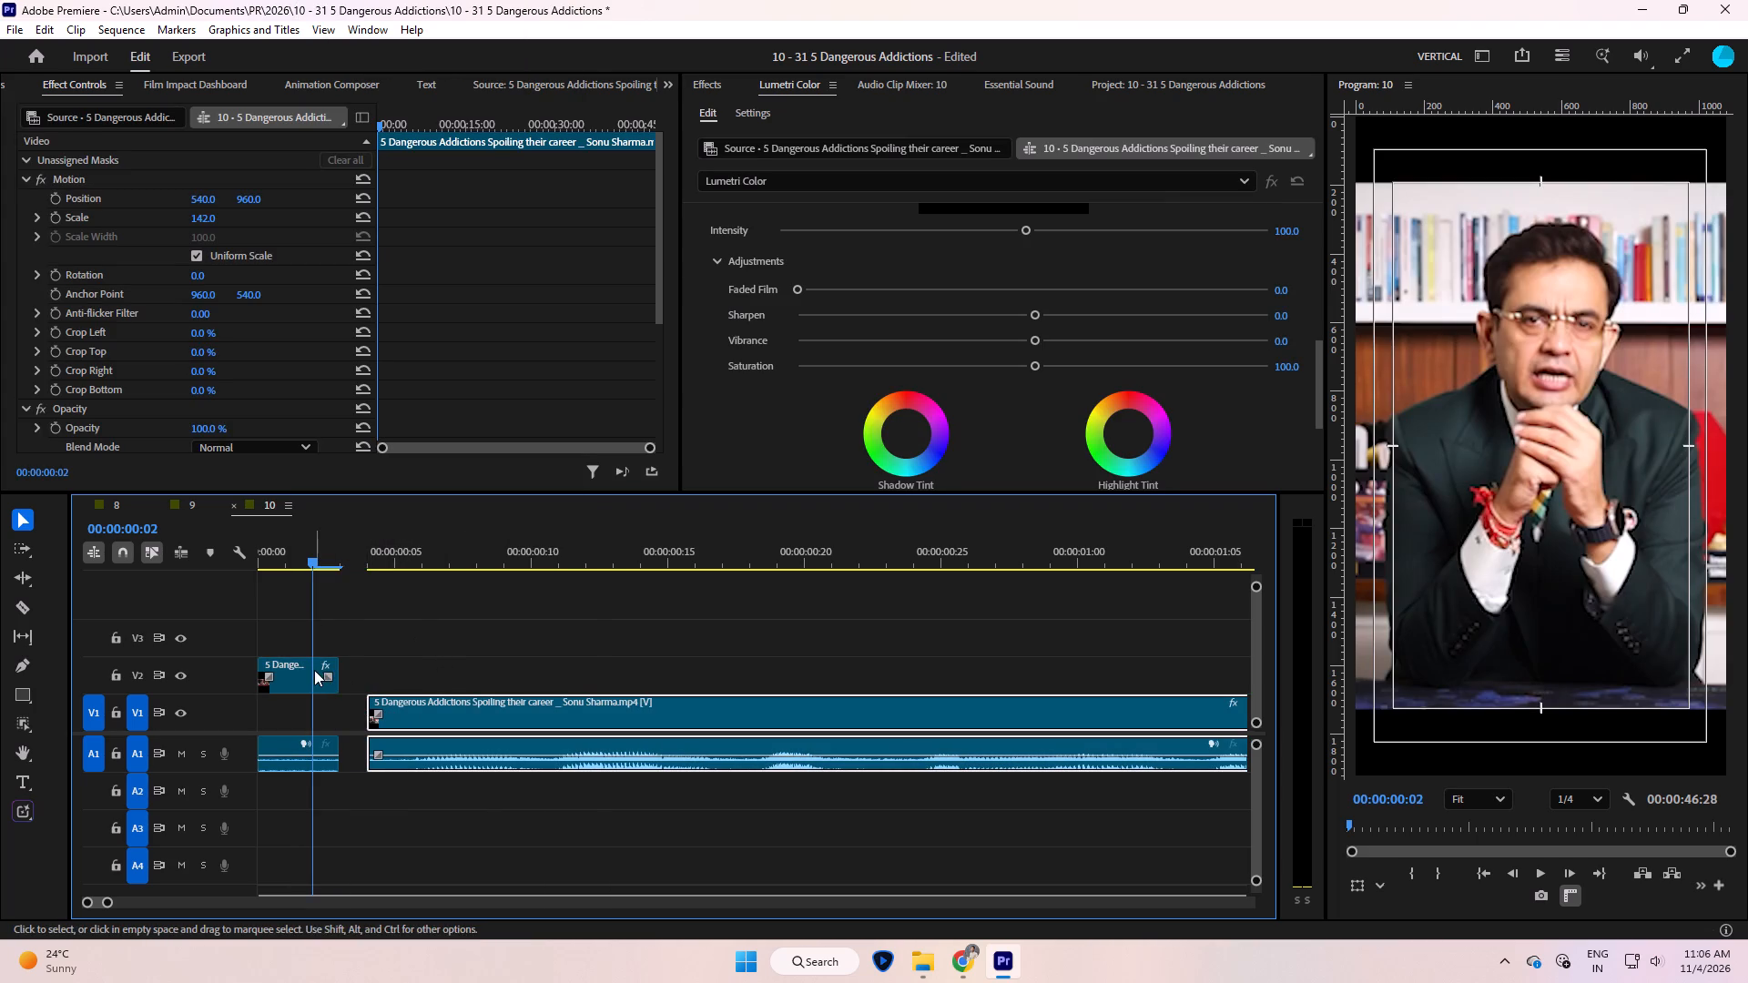
{"action": "left_click", "coordinate": [387, 722]}
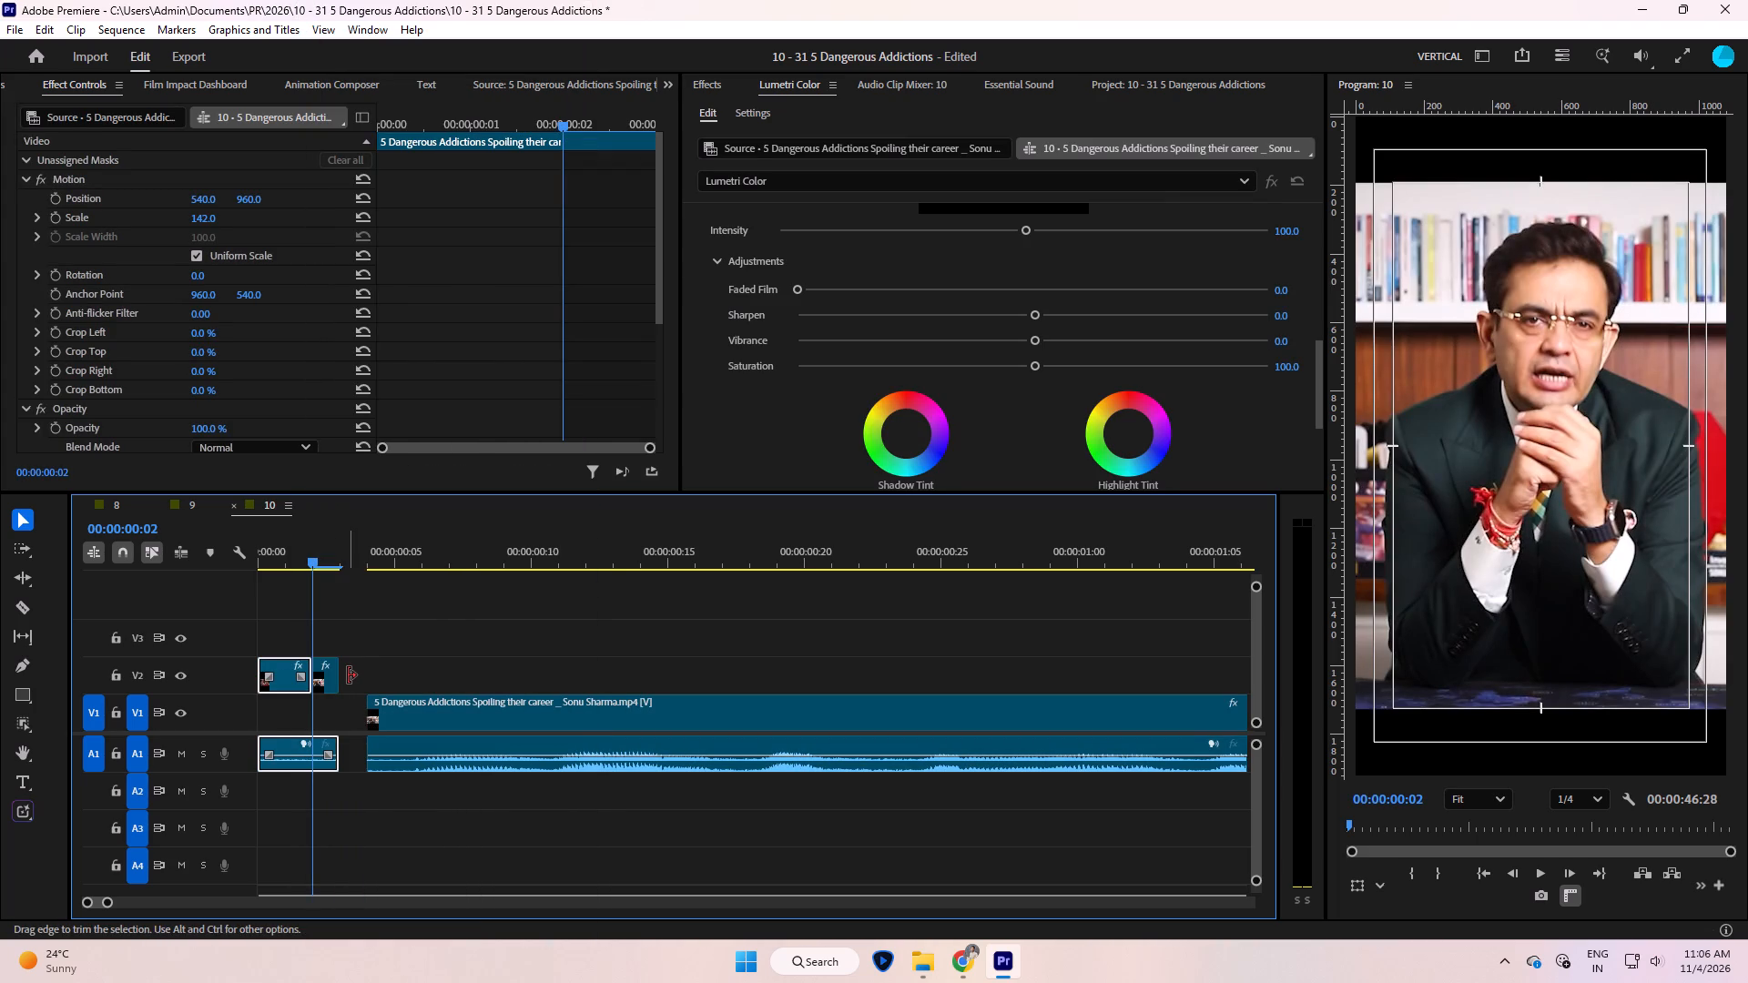
Delete the first V2 part with its linked audio and move the remaining one-frame speaker piece to the sequence start.
{"action": "left_click", "coordinate": [288, 678]}
{"action": "key", "text": "Delete"}
{"action": "left_click_drag", "start_coordinate": [324, 681], "coordinate": [271, 686]}
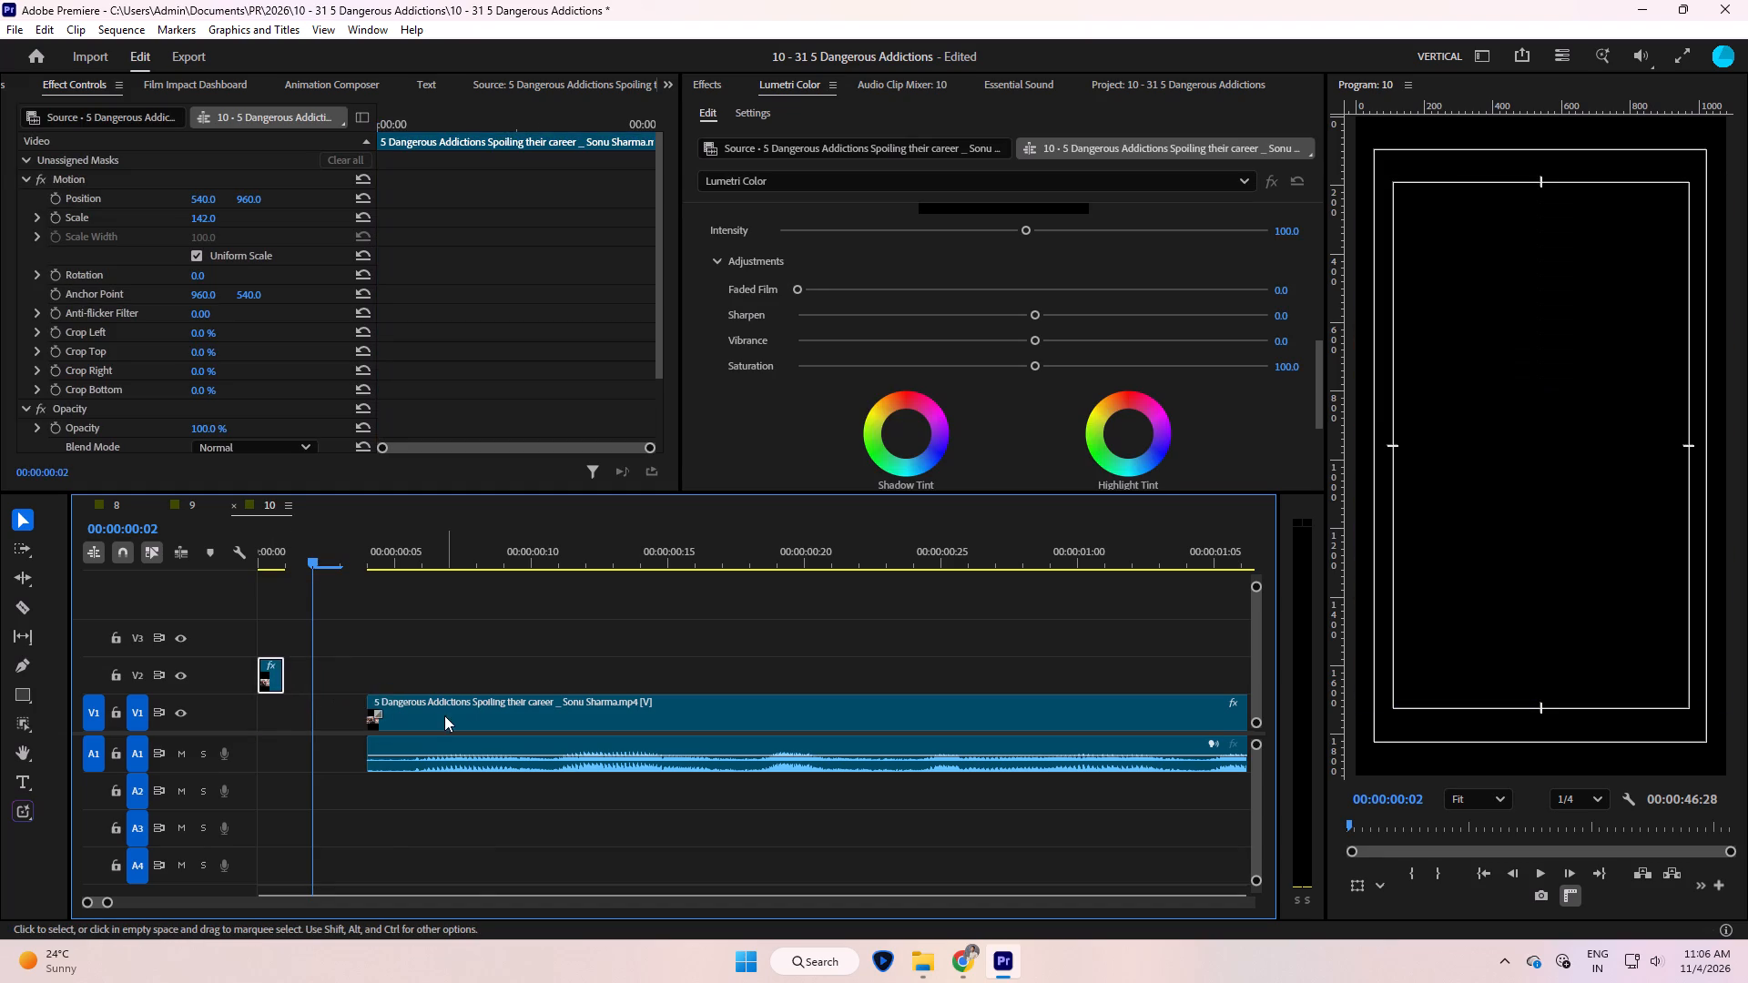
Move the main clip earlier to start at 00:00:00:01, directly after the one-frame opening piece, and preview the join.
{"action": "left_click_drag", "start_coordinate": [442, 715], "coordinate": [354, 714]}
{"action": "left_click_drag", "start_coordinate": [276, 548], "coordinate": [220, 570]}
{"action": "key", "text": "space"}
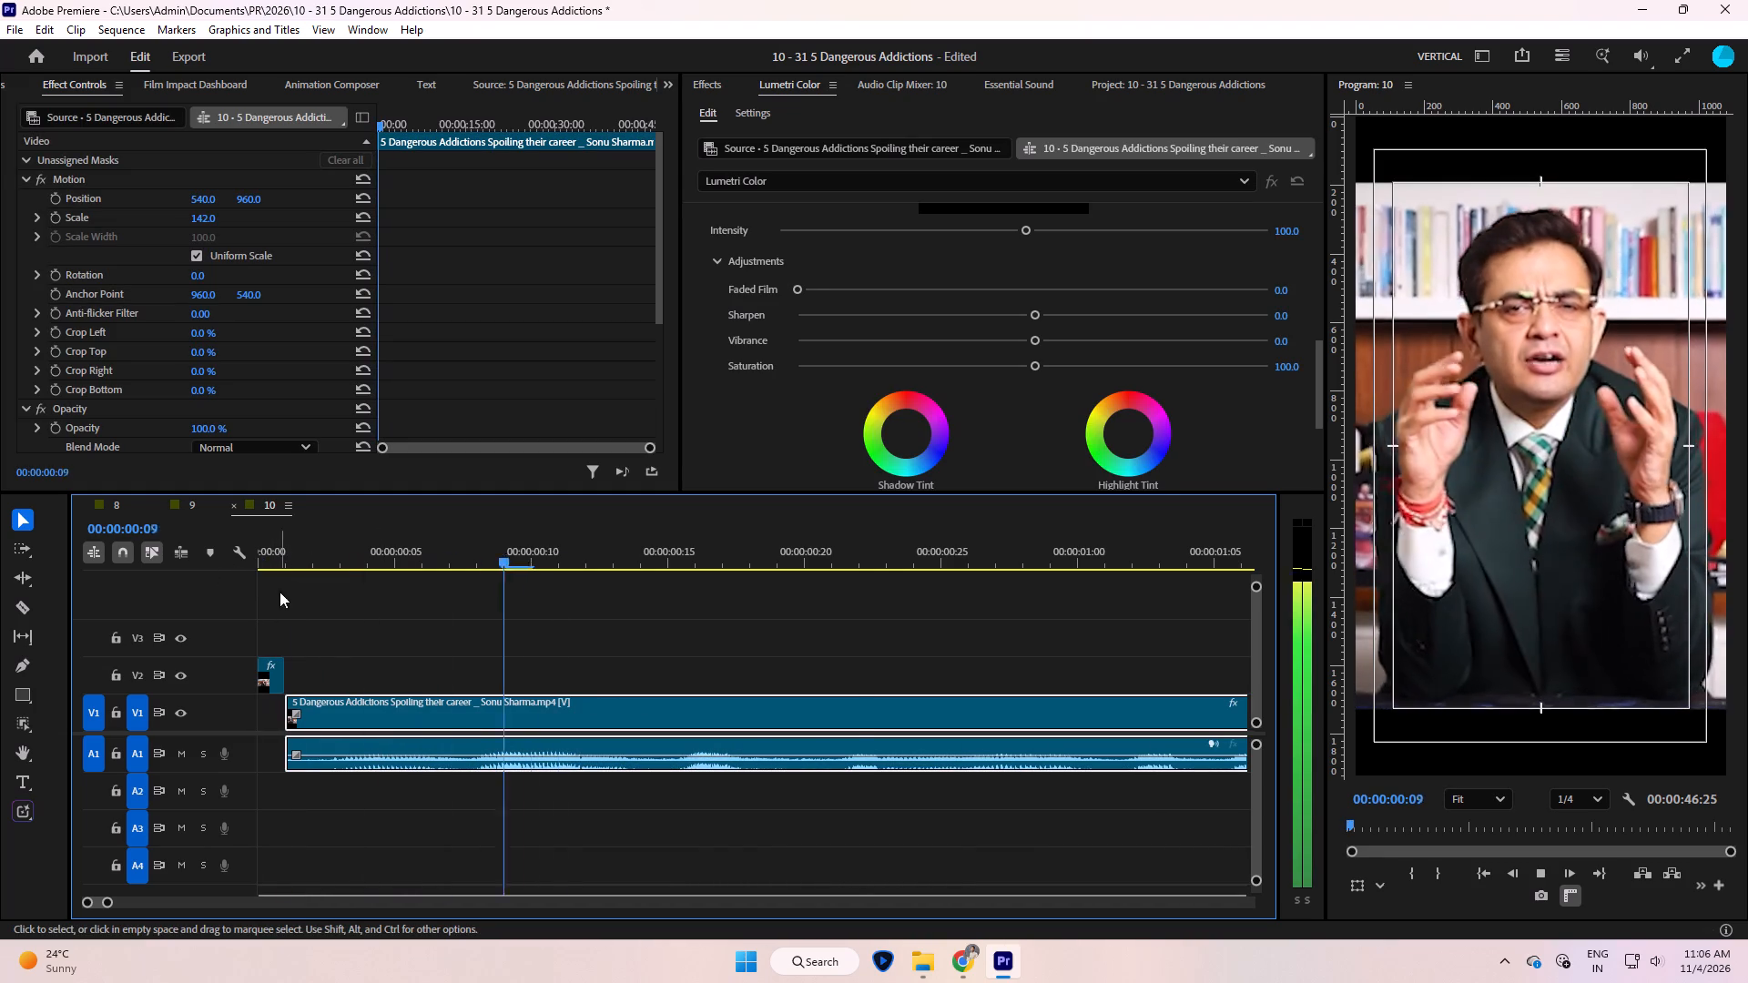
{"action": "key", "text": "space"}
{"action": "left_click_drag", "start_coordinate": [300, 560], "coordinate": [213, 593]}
Start the main clip at 00:00:00:02 and extend the V2 opening piece to two frames so it meets the clip.
{"action": "left_click_drag", "start_coordinate": [353, 709], "coordinate": [366, 709]}
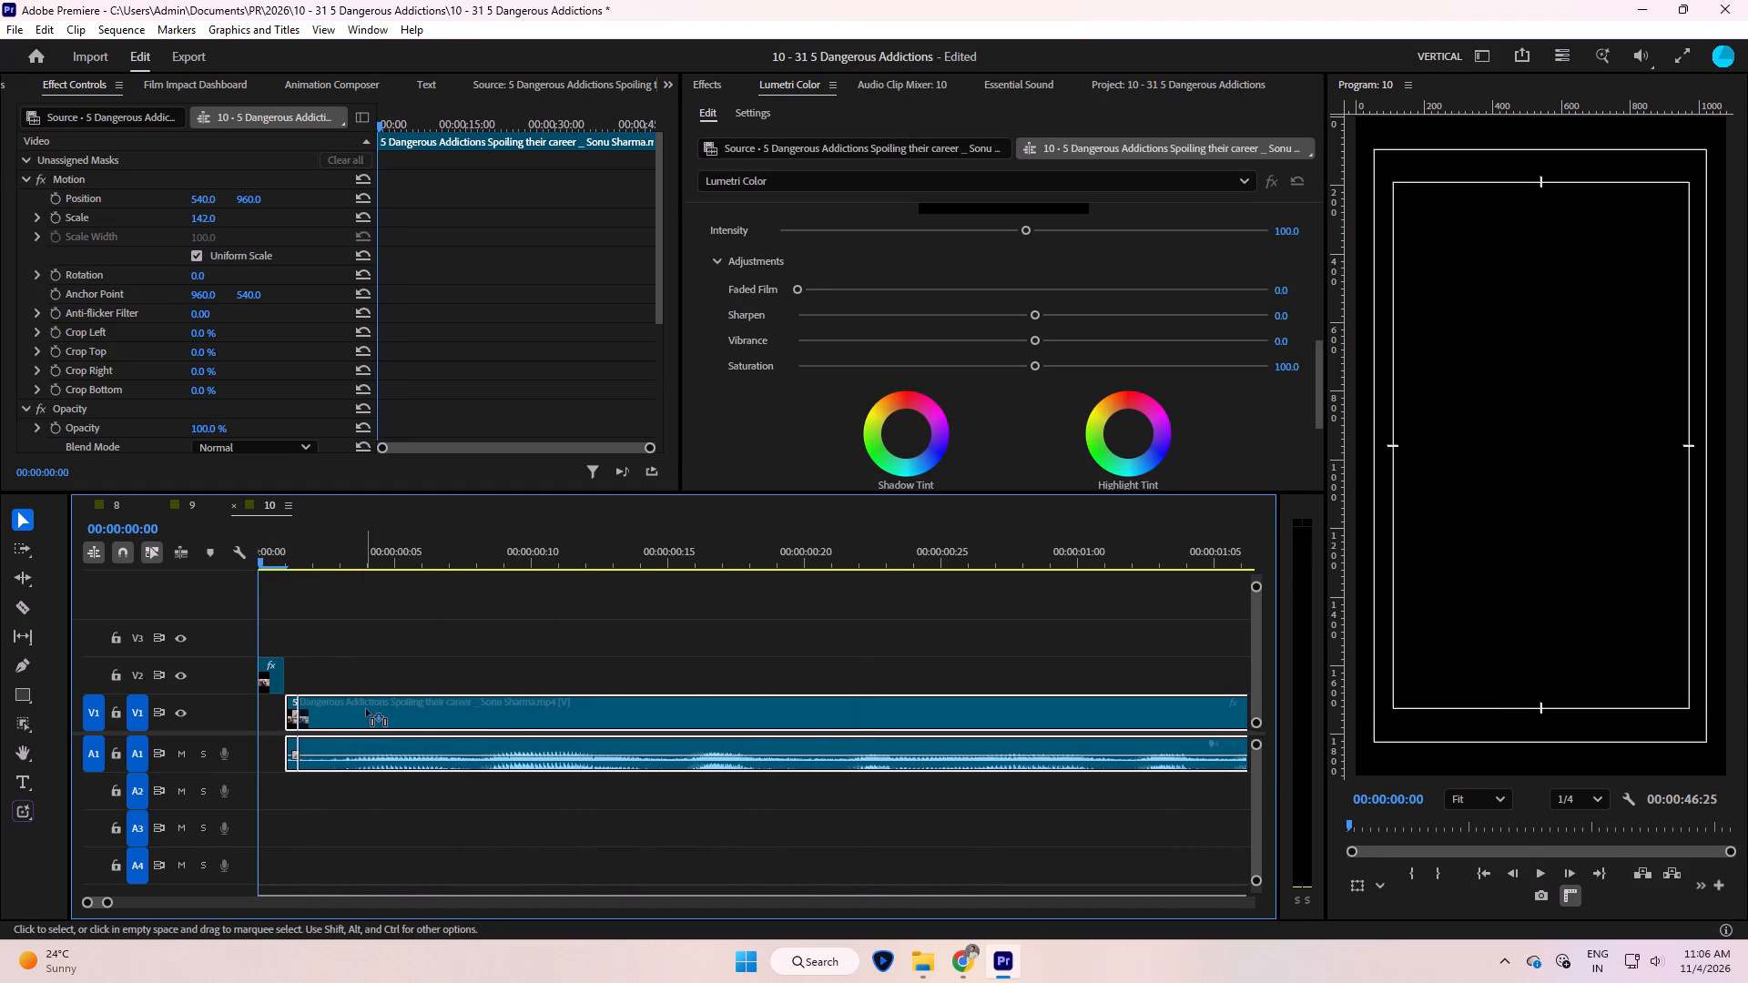
{"action": "left_click_drag", "start_coordinate": [366, 709], "coordinate": [367, 709]}
{"action": "left_click_drag", "start_coordinate": [290, 689], "coordinate": [310, 687]}
Play back the start of the sequence to check the join between the opening piece and the main clip.
{"action": "key", "text": "space"}
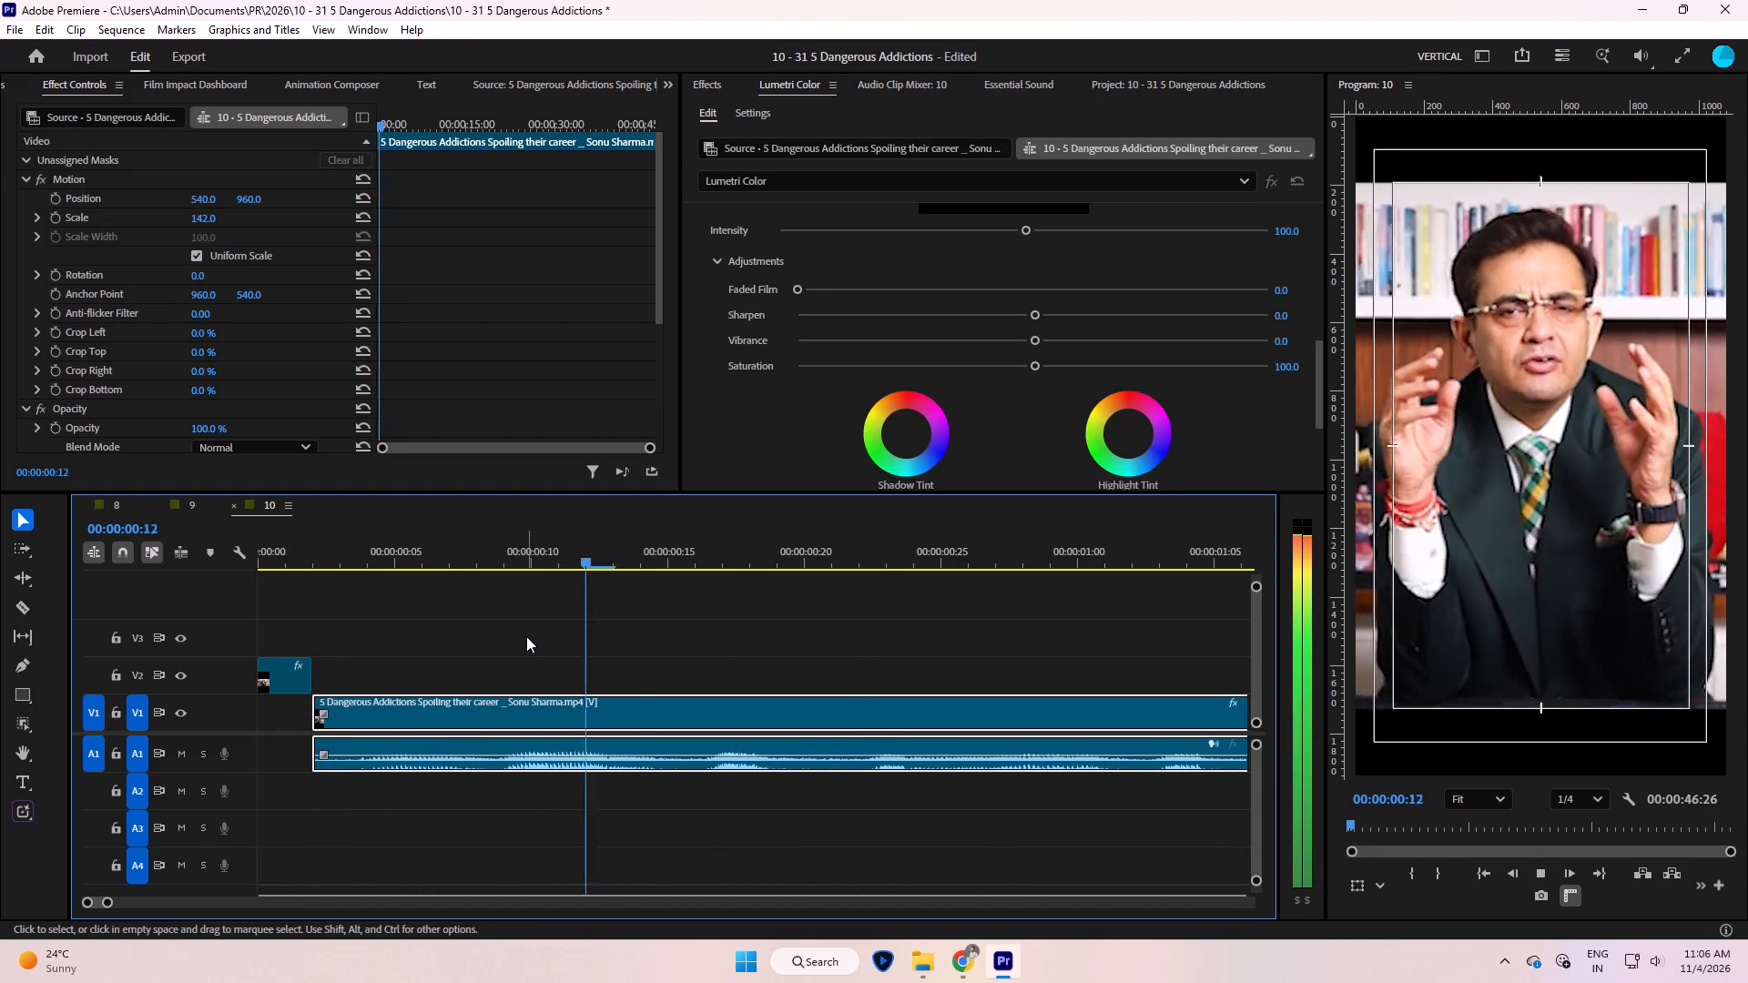
{"action": "key", "text": "space"}
{"action": "left_click_drag", "start_coordinate": [297, 553], "coordinate": [320, 589]}
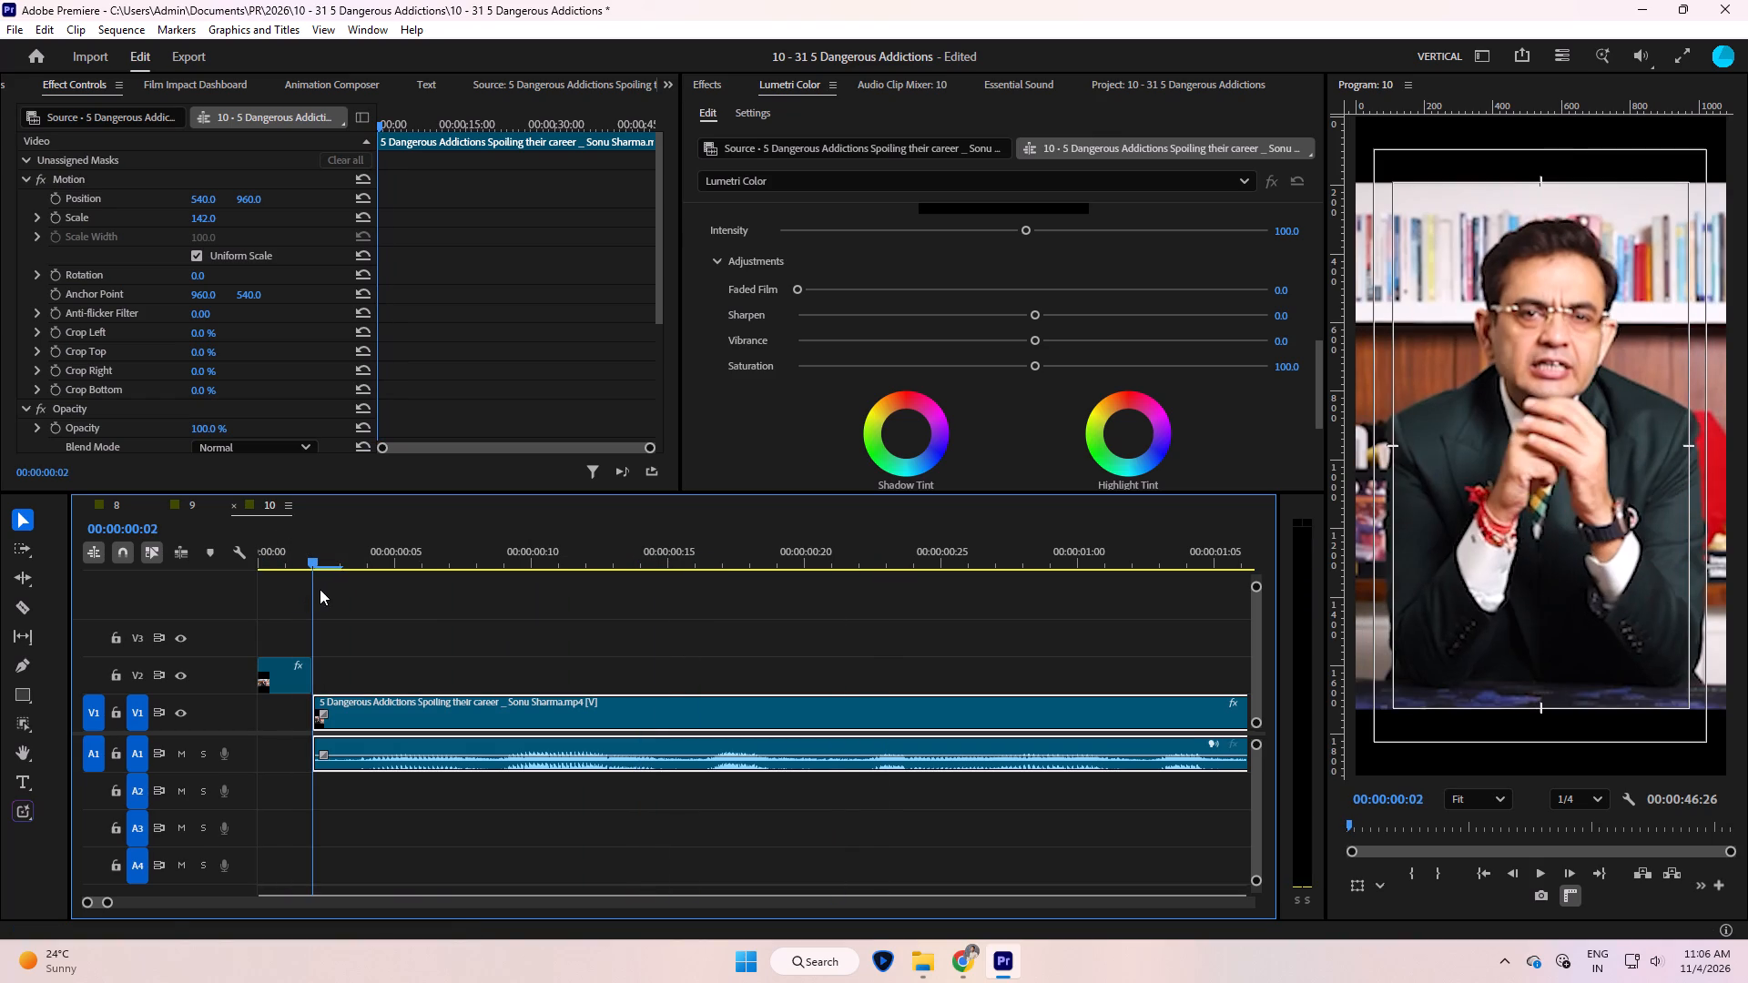
{"action": "left_click_drag", "start_coordinate": [320, 589], "coordinate": [225, 620]}
{"action": "key", "text": "space"}
{"action": "left_click", "coordinate": [495, 616]}
{"action": "type", "text": "--"}
{"action": "key", "text": "minus"}
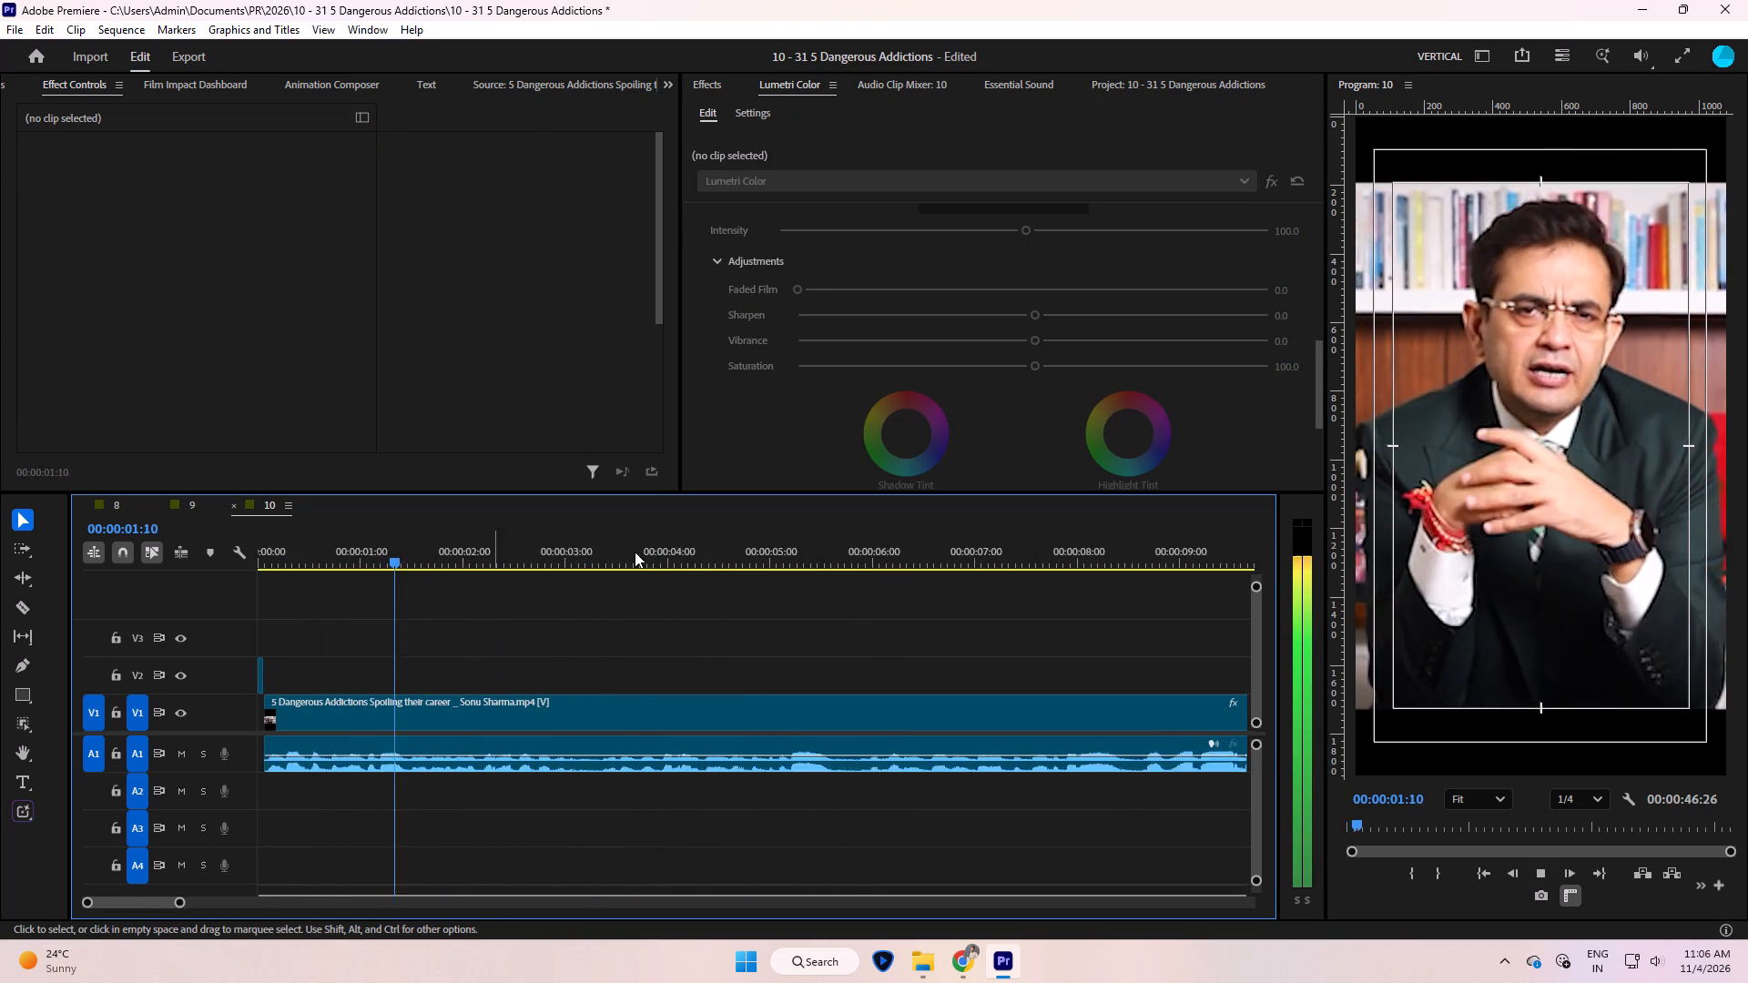
{"action": "key", "text": "minus"}
{"action": "key", "text": "minus"}
{"action": "key", "text": "equal"}
{"action": "key", "text": "equal"}
{"action": "key", "text": "equal"}
{"action": "key", "text": "equal"}
{"action": "key", "text": "equal"}
{"action": "key", "text": "minus"}
{"action": "key", "text": "minus"}
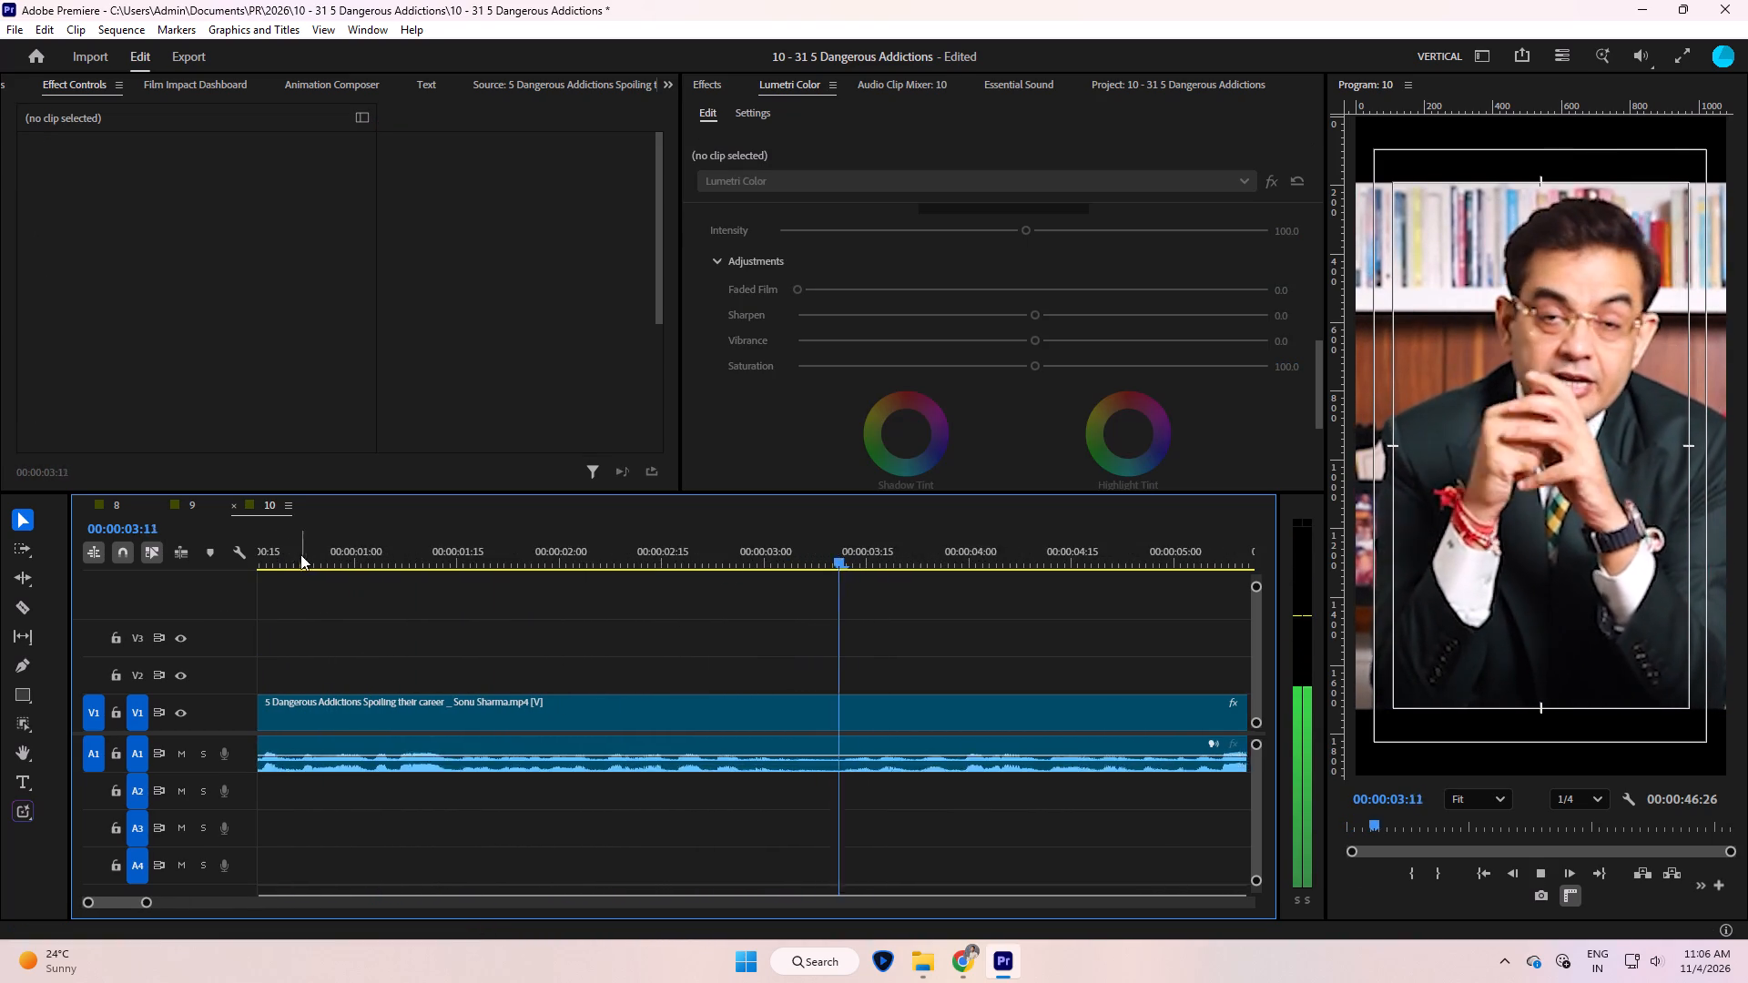
Move the two-frame opening piece from V2 down to V1, in front of the main clip.
{"action": "left_click_drag", "start_coordinate": [294, 554], "coordinate": [11, 677]}
{"action": "key", "text": "equal"}
{"action": "key", "text": "equal"}
{"action": "left_click_drag", "start_coordinate": [283, 684], "coordinate": [282, 724]}
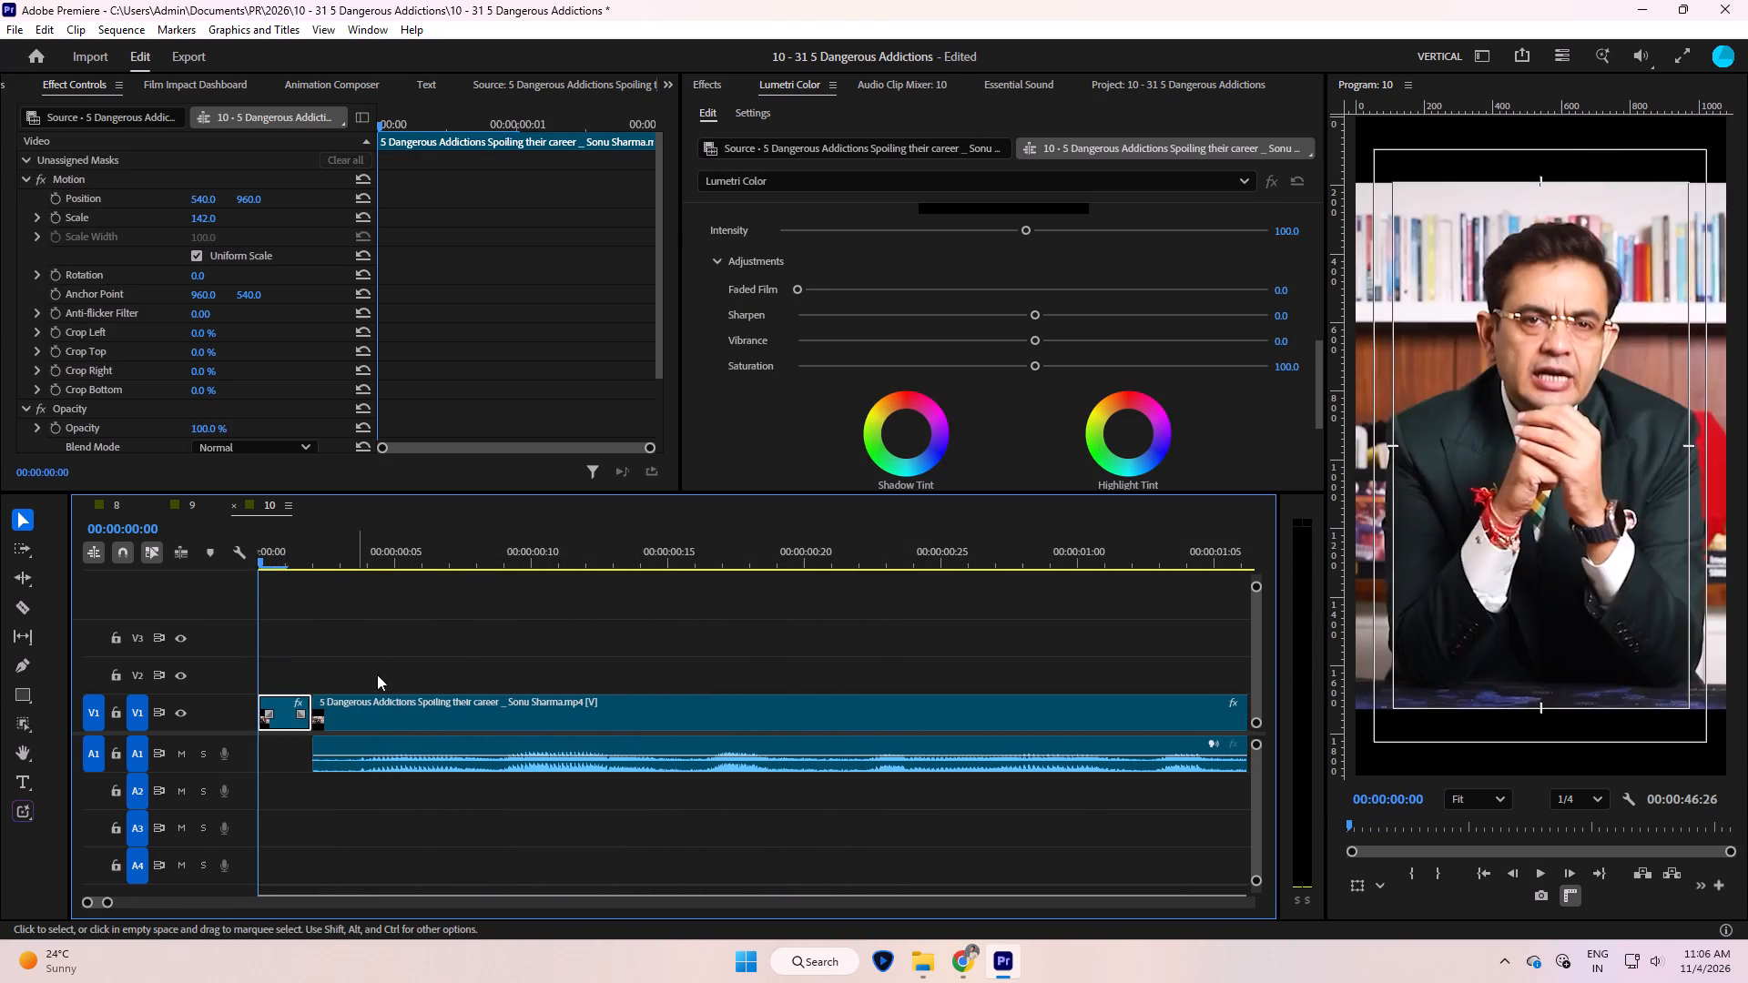
{"action": "key", "text": "space"}
{"action": "left_click", "coordinate": [430, 668]}
{"action": "type", "text": "=--"}
{"action": "key", "text": "minus"}
{"action": "key", "text": "minus"}
{"action": "key", "text": "minus"}
{"action": "key", "text": "minus"}
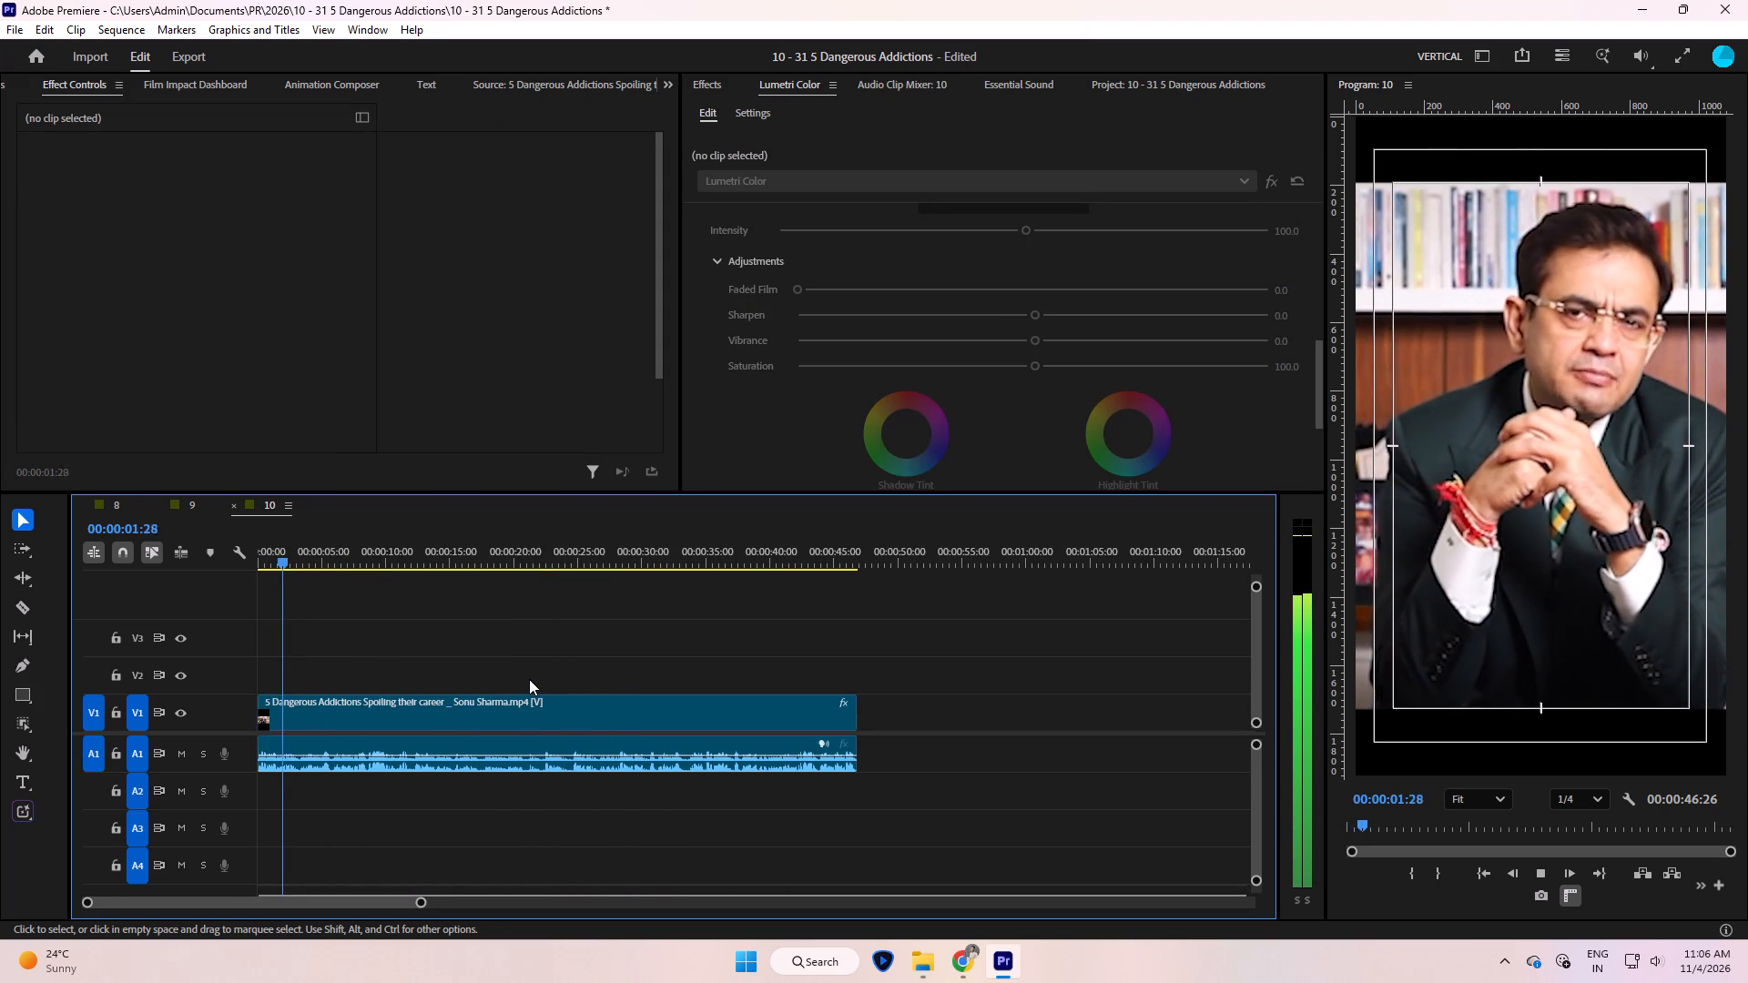
Turn on Position keyframing for the main clip at 00:00:00:06.
{"action": "key", "text": "Up"}
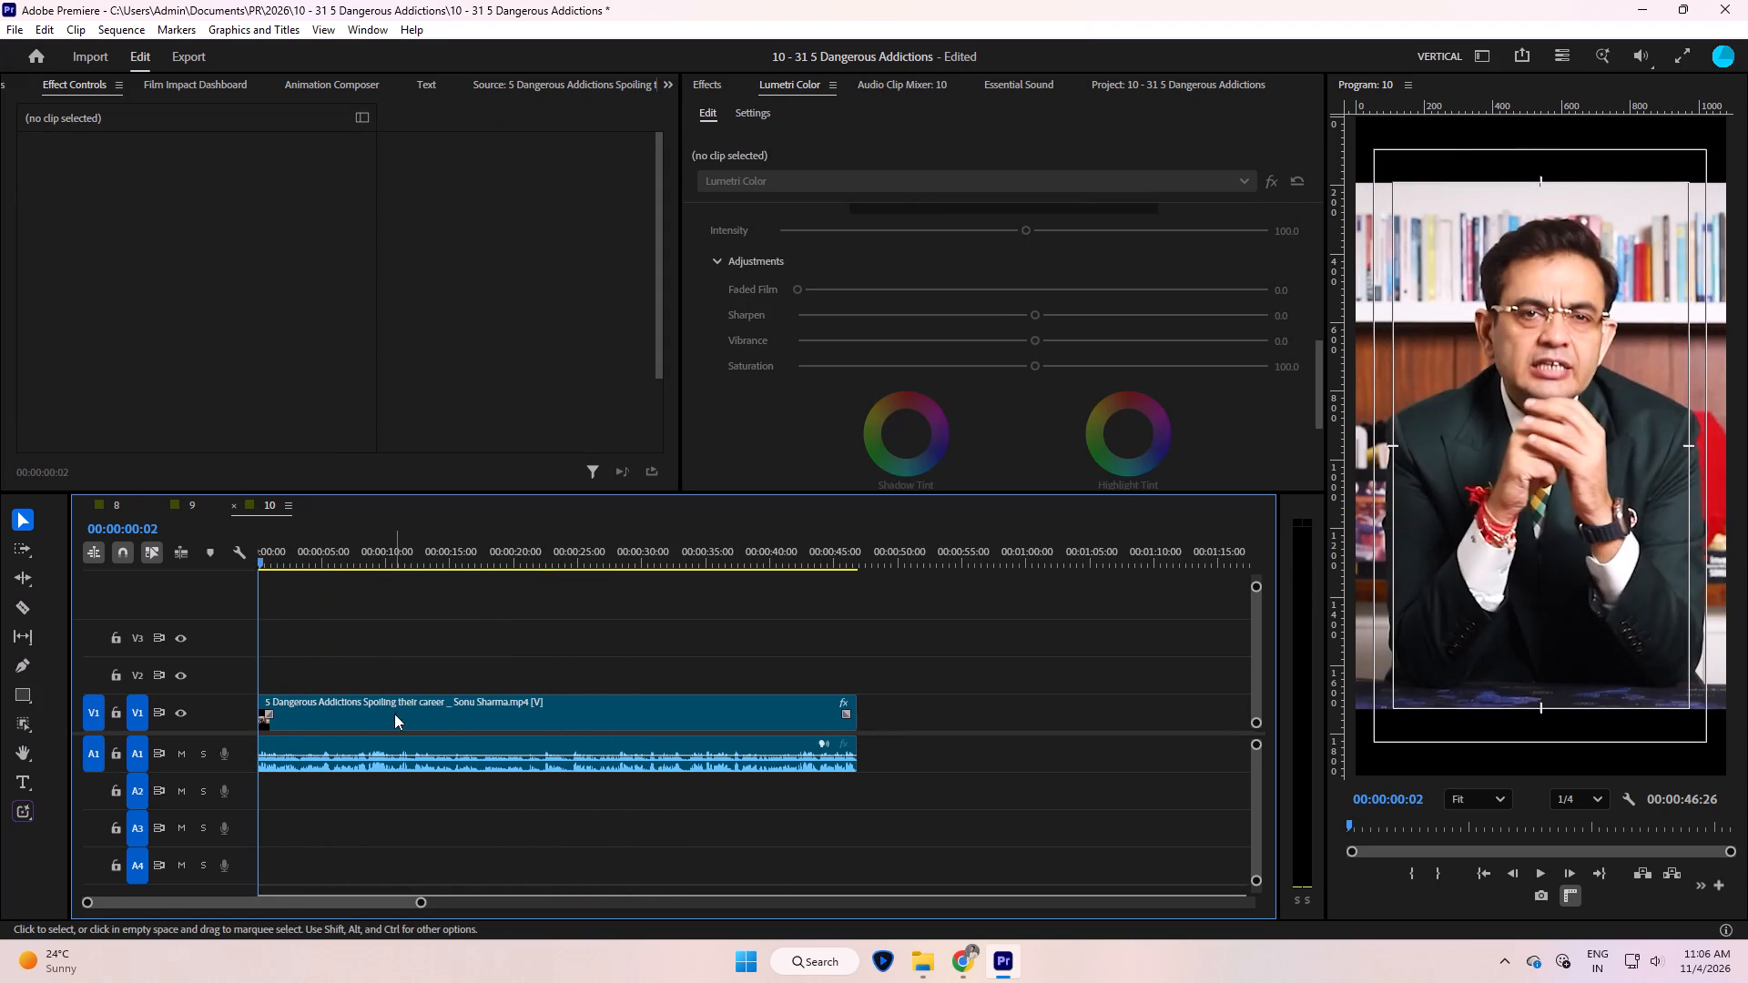
{"action": "left_click", "coordinate": [393, 714]}
{"action": "key", "text": "space"}
{"action": "key", "text": "space"}
{"action": "key", "text": "Left"}
{"action": "key", "text": "Left"}
{"action": "key", "text": "Left"}
{"action": "key", "text": "Left"}
{"action": "key", "text": "Left"}
{"action": "key", "text": "Left"}
{"action": "key", "text": "Left"}
{"action": "key", "text": "Left"}
{"action": "key", "text": "Left"}
{"action": "key", "text": "Left"}
{"action": "key", "text": "Left"}
{"action": "key", "text": "Left"}
{"action": "key", "text": "Left"}
{"action": "key", "text": "Left"}
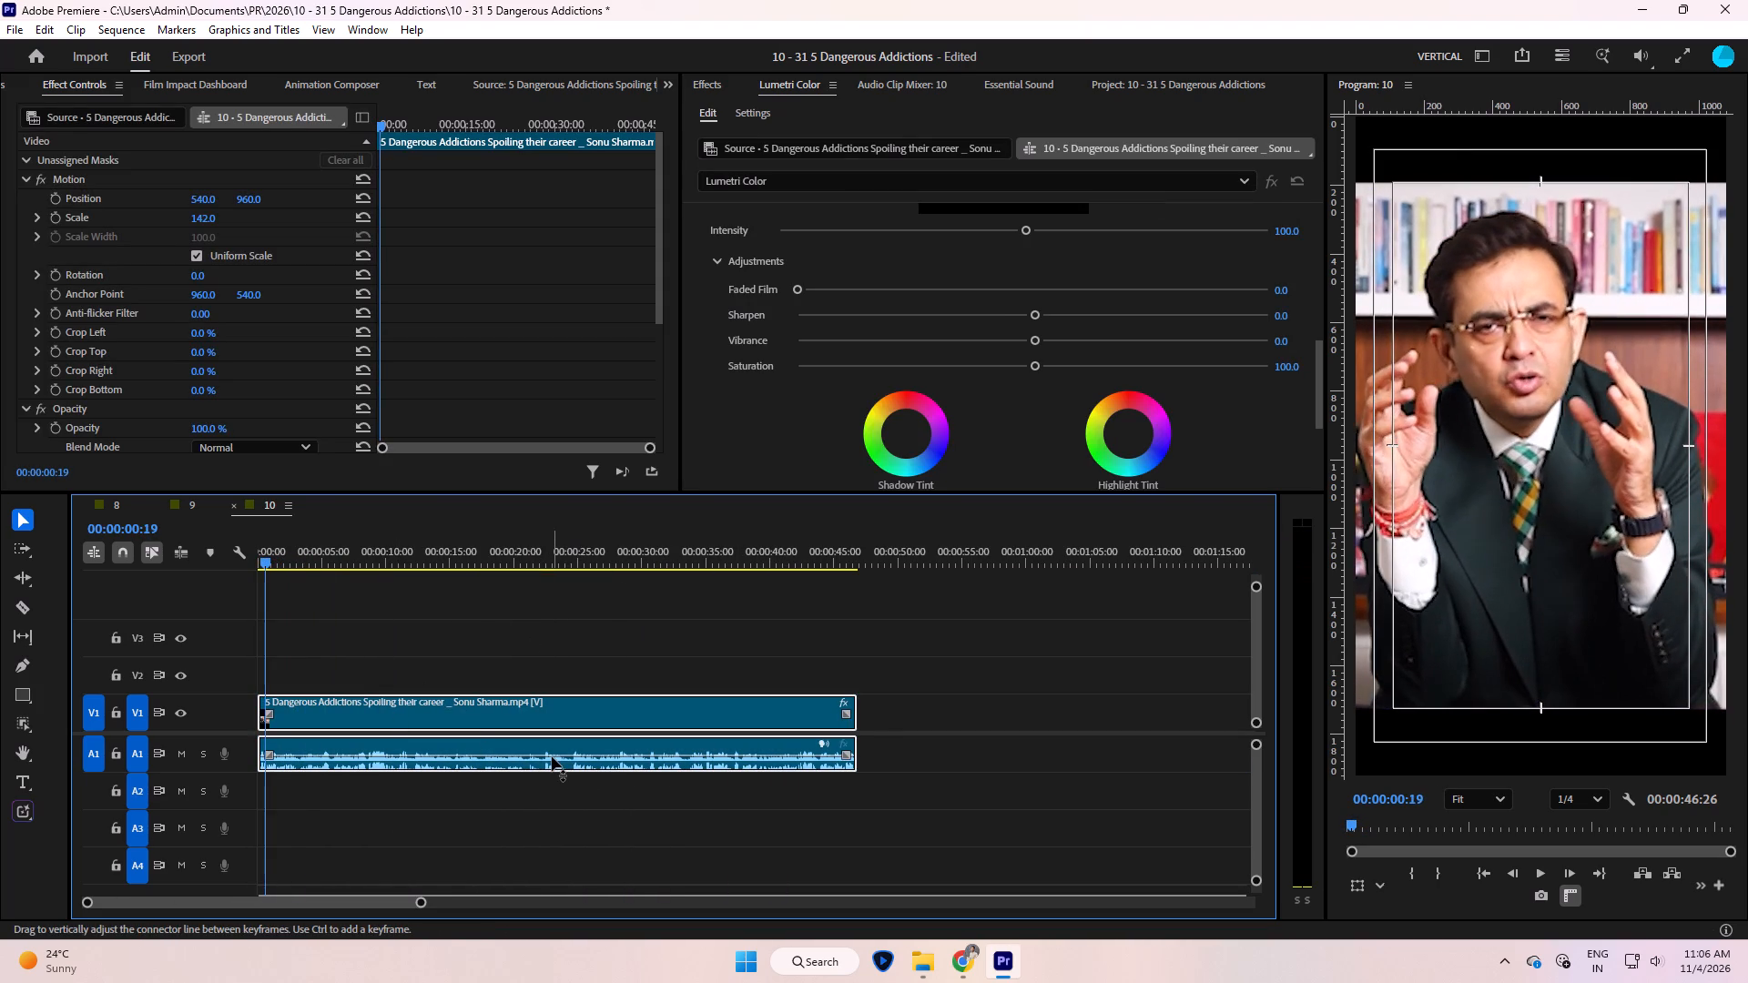
{"action": "left_click", "coordinate": [55, 202]}
Keyframe the main clip's horizontal Position to about 630 at 00:00:00:22 to recentre the speaker.
{"action": "key", "text": "space"}
{"action": "key", "text": "space"}
{"action": "left_click", "coordinate": [204, 198]}
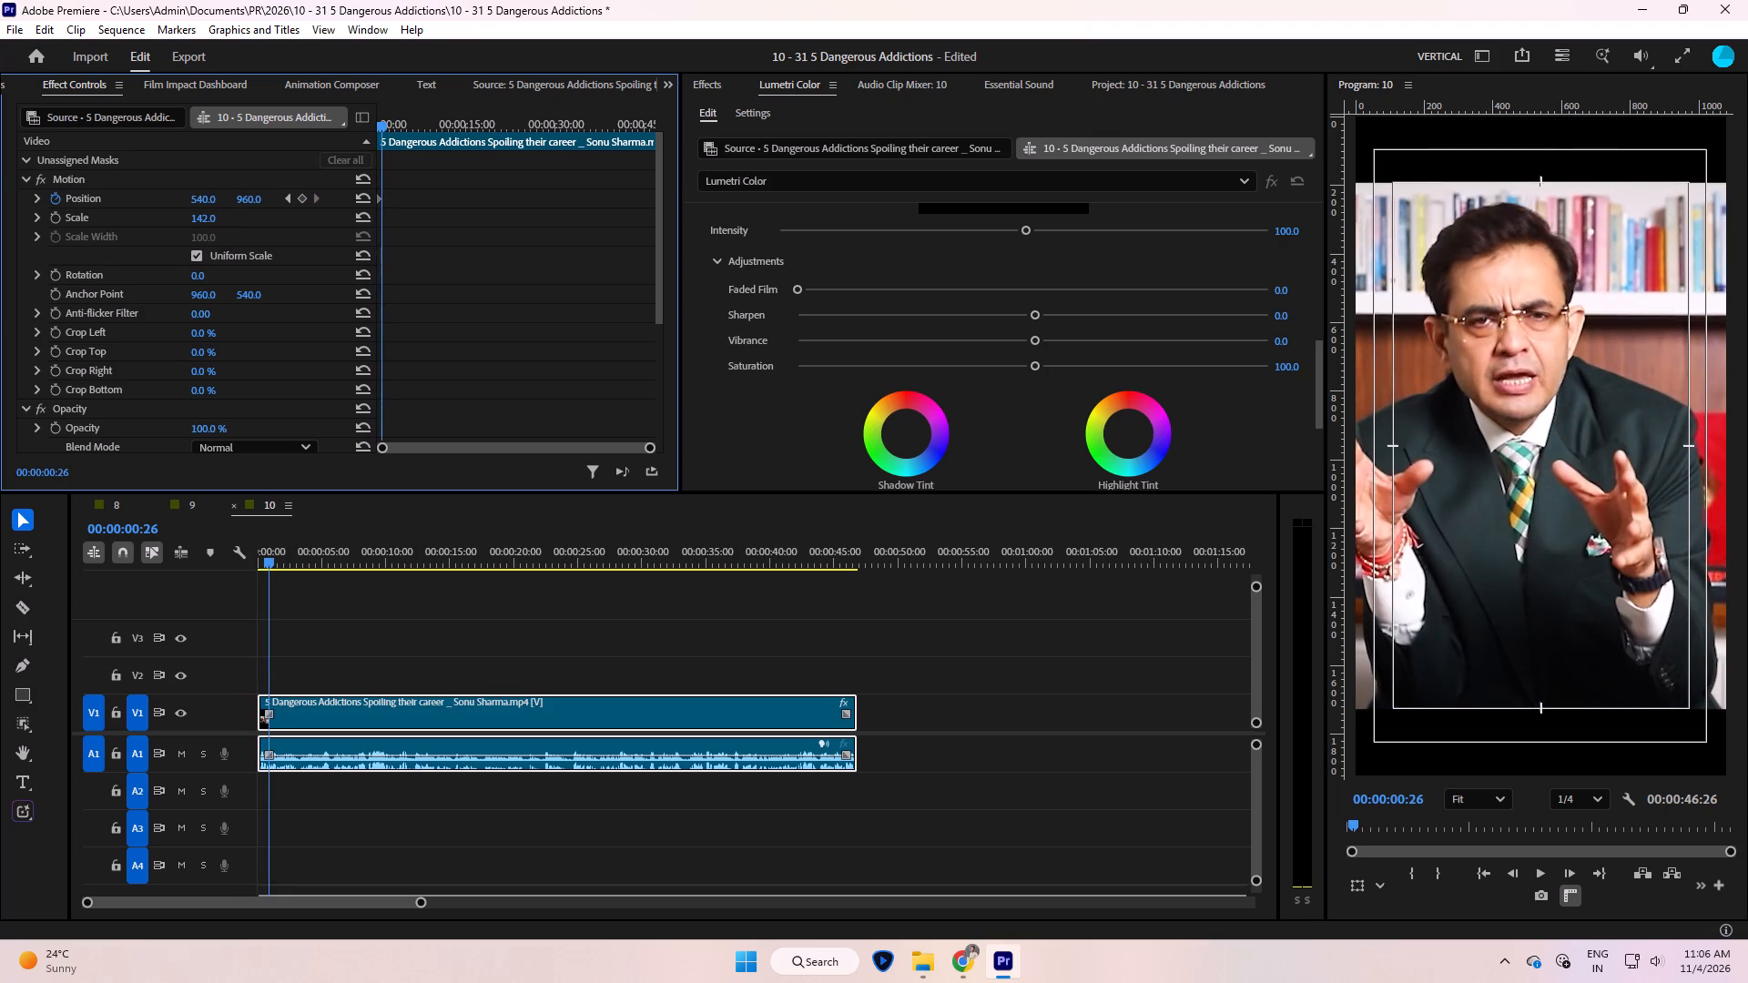
{"action": "left_click", "coordinate": [339, 256]}
{"action": "key", "text": "Left"}
{"action": "key", "text": "Left"}
{"action": "key", "text": "Left"}
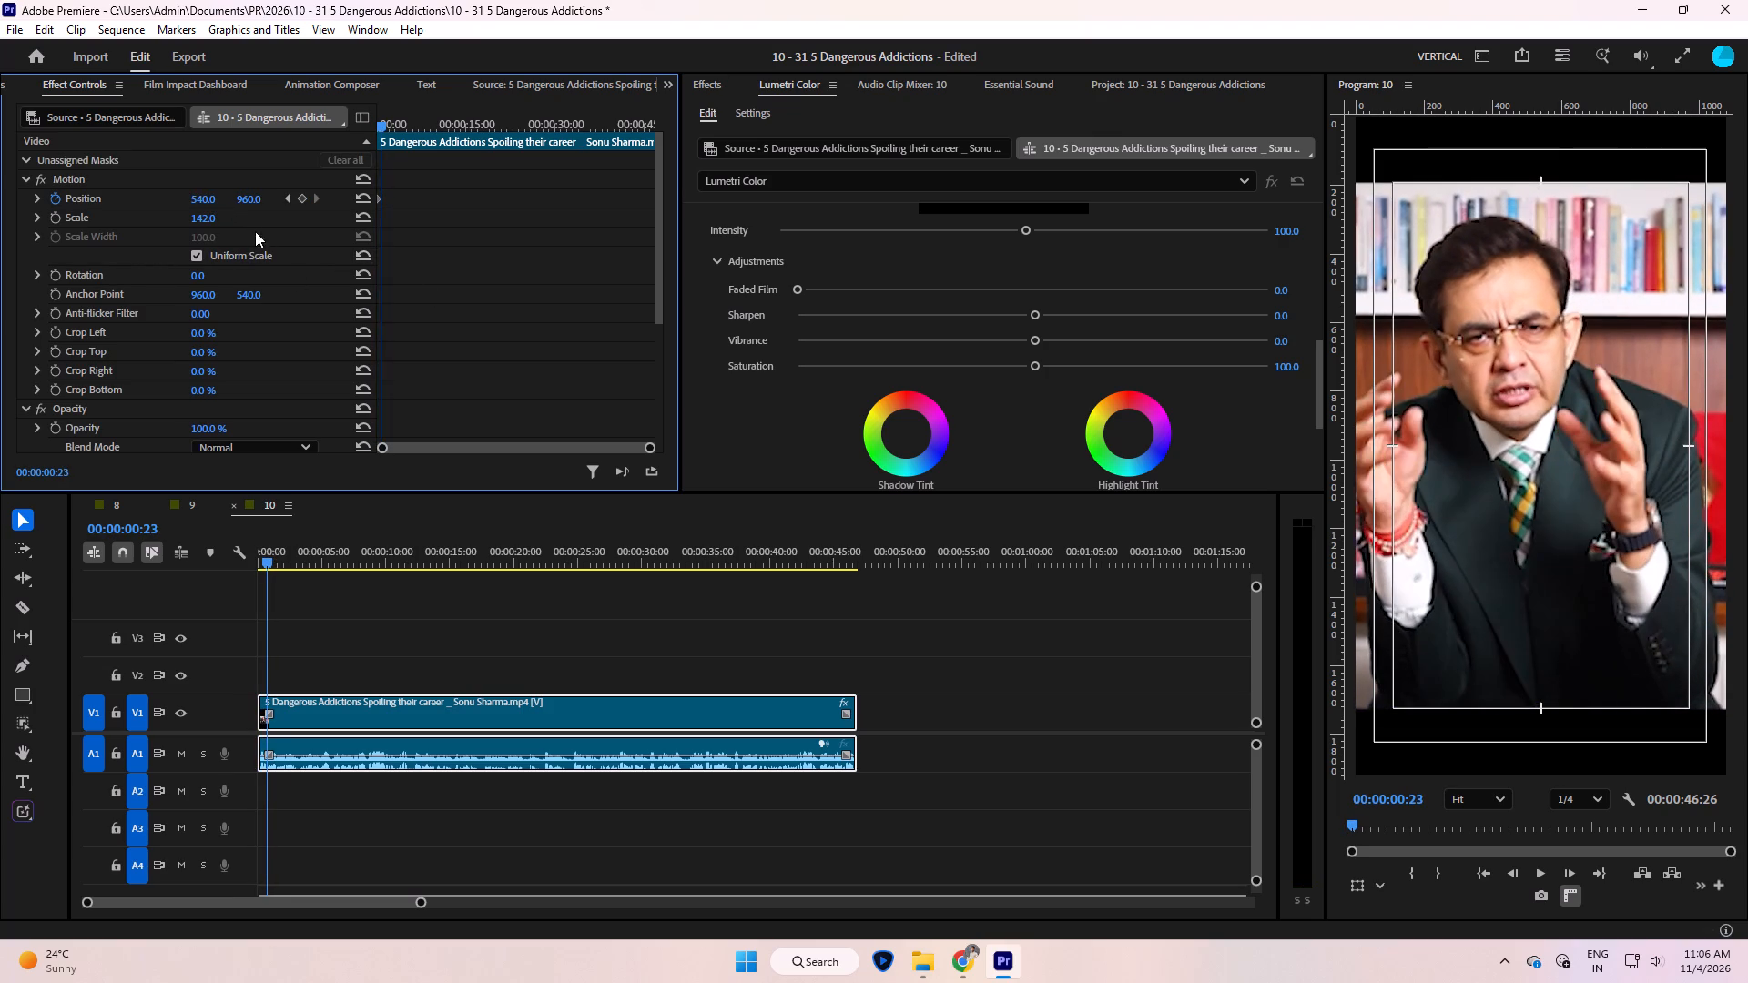
{"action": "key", "text": "Left"}
{"action": "left_click_drag", "start_coordinate": [205, 200], "coordinate": [292, 200]}
Follow the speaker with Position keyframes that lower the horizontal value to about 534 within the first second and a half.
{"action": "key", "text": "space"}
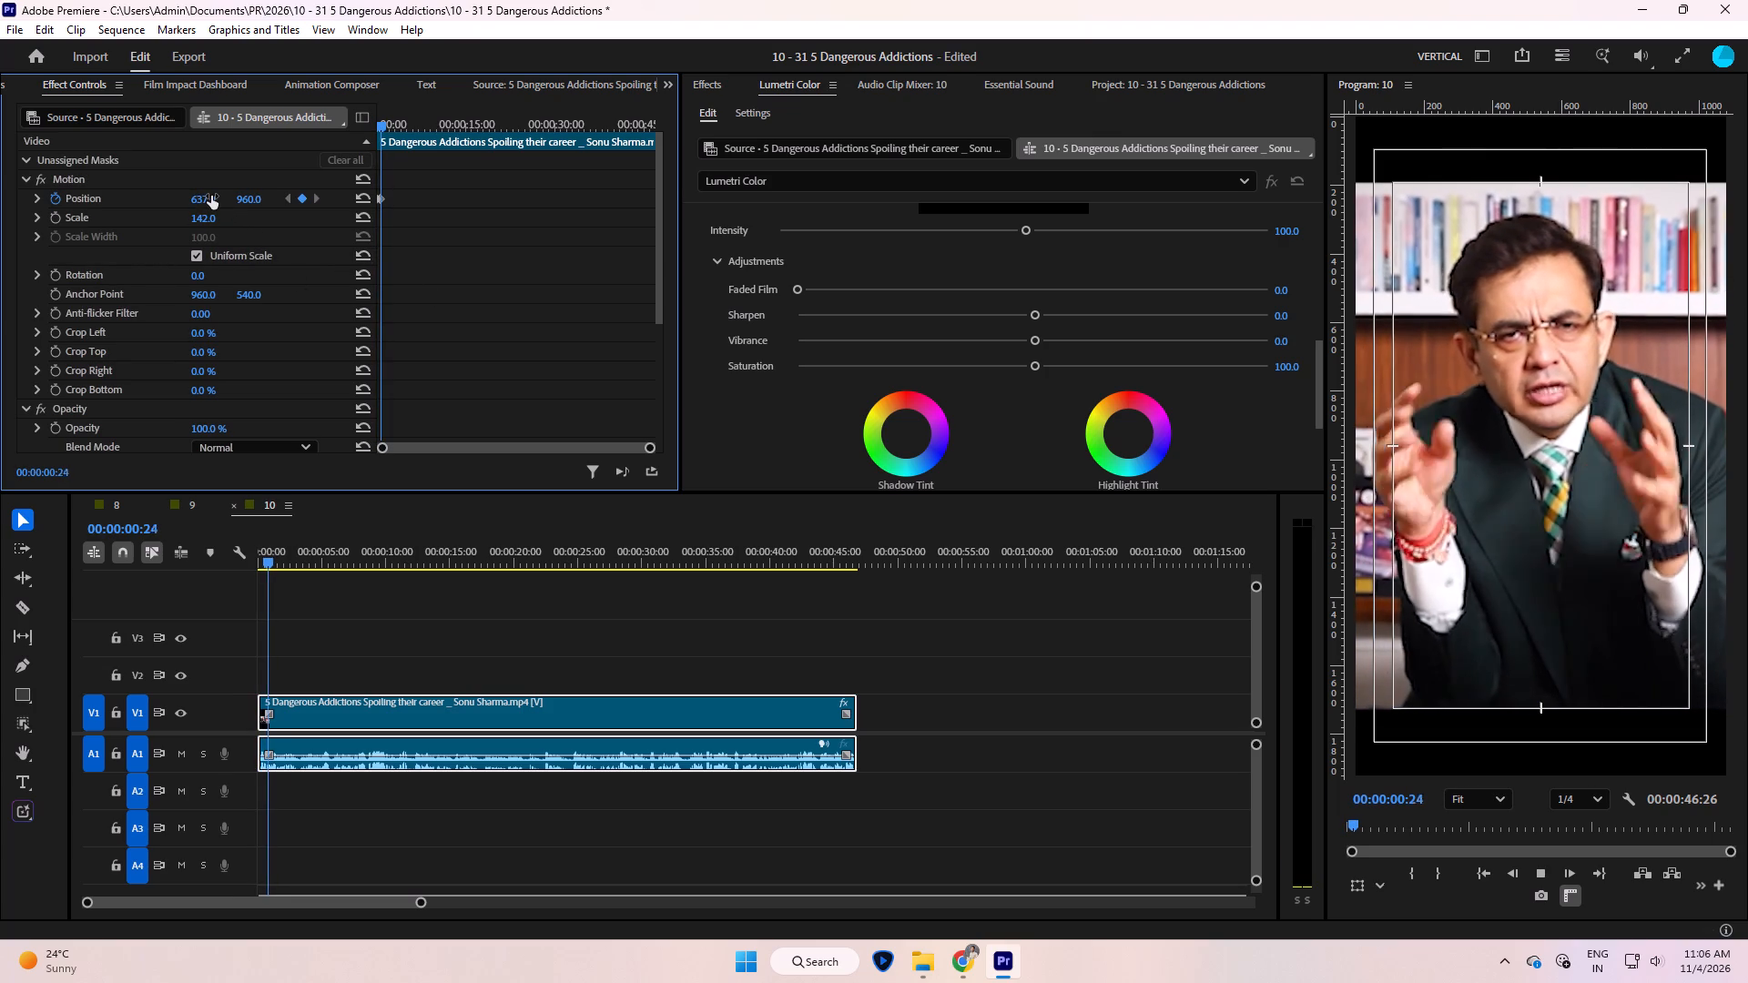
{"action": "key", "text": "space"}
{"action": "left_click_drag", "start_coordinate": [211, 196], "coordinate": [171, 215]}
{"action": "key", "text": "space"}
{"action": "left_click_drag", "start_coordinate": [211, 196], "coordinate": [163, 225]}
{"action": "key", "text": "space"}
{"action": "key", "text": "space"}
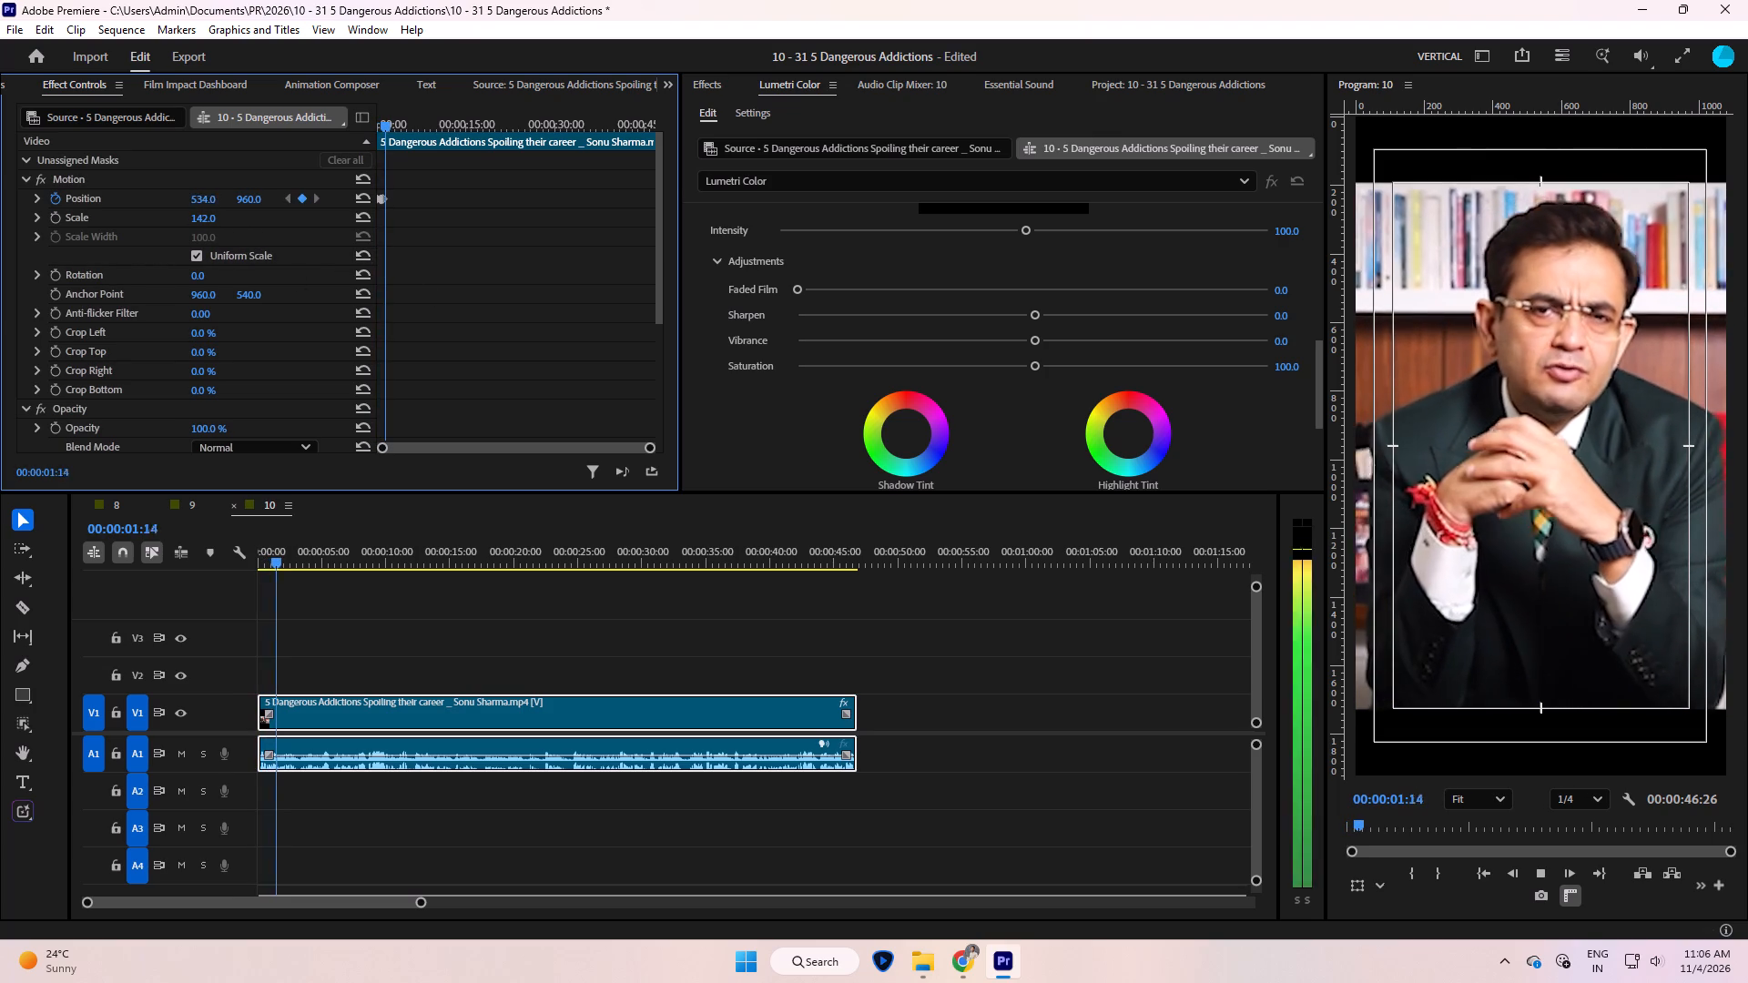
Add further Position keyframes lowering the horizontal value to about 437 by 00:00:02:04 to keep the speaker centred.
{"action": "left_click_drag", "start_coordinate": [211, 196], "coordinate": [172, 222]}
{"action": "key", "text": "space"}
{"action": "key", "text": "space"}
{"action": "key", "text": "space"}
{"action": "left_click_drag", "start_coordinate": [211, 196], "coordinate": [180, 220]}
{"action": "key", "text": "space"}
{"action": "left_click_drag", "start_coordinate": [211, 196], "coordinate": [200, 208]}
{"action": "key", "text": "space"}
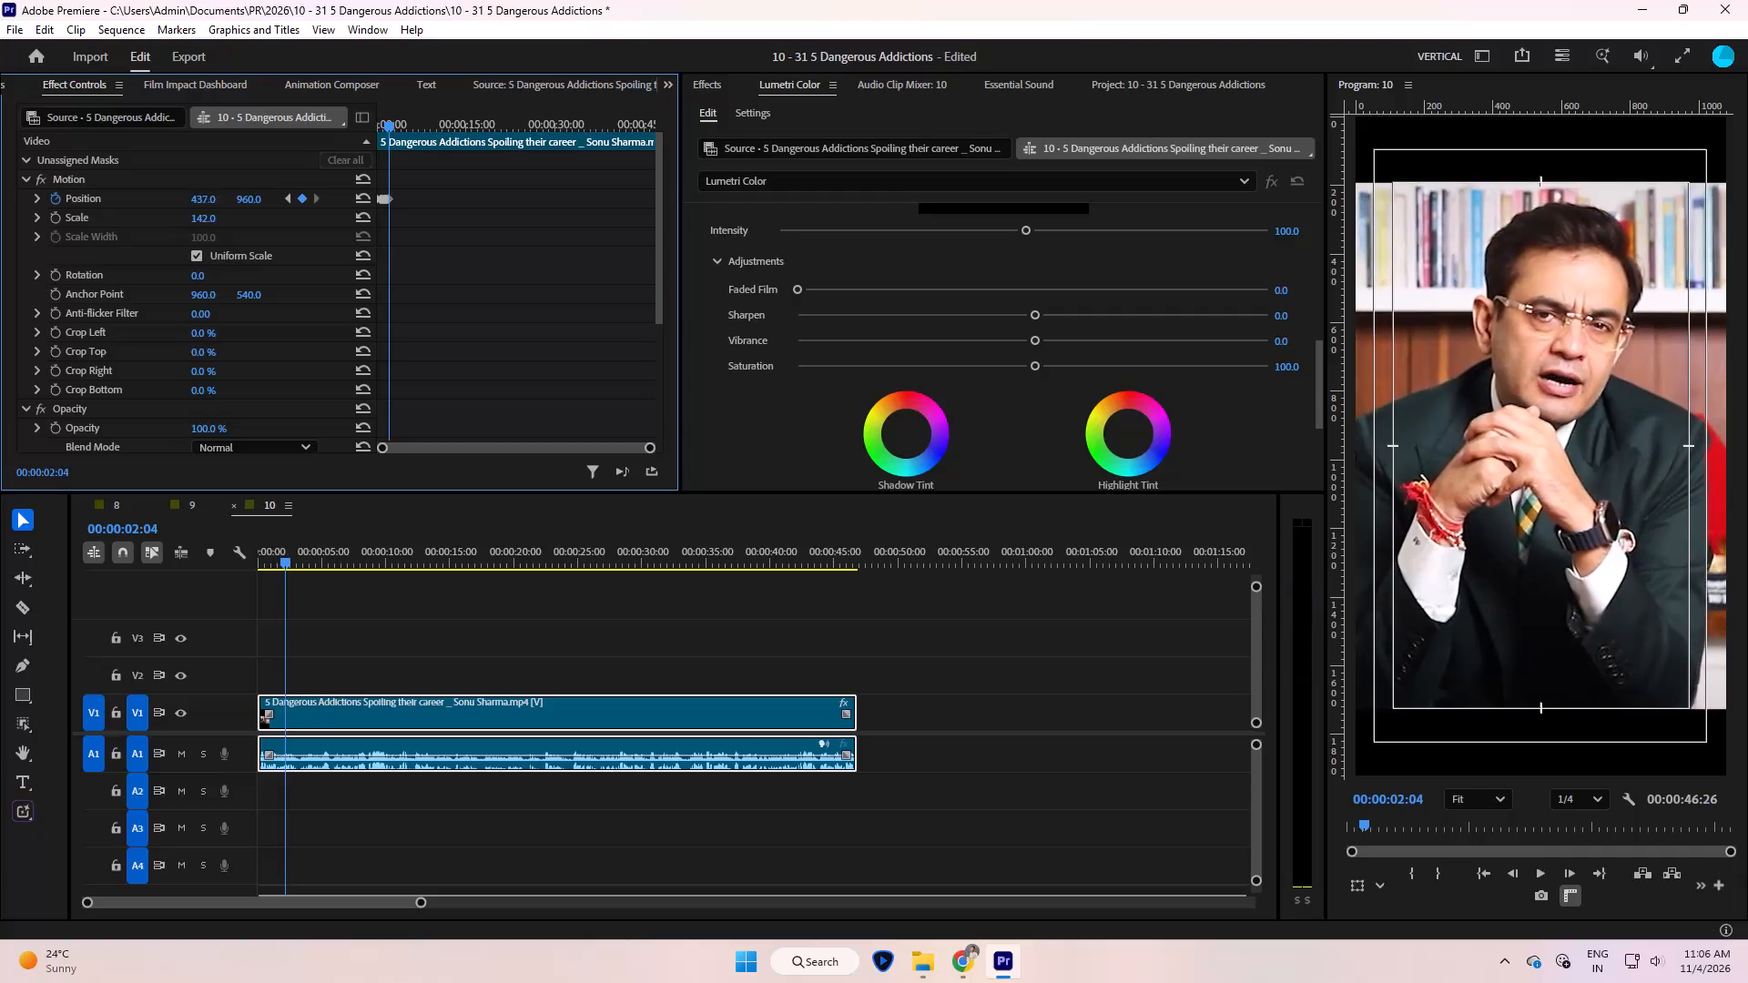
{"action": "left_click_drag", "start_coordinate": [200, 208], "coordinate": [201, 210]}
Add Position keyframes raising the horizontal value to about 560 by 00:00:03:27 as the speaker moves.
{"action": "key", "text": "space"}
{"action": "key", "text": "space"}
{"action": "left_click_drag", "start_coordinate": [211, 196], "coordinate": [243, 199]}
{"action": "key", "text": "space"}
{"action": "left_click_drag", "start_coordinate": [211, 196], "coordinate": [266, 194]}
{"action": "key", "text": "space"}
{"action": "key", "text": "space"}
{"action": "key", "text": "space"}
{"action": "left_click_drag", "start_coordinate": [211, 196], "coordinate": [244, 196]}
{"action": "key", "text": "space"}
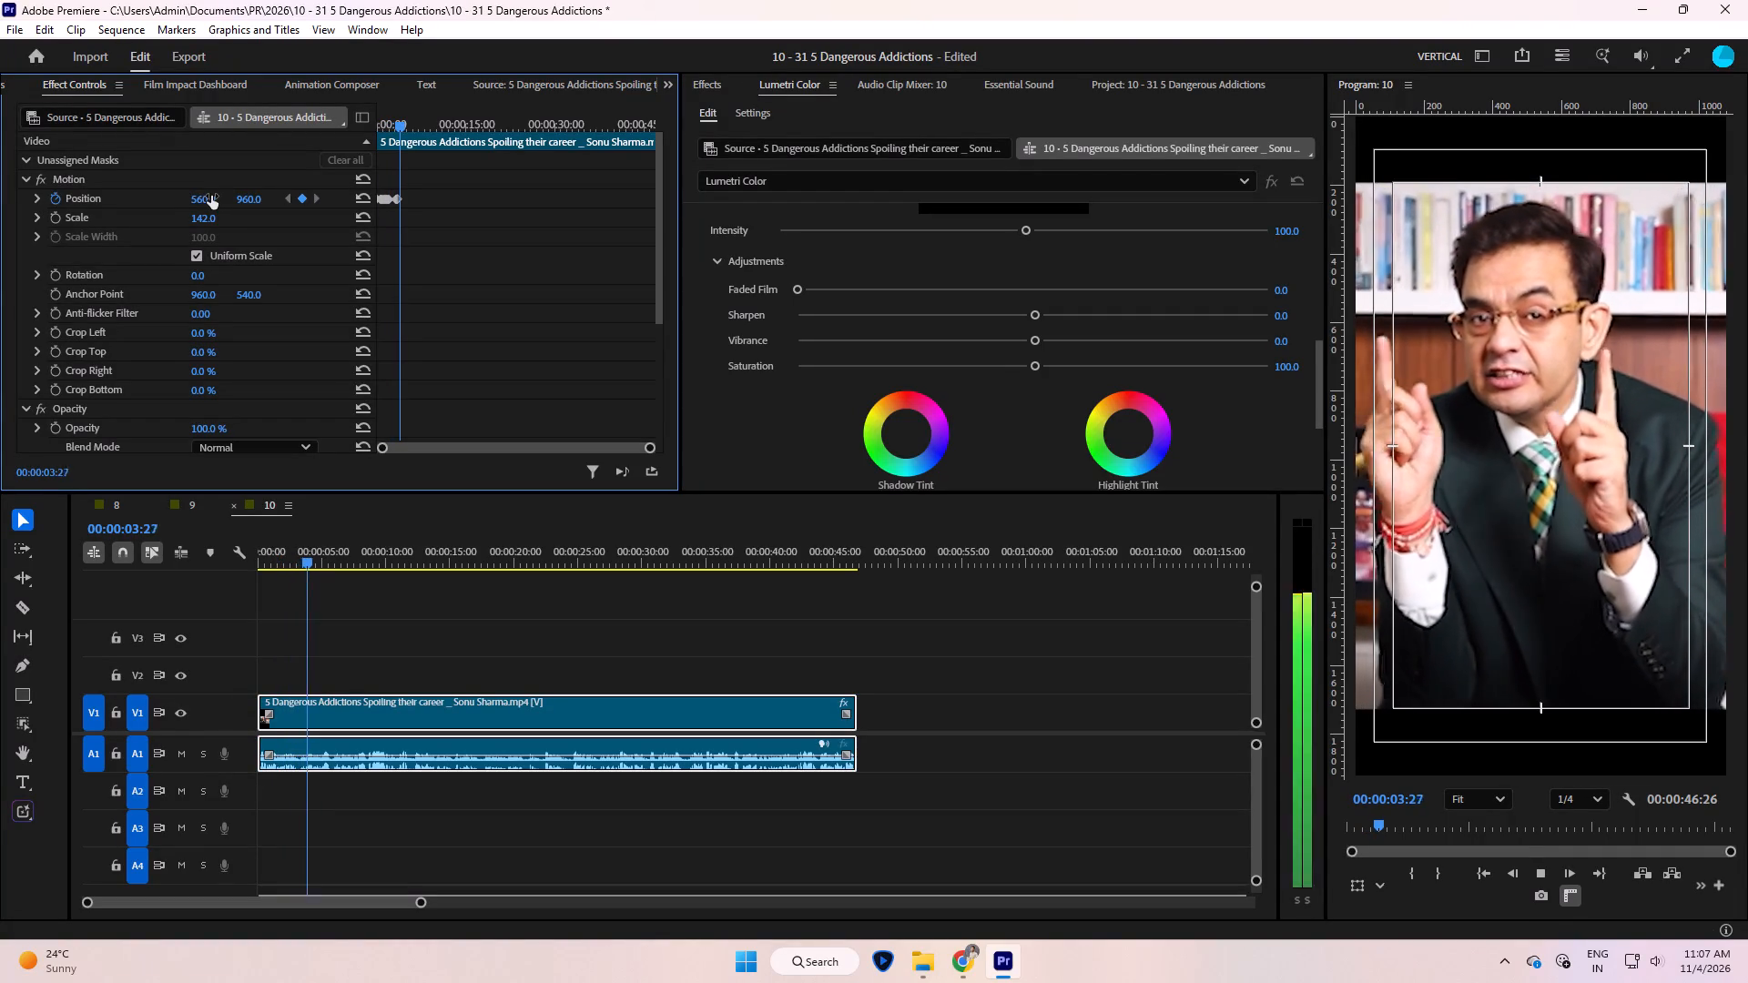
Keyframe the horizontal Position to about 607 by 00:00:04:18, and ease it back to 596 before the phone shot.
{"action": "key", "text": "space"}
{"action": "left_click_drag", "start_coordinate": [211, 196], "coordinate": [242, 196]}
{"action": "key", "text": "space"}
{"action": "key", "text": "space"}
{"action": "left_click_drag", "start_coordinate": [211, 196], "coordinate": [222, 192]}
{"action": "key", "text": "space"}
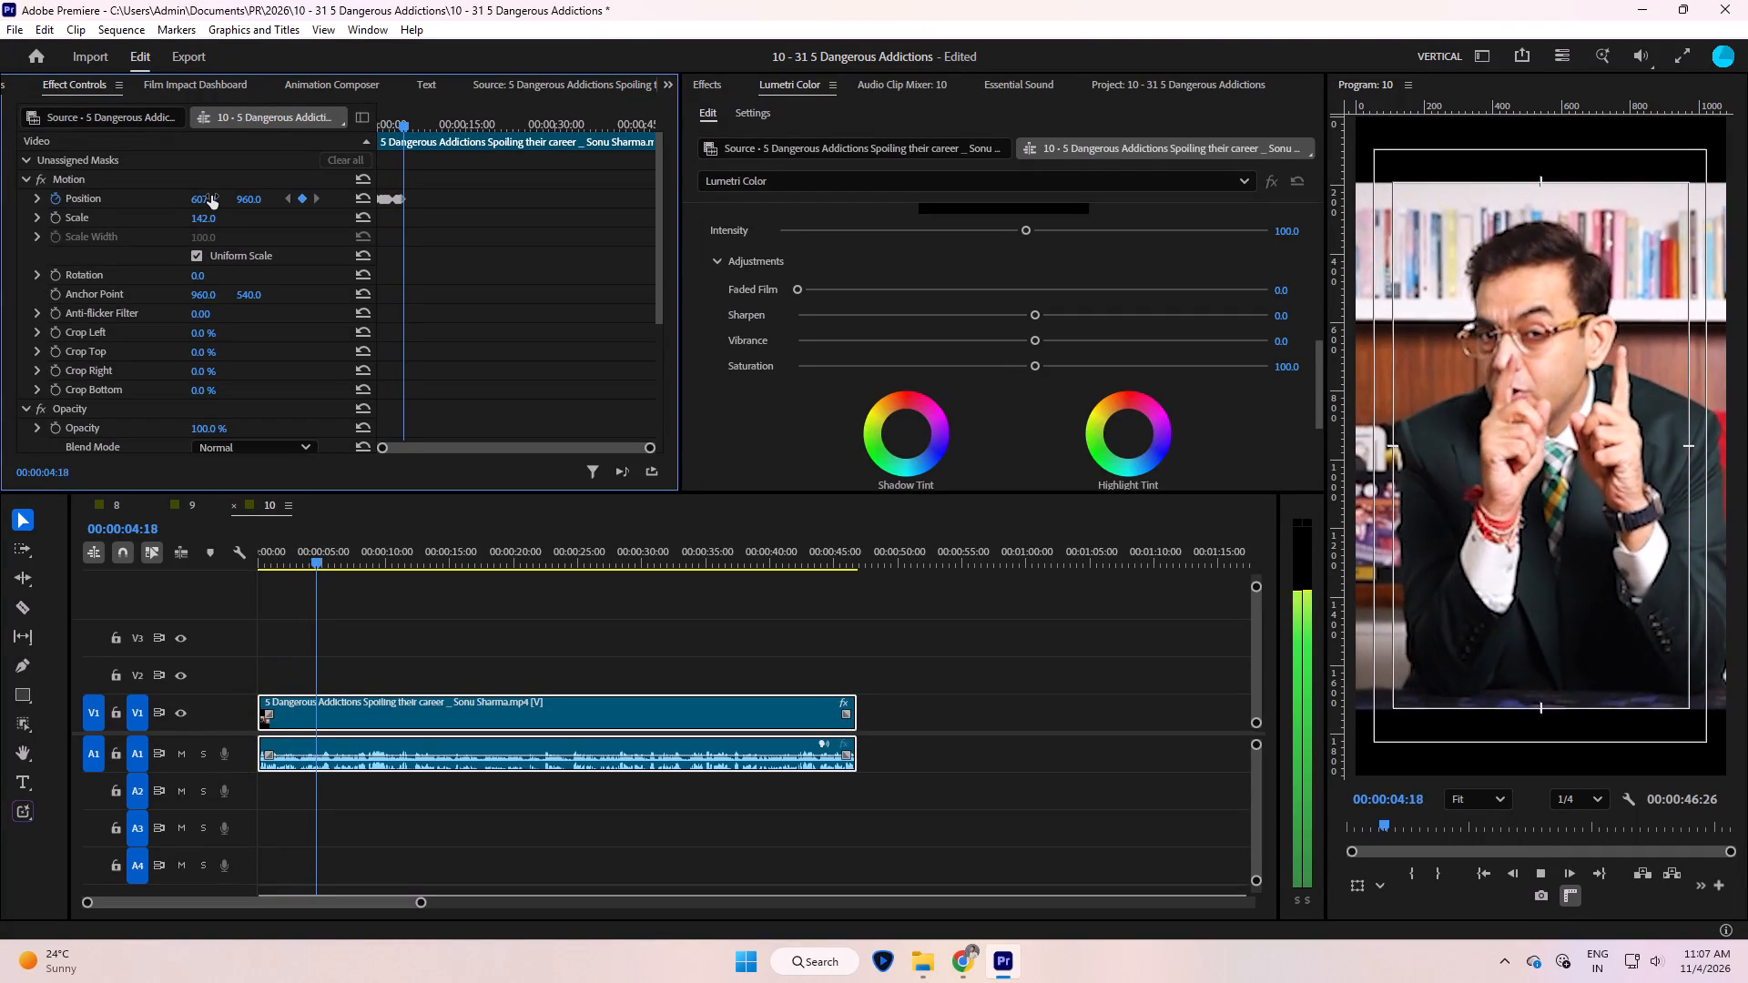
{"action": "key", "text": "space"}
{"action": "left_click_drag", "start_coordinate": [211, 196], "coordinate": [202, 198]}
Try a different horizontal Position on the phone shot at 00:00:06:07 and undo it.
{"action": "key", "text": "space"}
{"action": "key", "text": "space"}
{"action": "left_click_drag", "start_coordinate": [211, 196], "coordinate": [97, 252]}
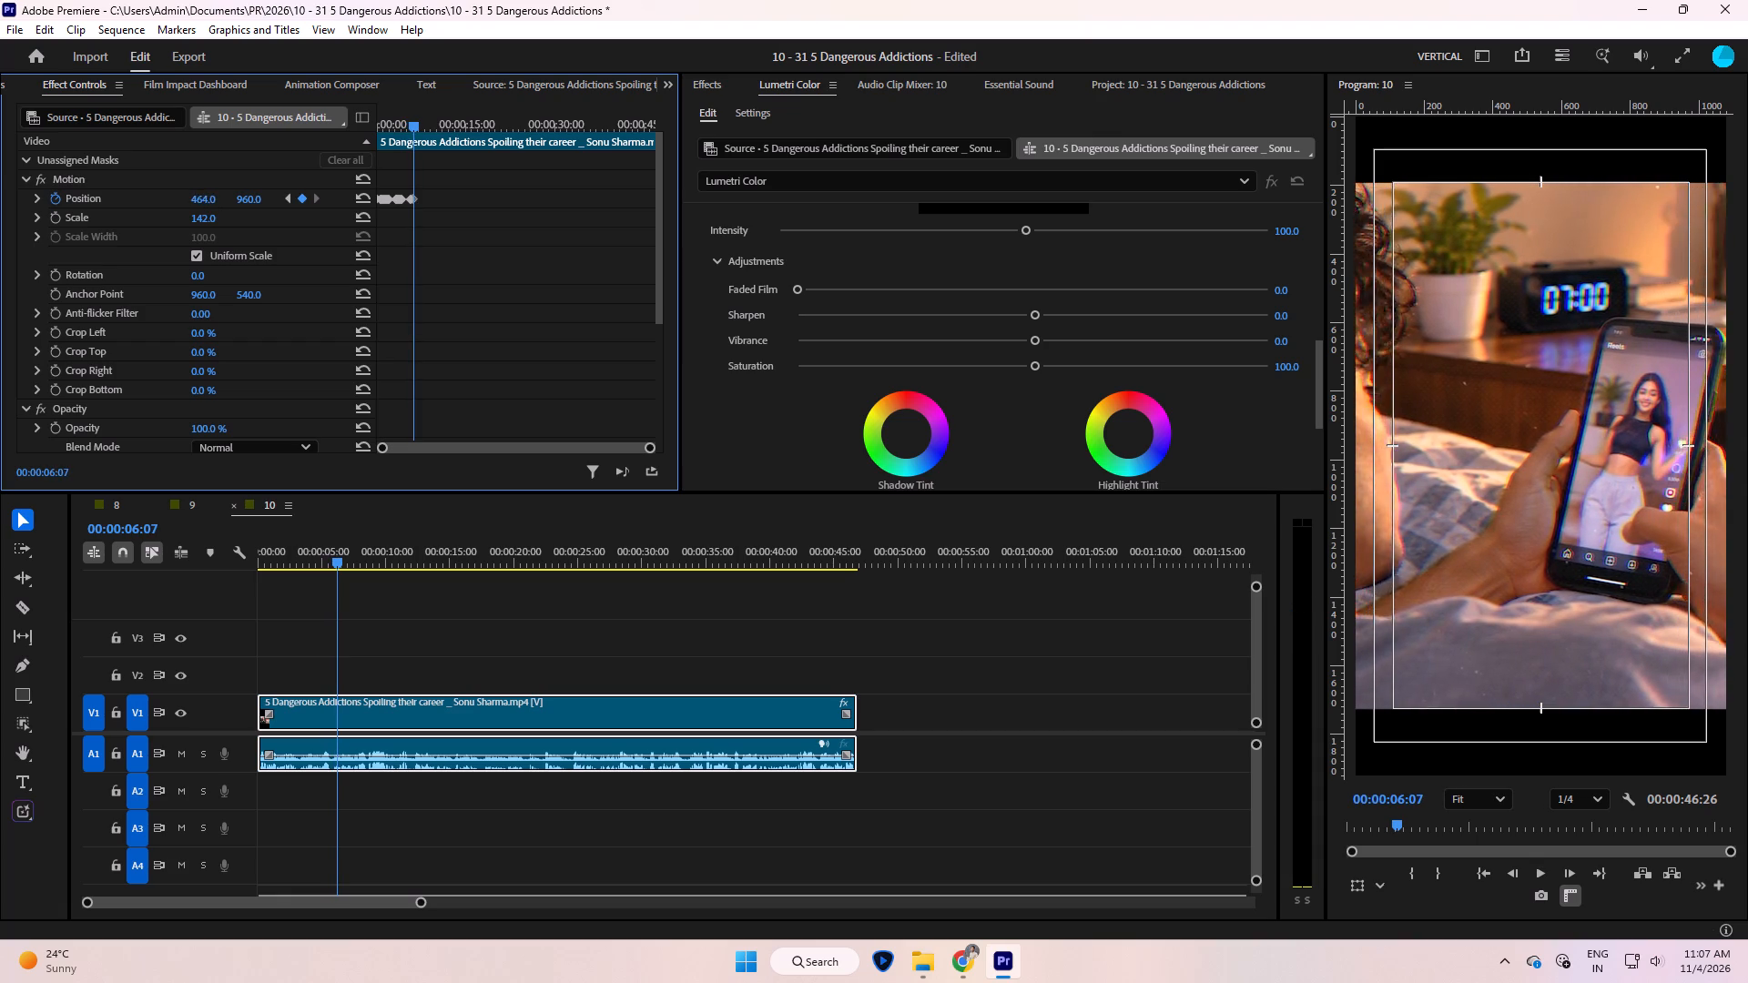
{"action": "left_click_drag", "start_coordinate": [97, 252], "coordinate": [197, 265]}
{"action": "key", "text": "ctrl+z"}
Keyframe the horizontal Position to 367 at 00:00:08:02 to centre the phone in the frame.
{"action": "key", "text": "space"}
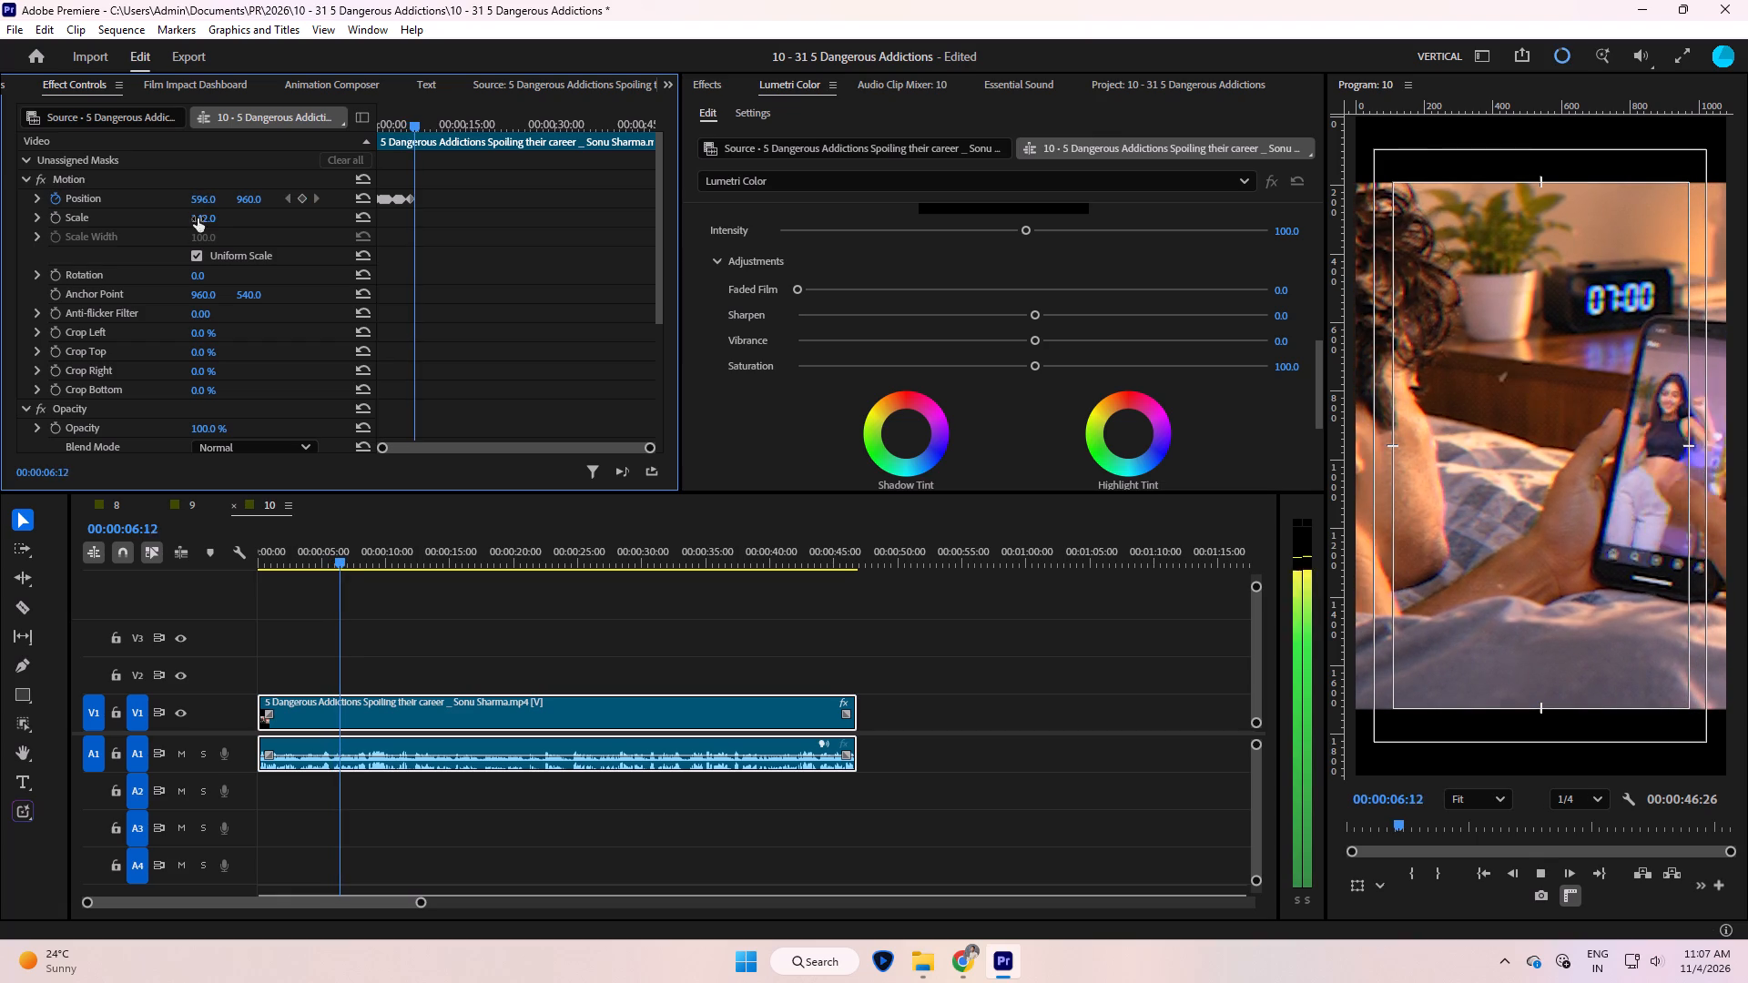
{"action": "key", "text": "space"}
{"action": "left_click_drag", "start_coordinate": [203, 202], "coordinate": [191, 208]}
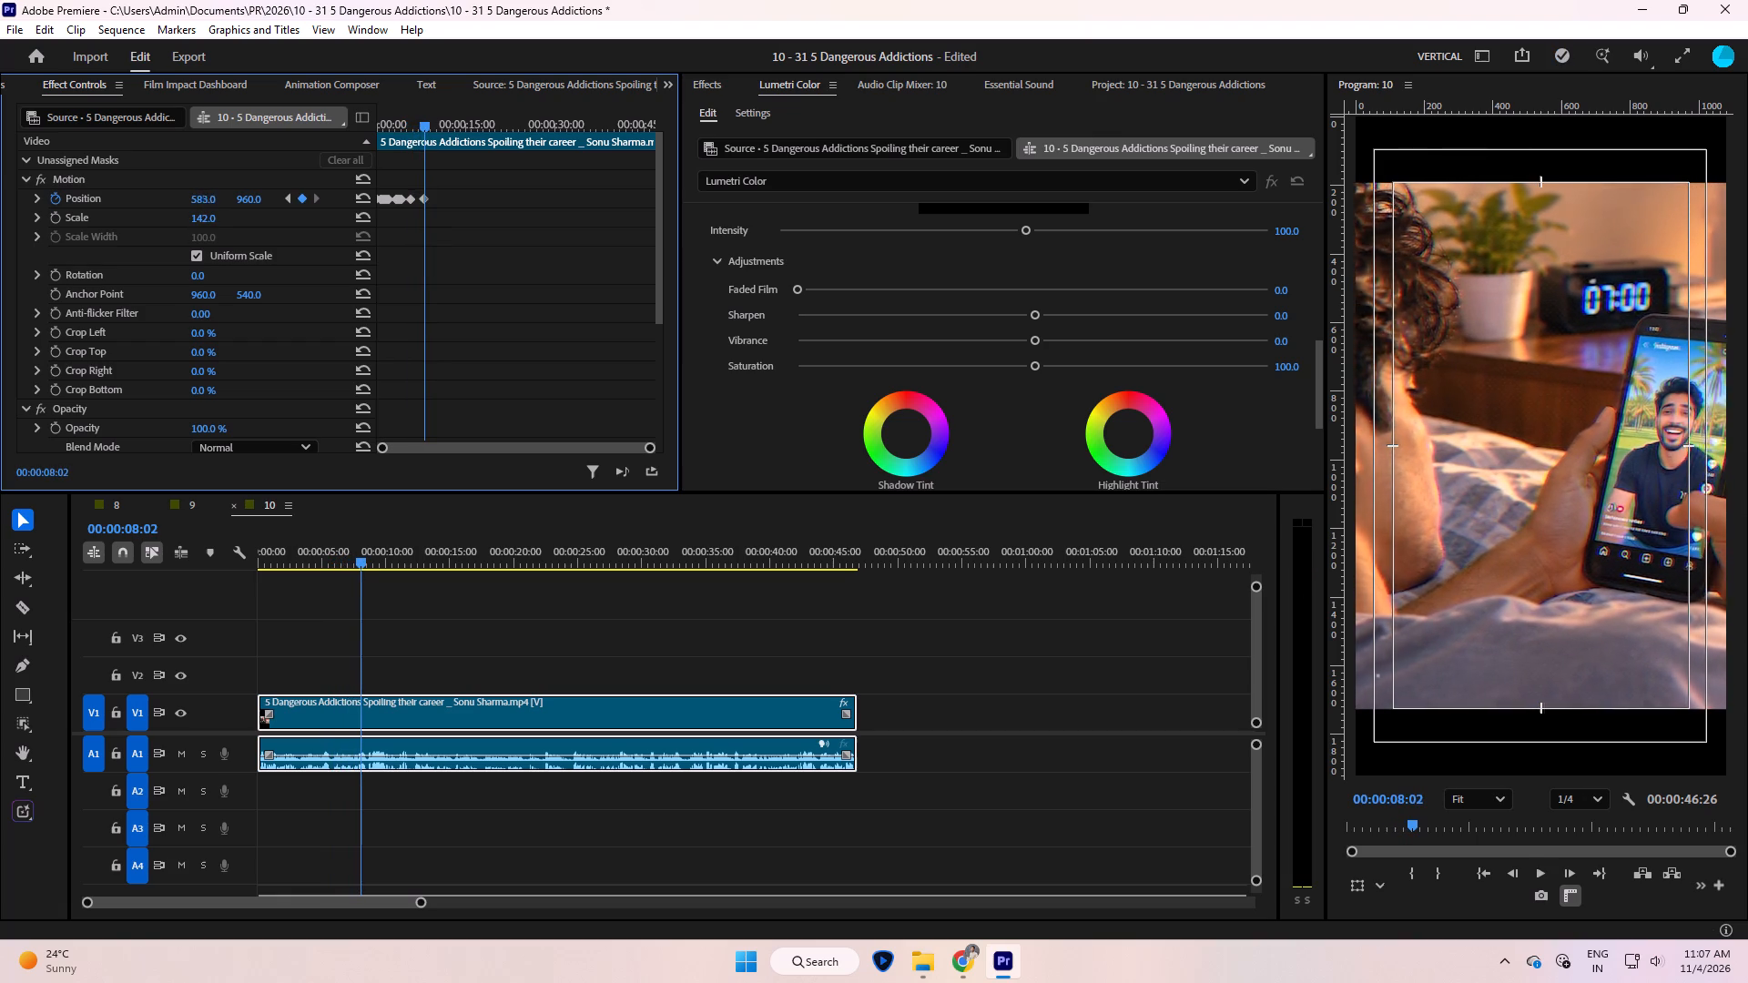
{"action": "left_click_drag", "start_coordinate": [191, 208], "coordinate": [90, 387]}
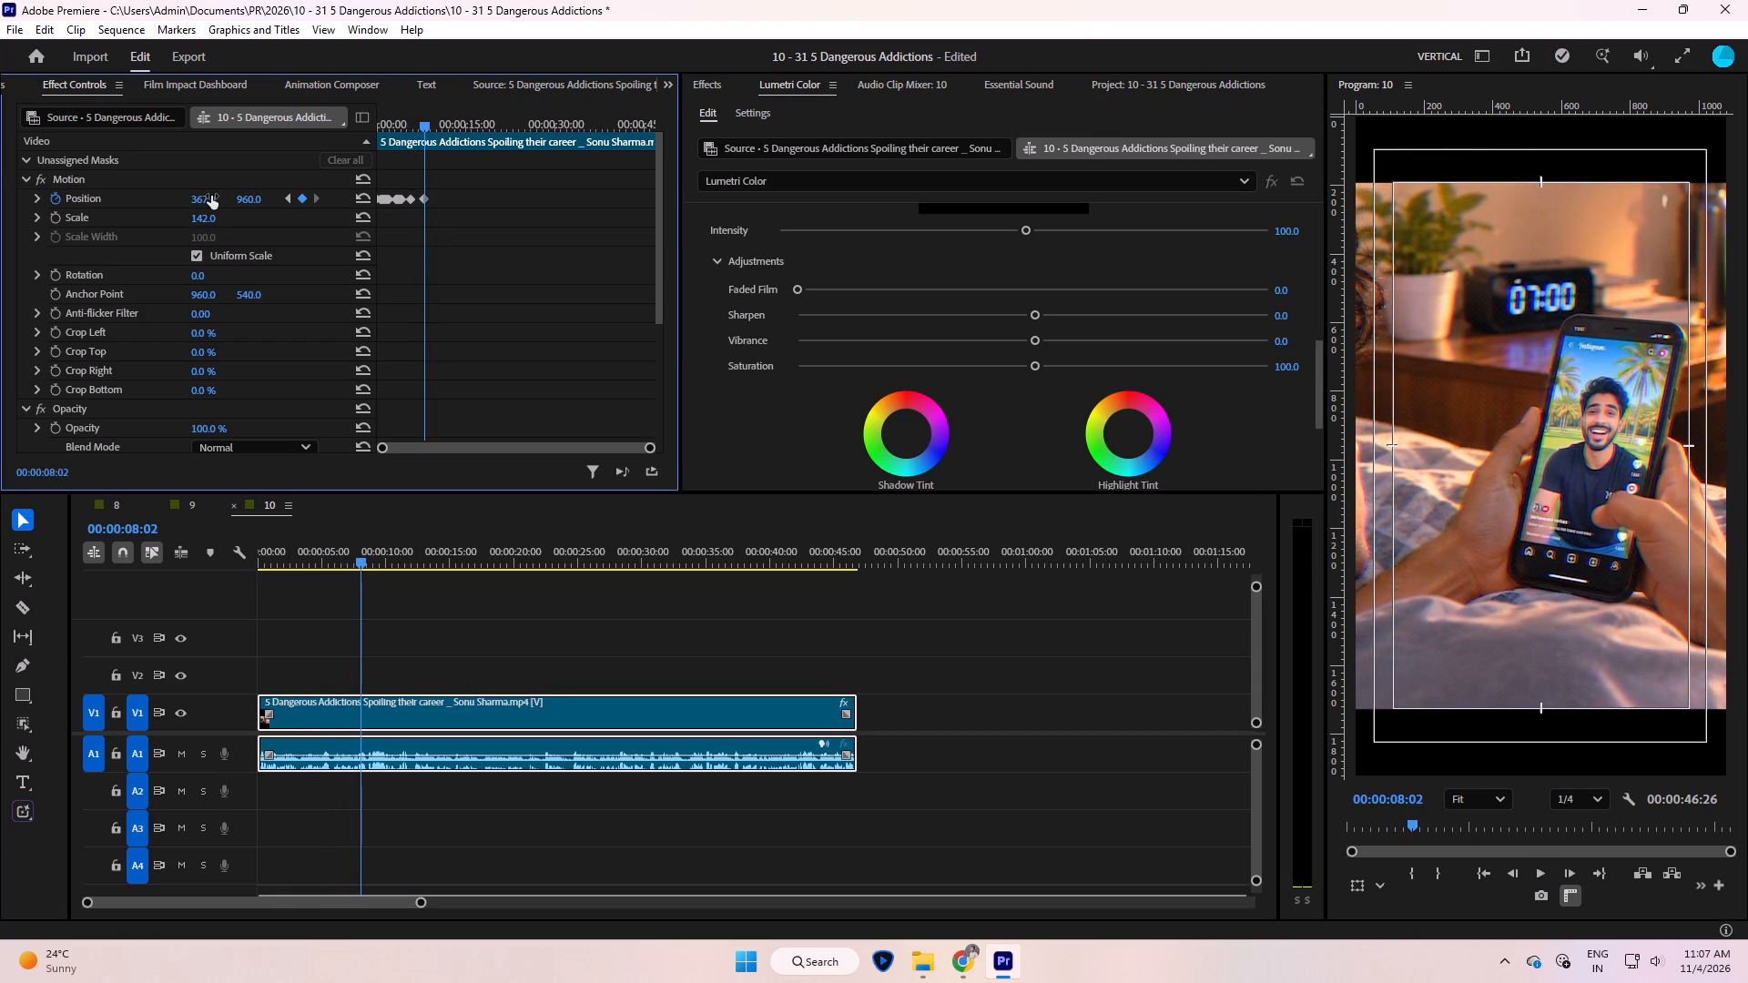
Replay the phone shot and add a Position keyframe holding the framing on its last frame, 00:00:08:16.
{"action": "key", "text": "space"}
{"action": "key", "text": "space"}
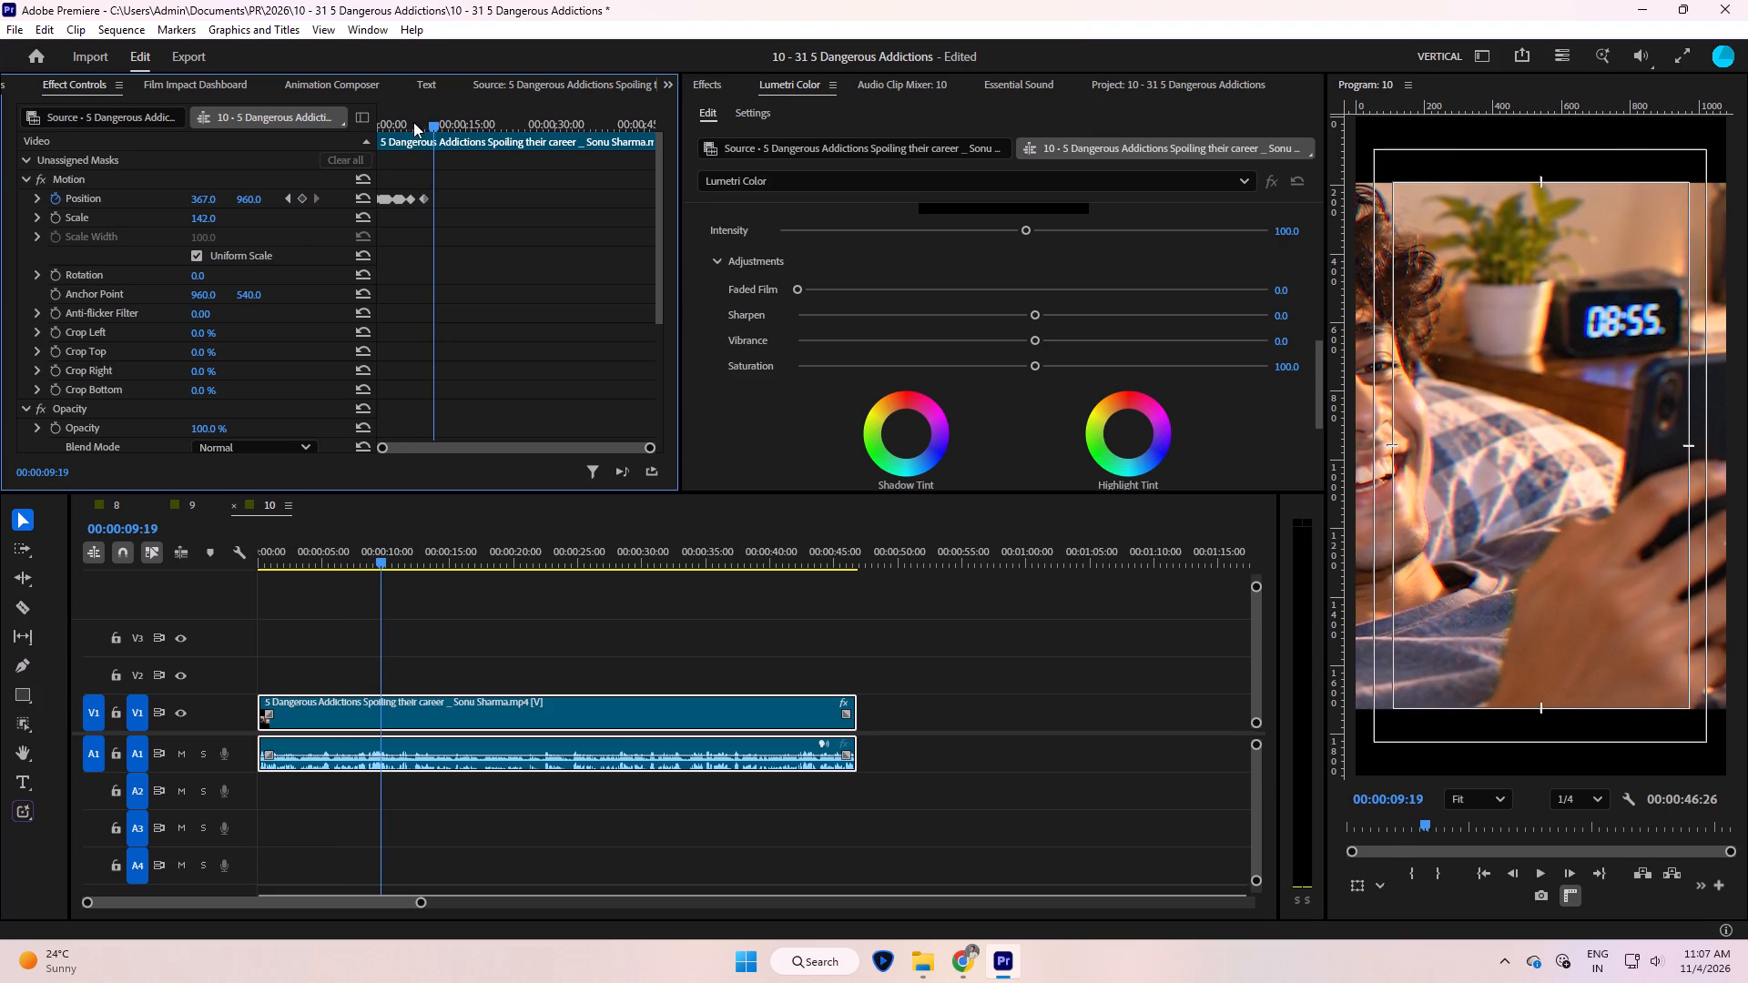
{"action": "left_click", "coordinate": [404, 120]}
{"action": "key", "text": "space"}
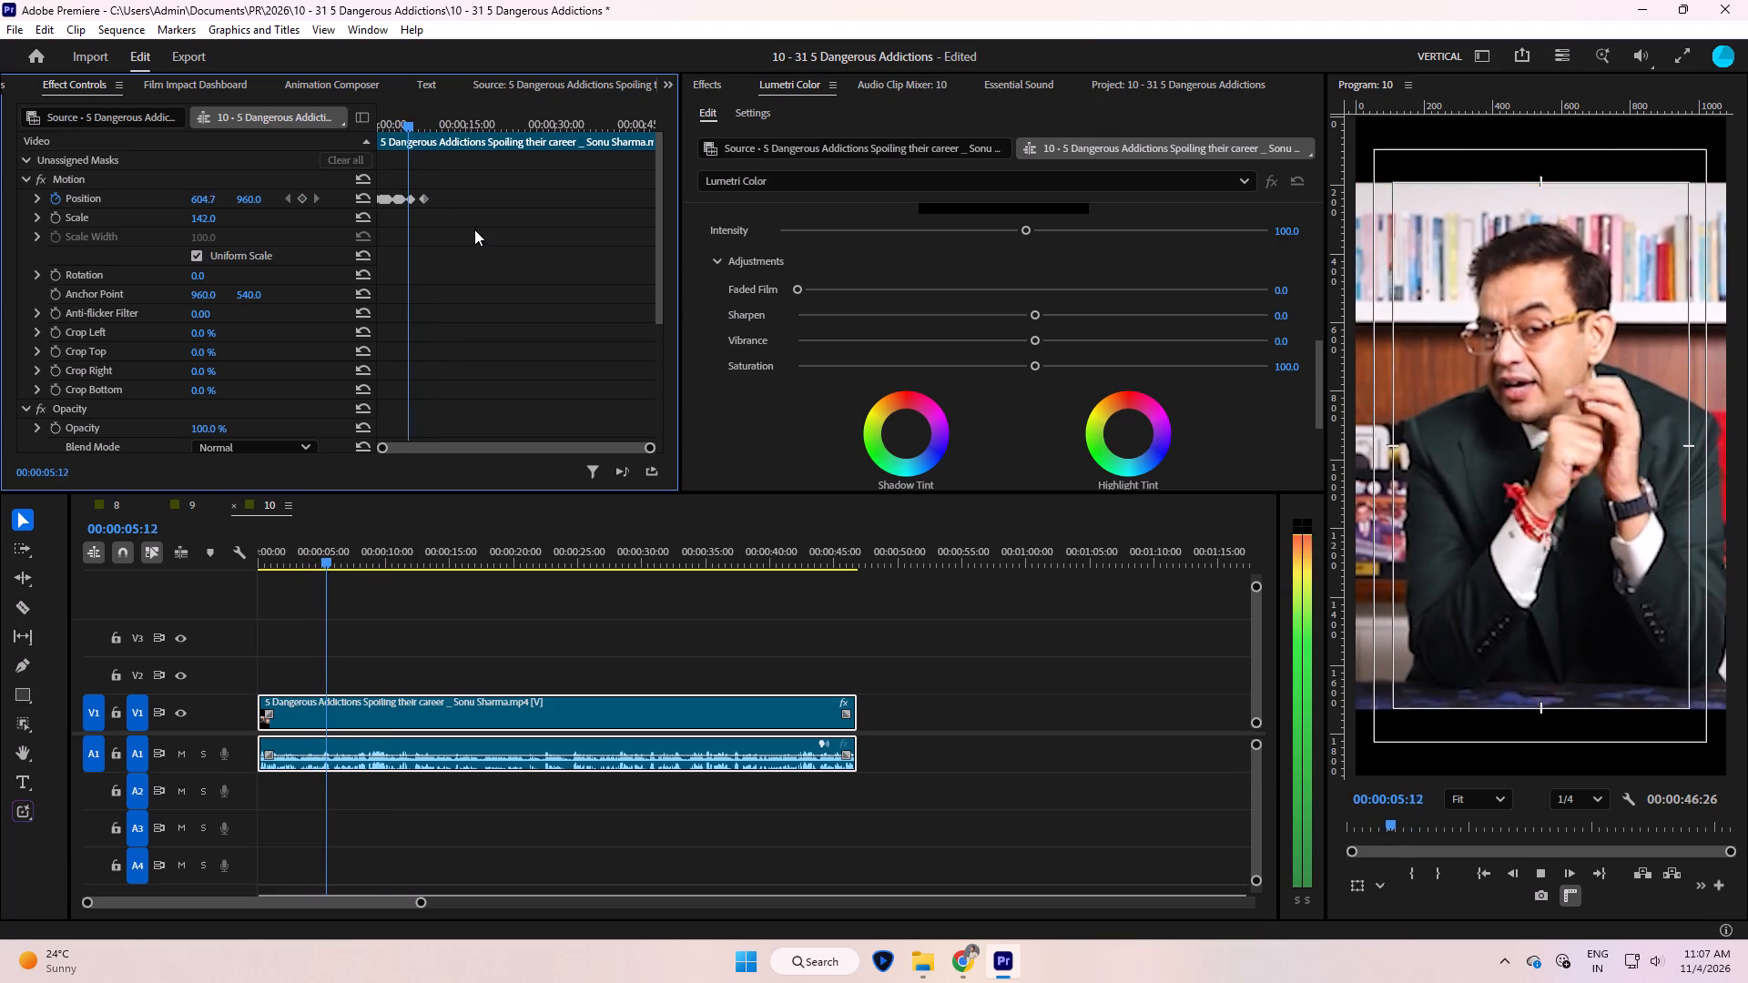
{"action": "key", "text": "equal"}
{"action": "key", "text": "equal"}
{"action": "key", "text": "minus"}
{"action": "key", "text": "minus"}
{"action": "type", "text": "-="}
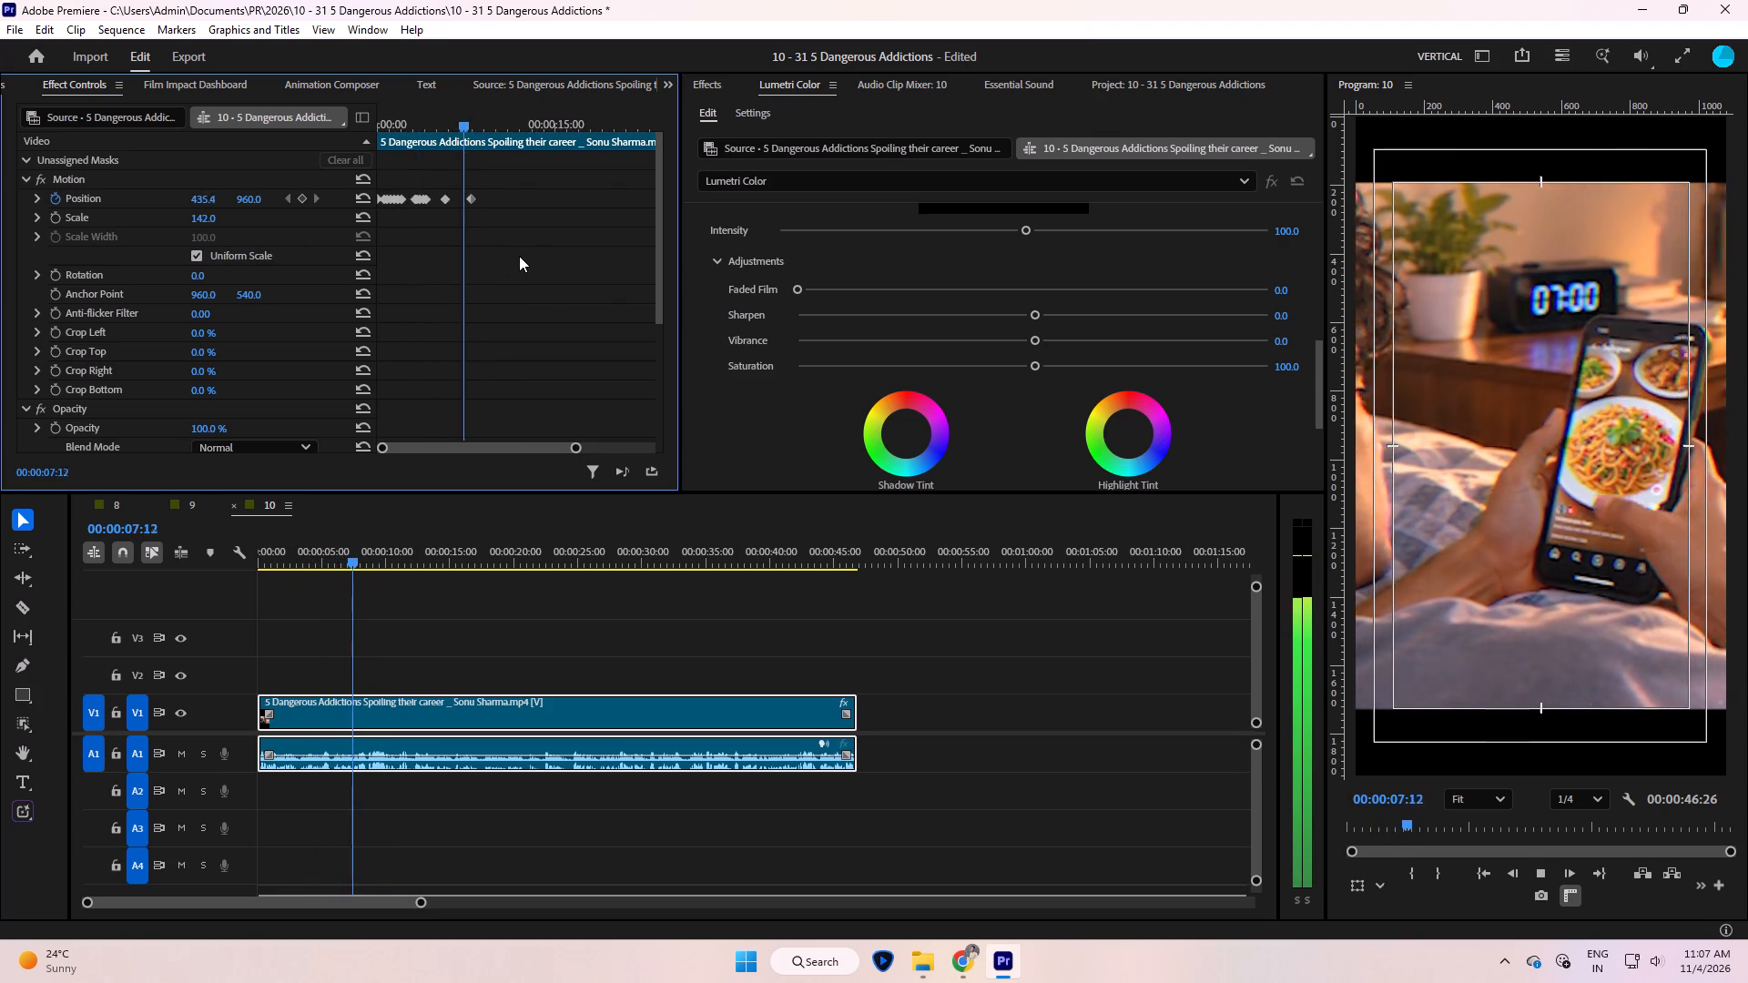
{"action": "key", "text": "equal"}
{"action": "key", "text": "equal"}
{"action": "key", "text": "minus"}
{"action": "key", "text": "space"}
{"action": "key", "text": "Left"}
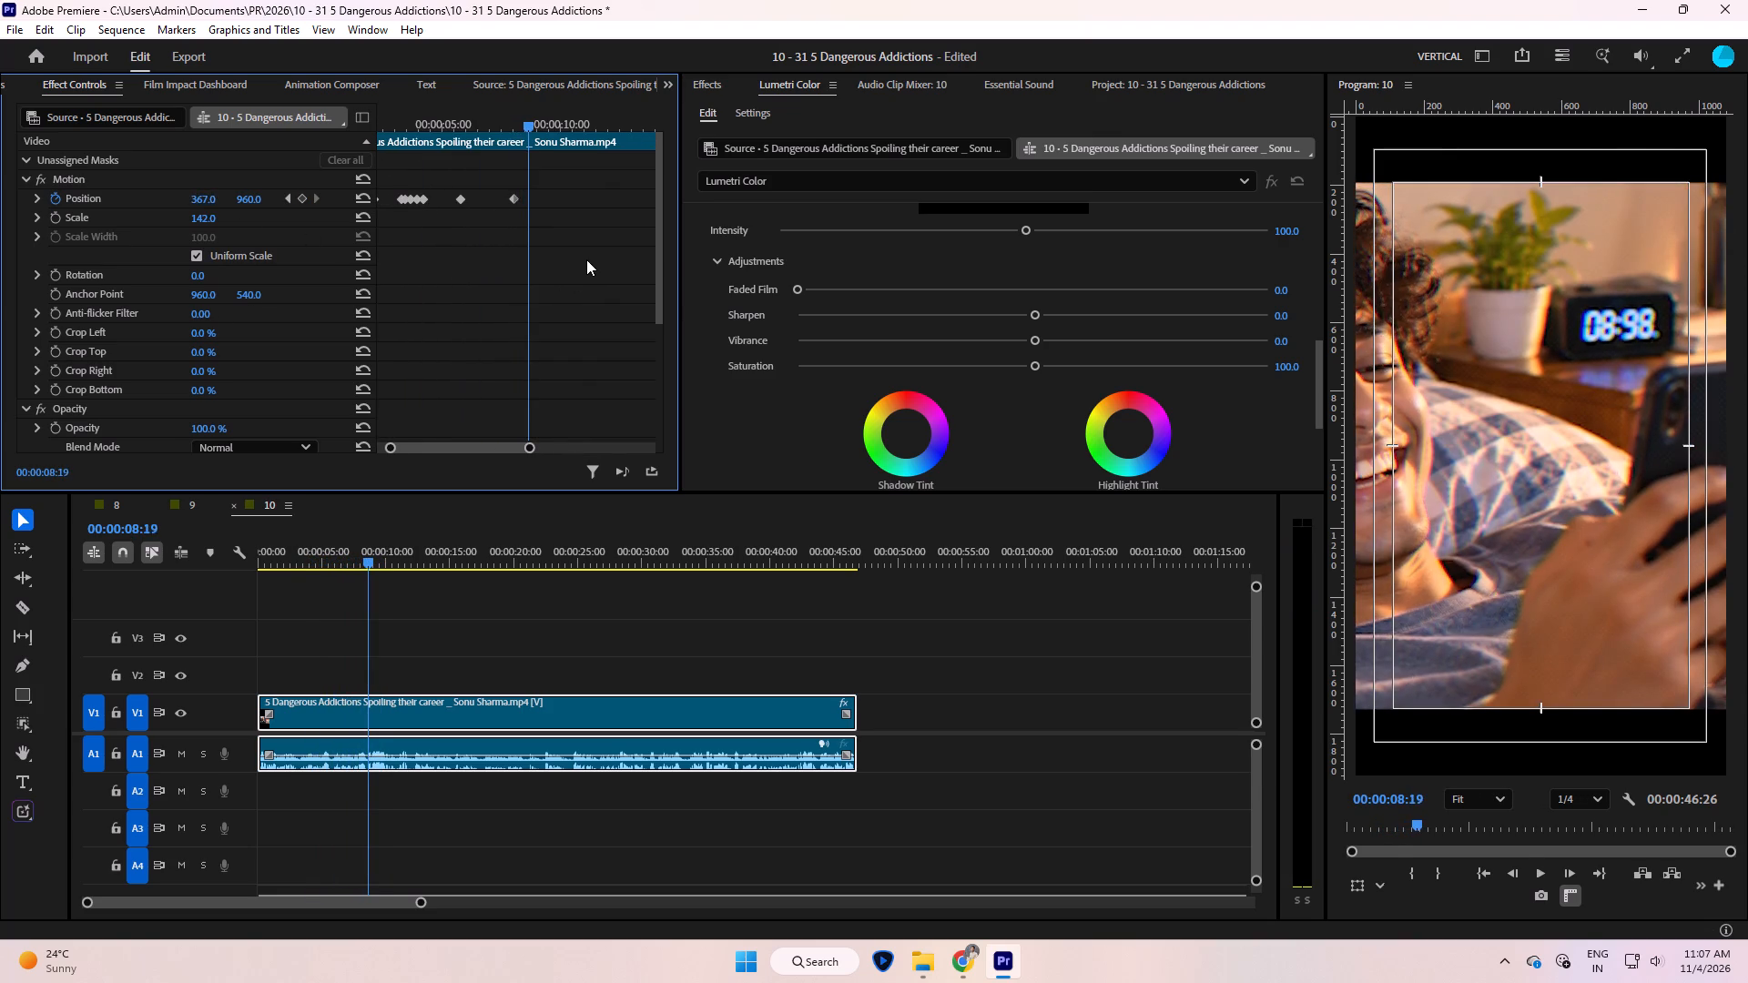
{"action": "key", "text": "Left"}
{"action": "key", "text": "Left"}
{"action": "key", "text": "Left"}
{"action": "left_click", "coordinate": [299, 198]}
Set the horizontal Position to 1083 at 00:00:08:17 to frame the young man's face in the bed shot.
{"action": "key", "text": "Right"}
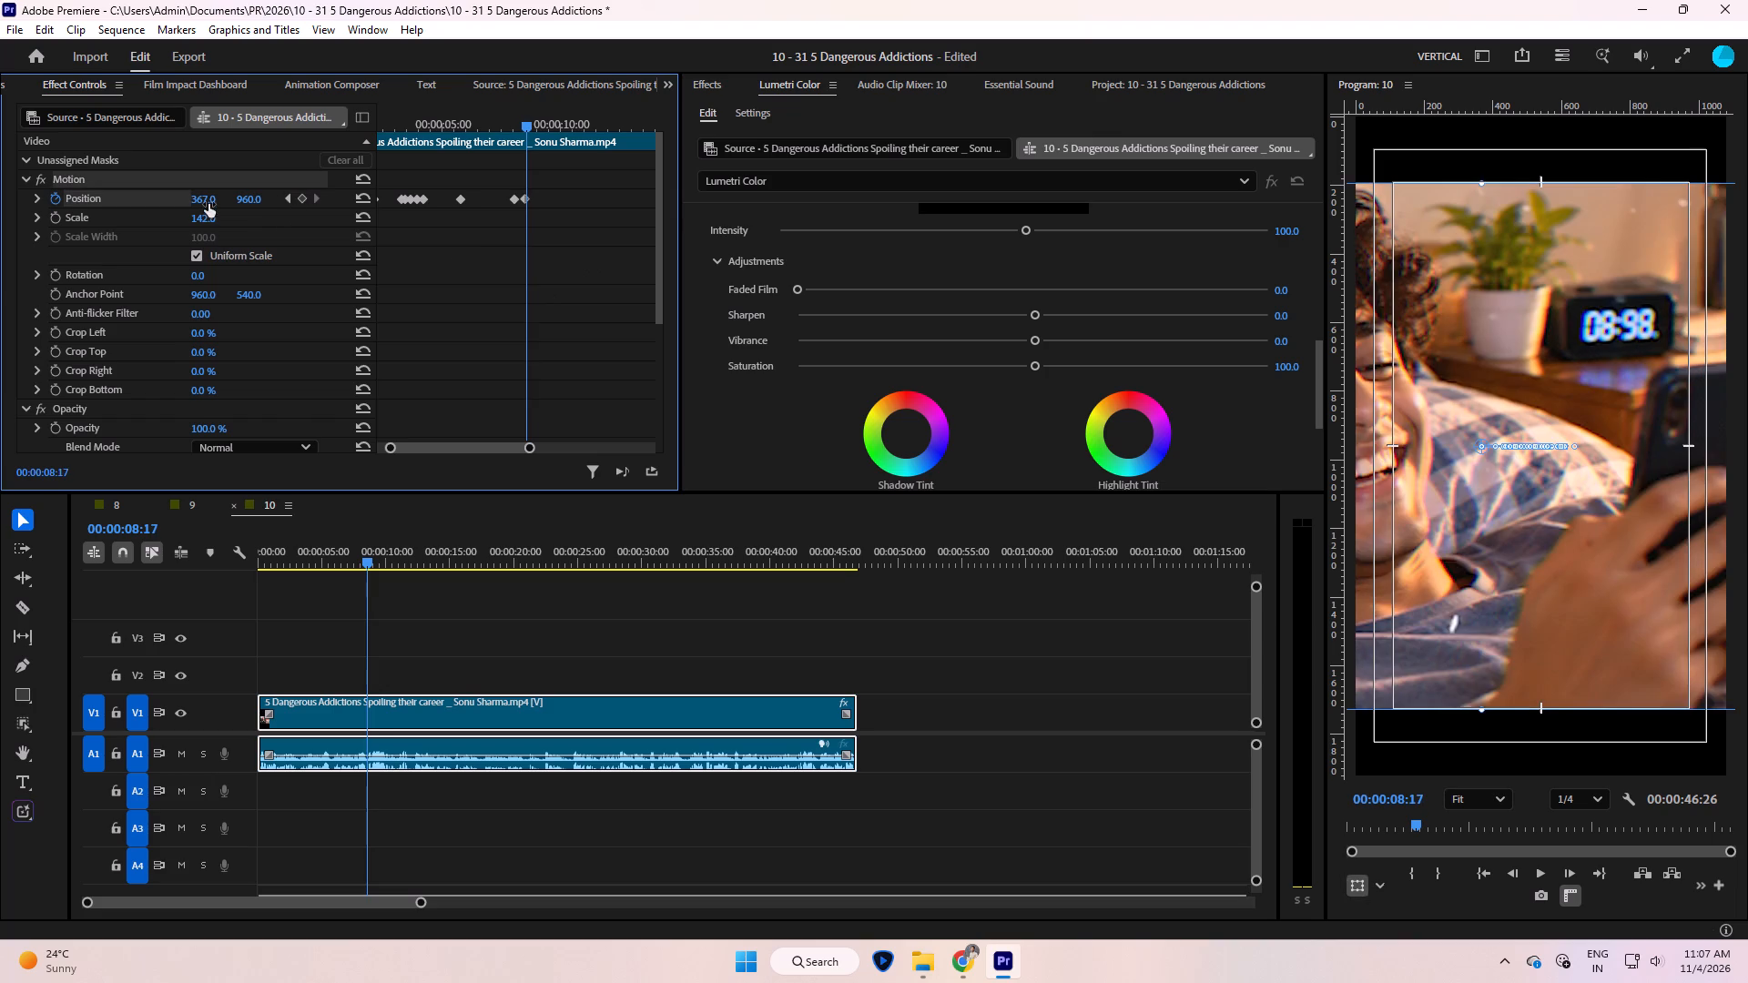
{"action": "left_click_drag", "start_coordinate": [208, 204], "coordinate": [860, 182]}
Find the end of the bed shot and add a Position keyframe holding the framing at 00:00:12:06.
{"action": "key", "text": "space"}
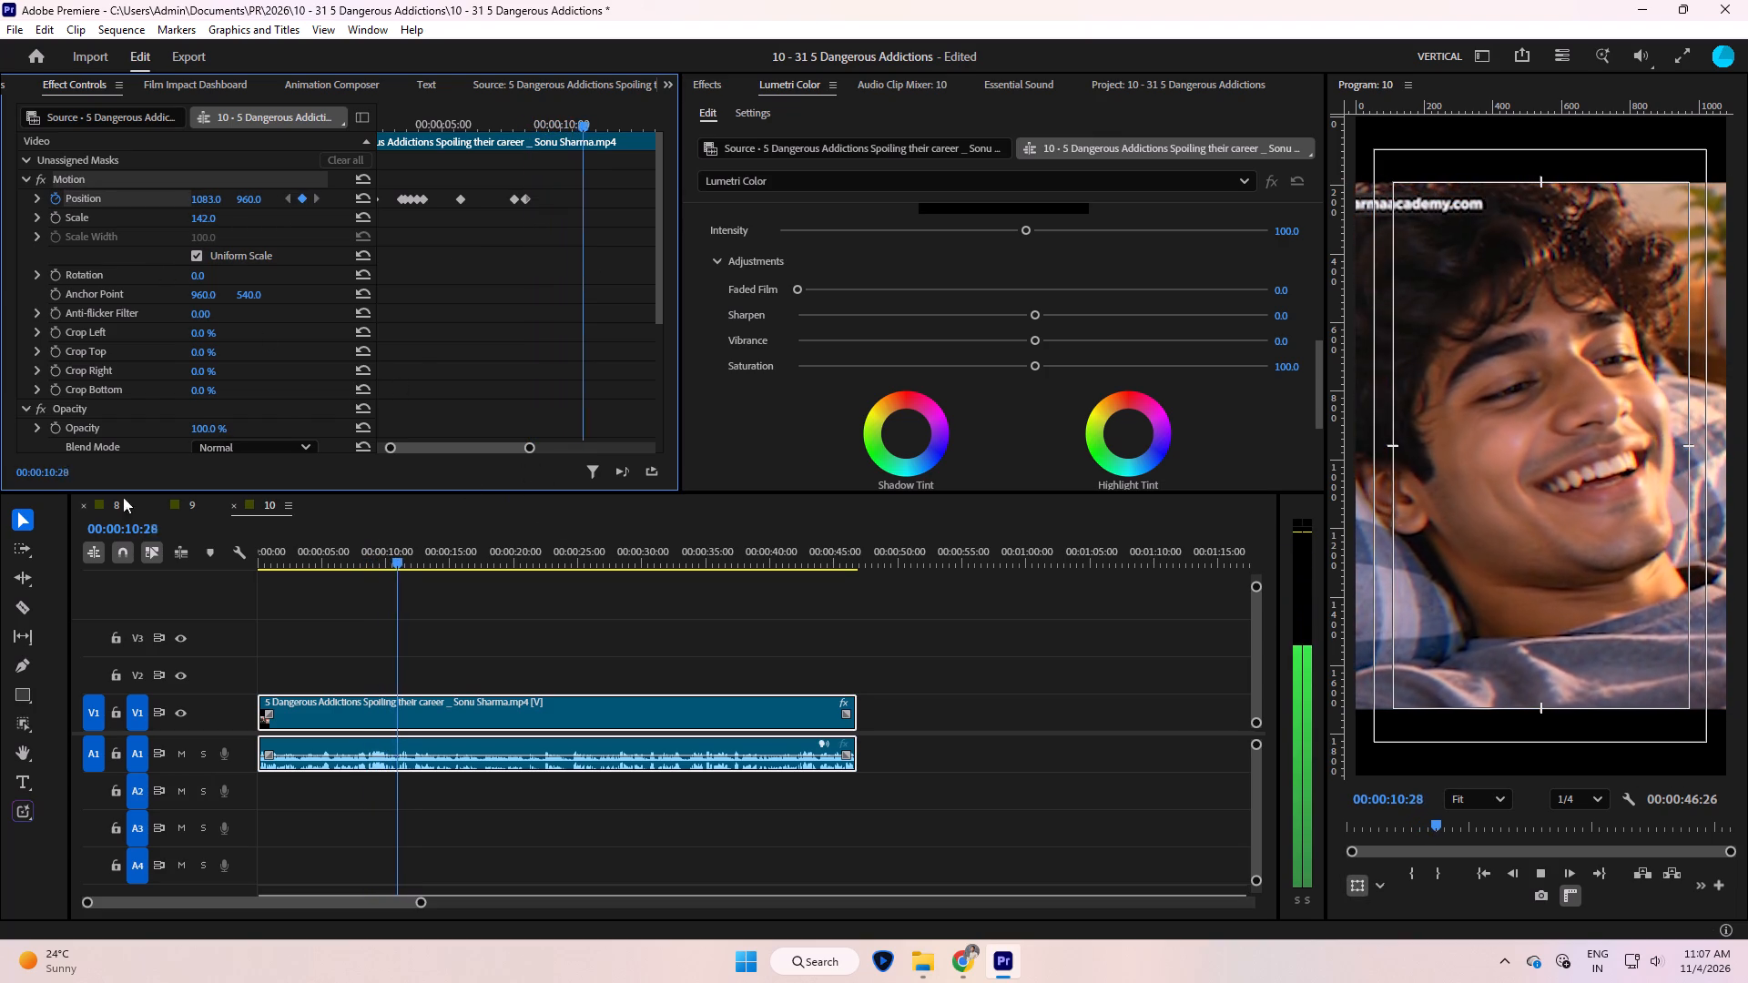
{"action": "key", "text": "space"}
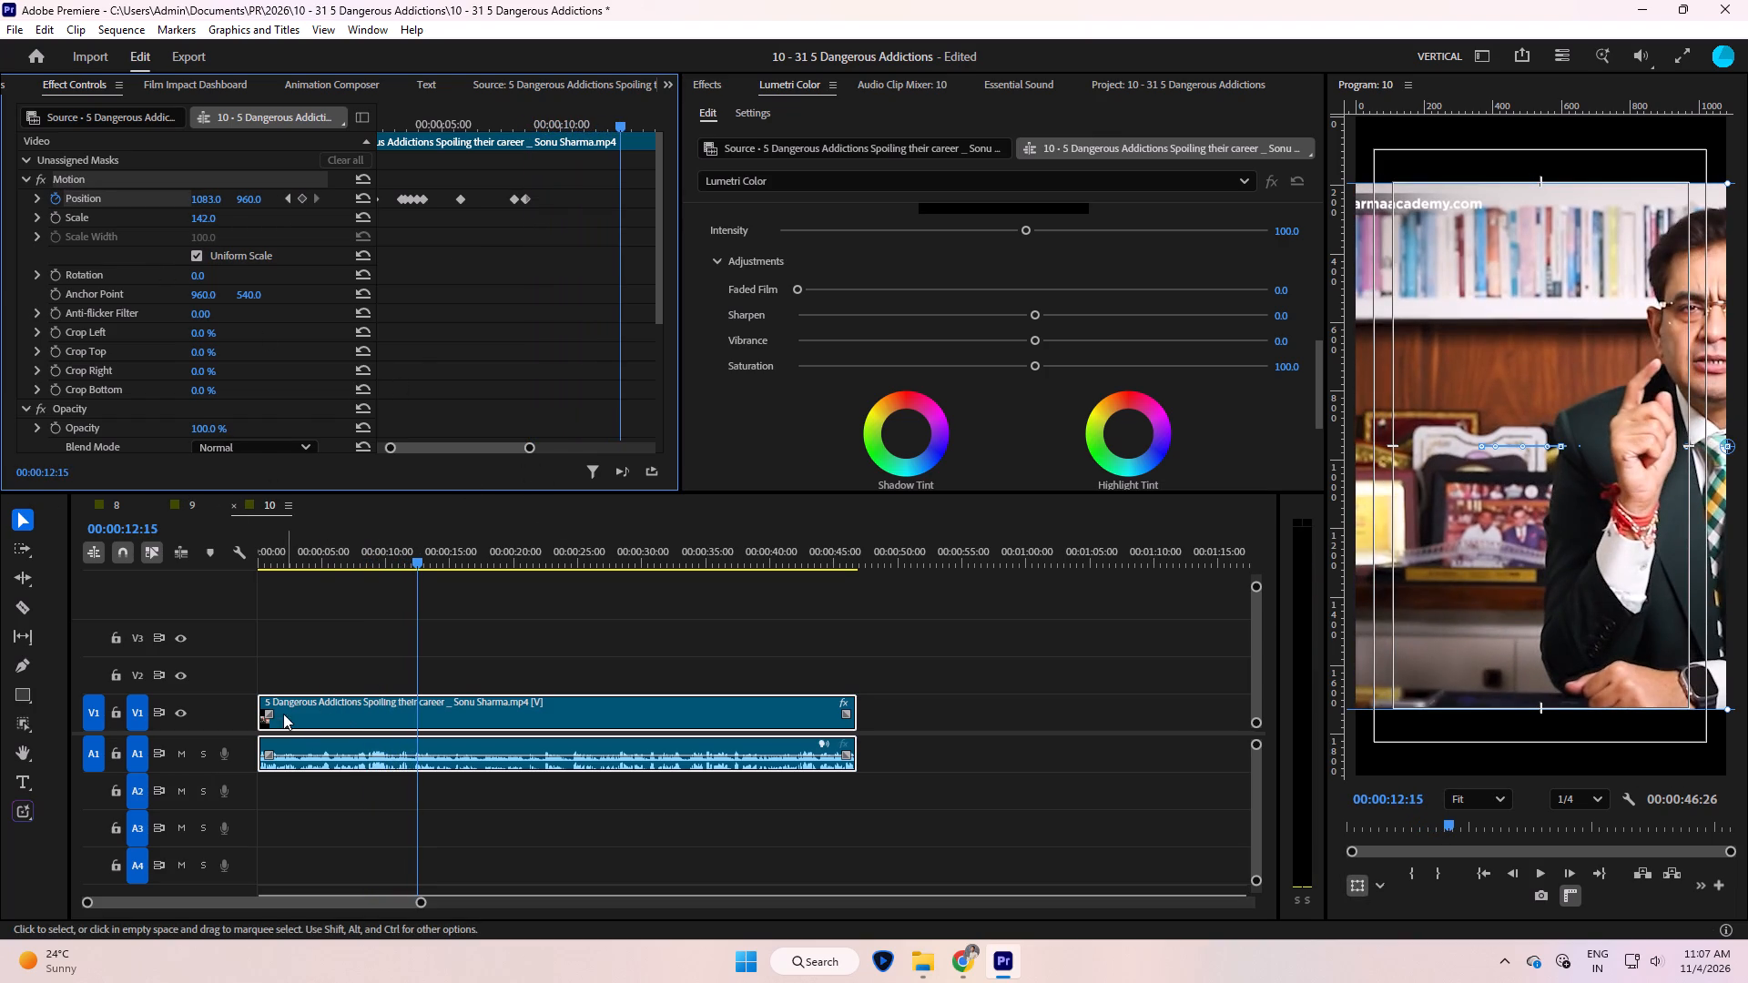
{"action": "key", "text": "Left"}
{"action": "key", "text": "Left"}
{"action": "key", "text": "Left"}
{"action": "key", "text": "Left"}
{"action": "key", "text": "Left"}
{"action": "key", "text": "Left"}
{"action": "key", "text": "Left"}
{"action": "key", "text": "Left"}
{"action": "key", "text": "Left"}
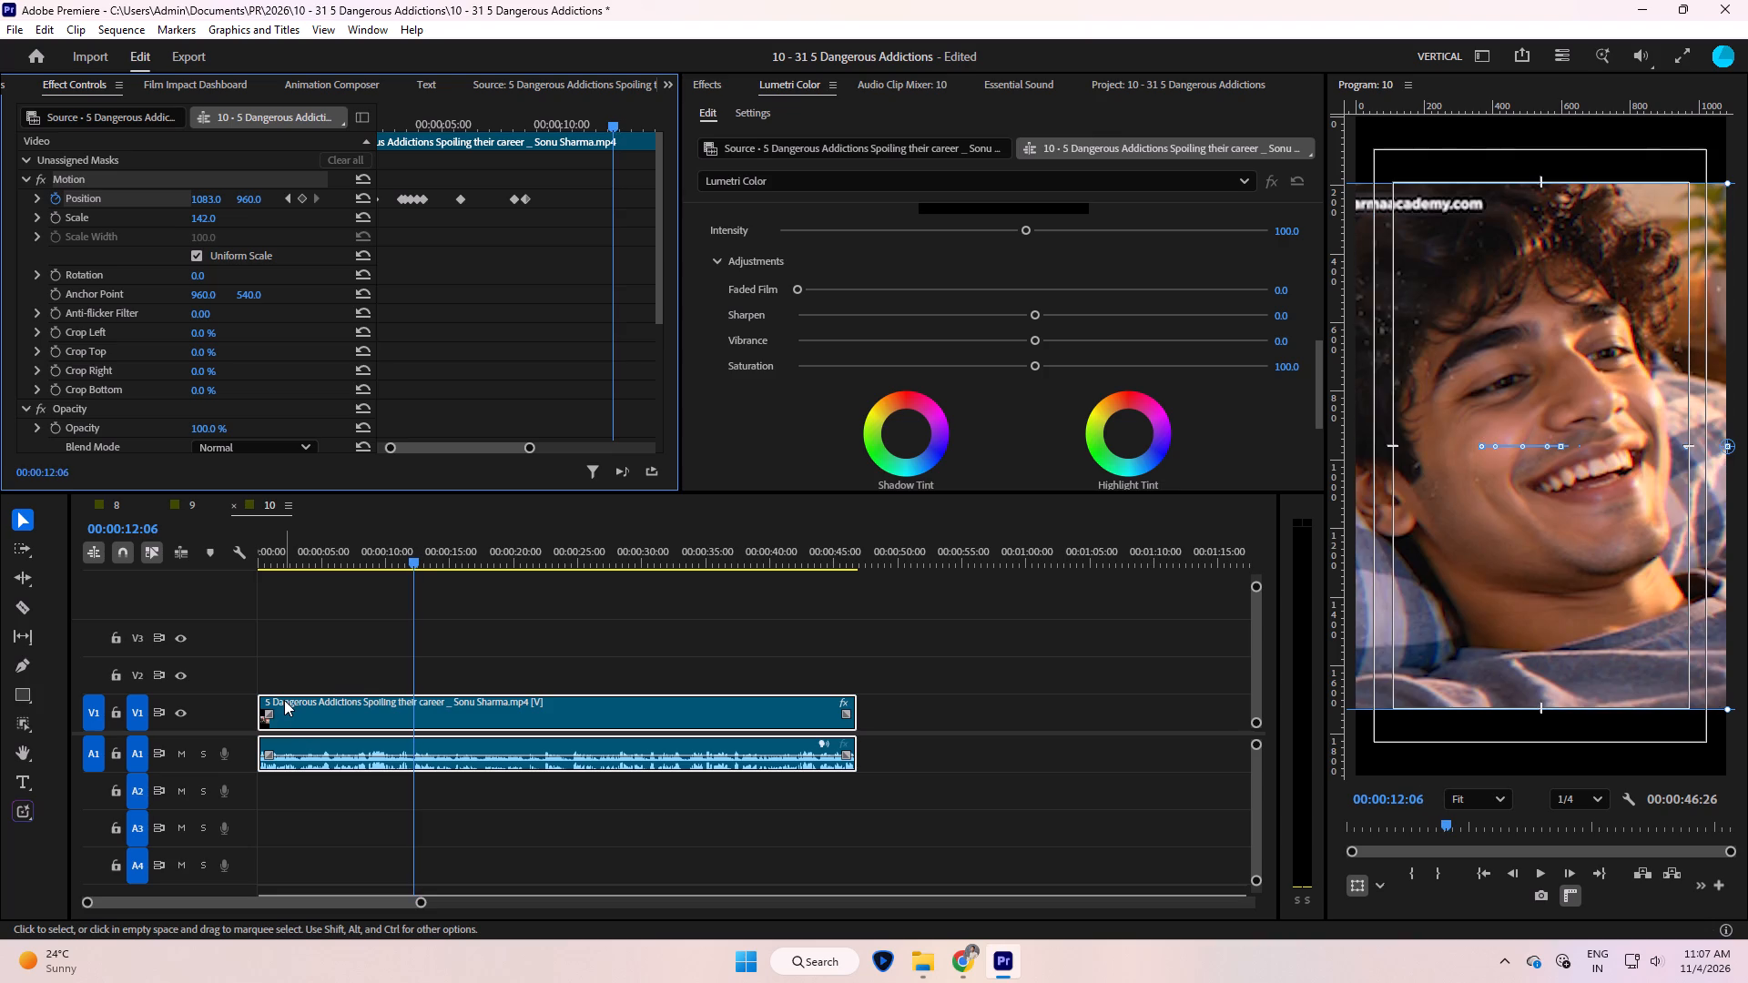
{"action": "key", "text": "Right"}
{"action": "key", "text": "Left"}
{"action": "left_click", "coordinate": [304, 202]}
Set the horizontal Position to about 616 at 00:00:12:07 to bring the returning speaker into frame.
{"action": "key", "text": "Right"}
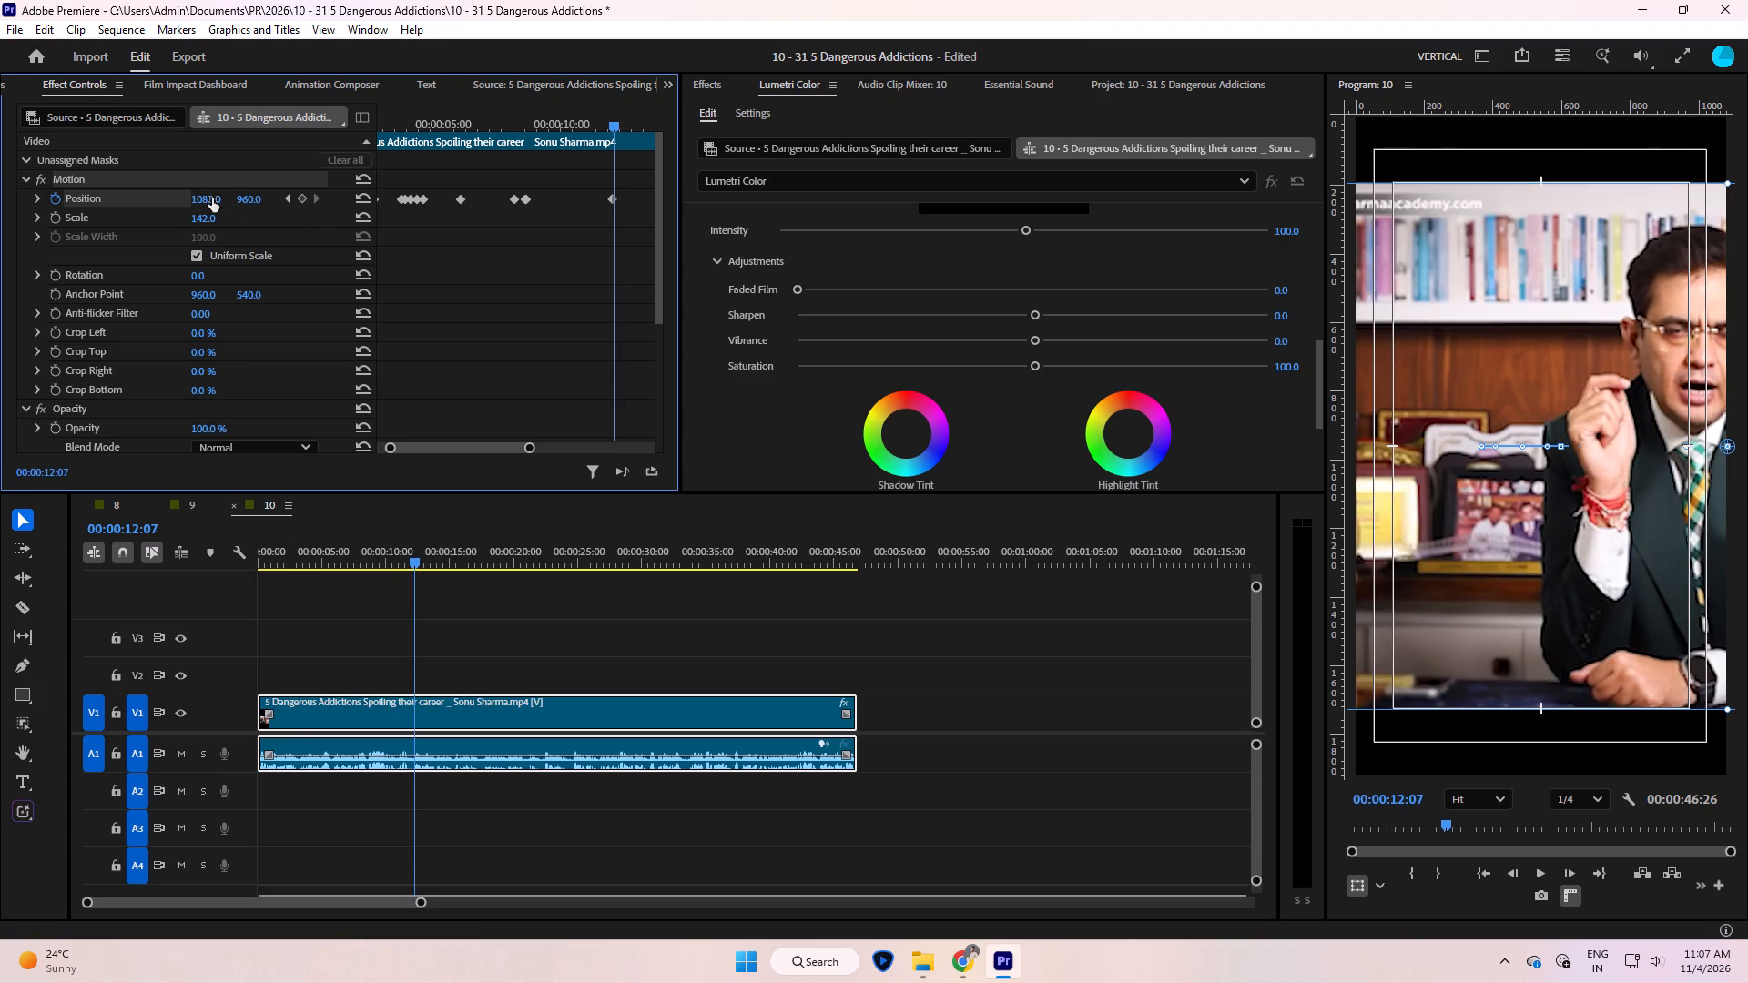
{"action": "left_click_drag", "start_coordinate": [212, 198], "coordinate": [44, 583]}
Keyframe the horizontal Position to about 514 around 00:00:12:20 to centre the speaker, and resume playback.
{"action": "key", "text": "space"}
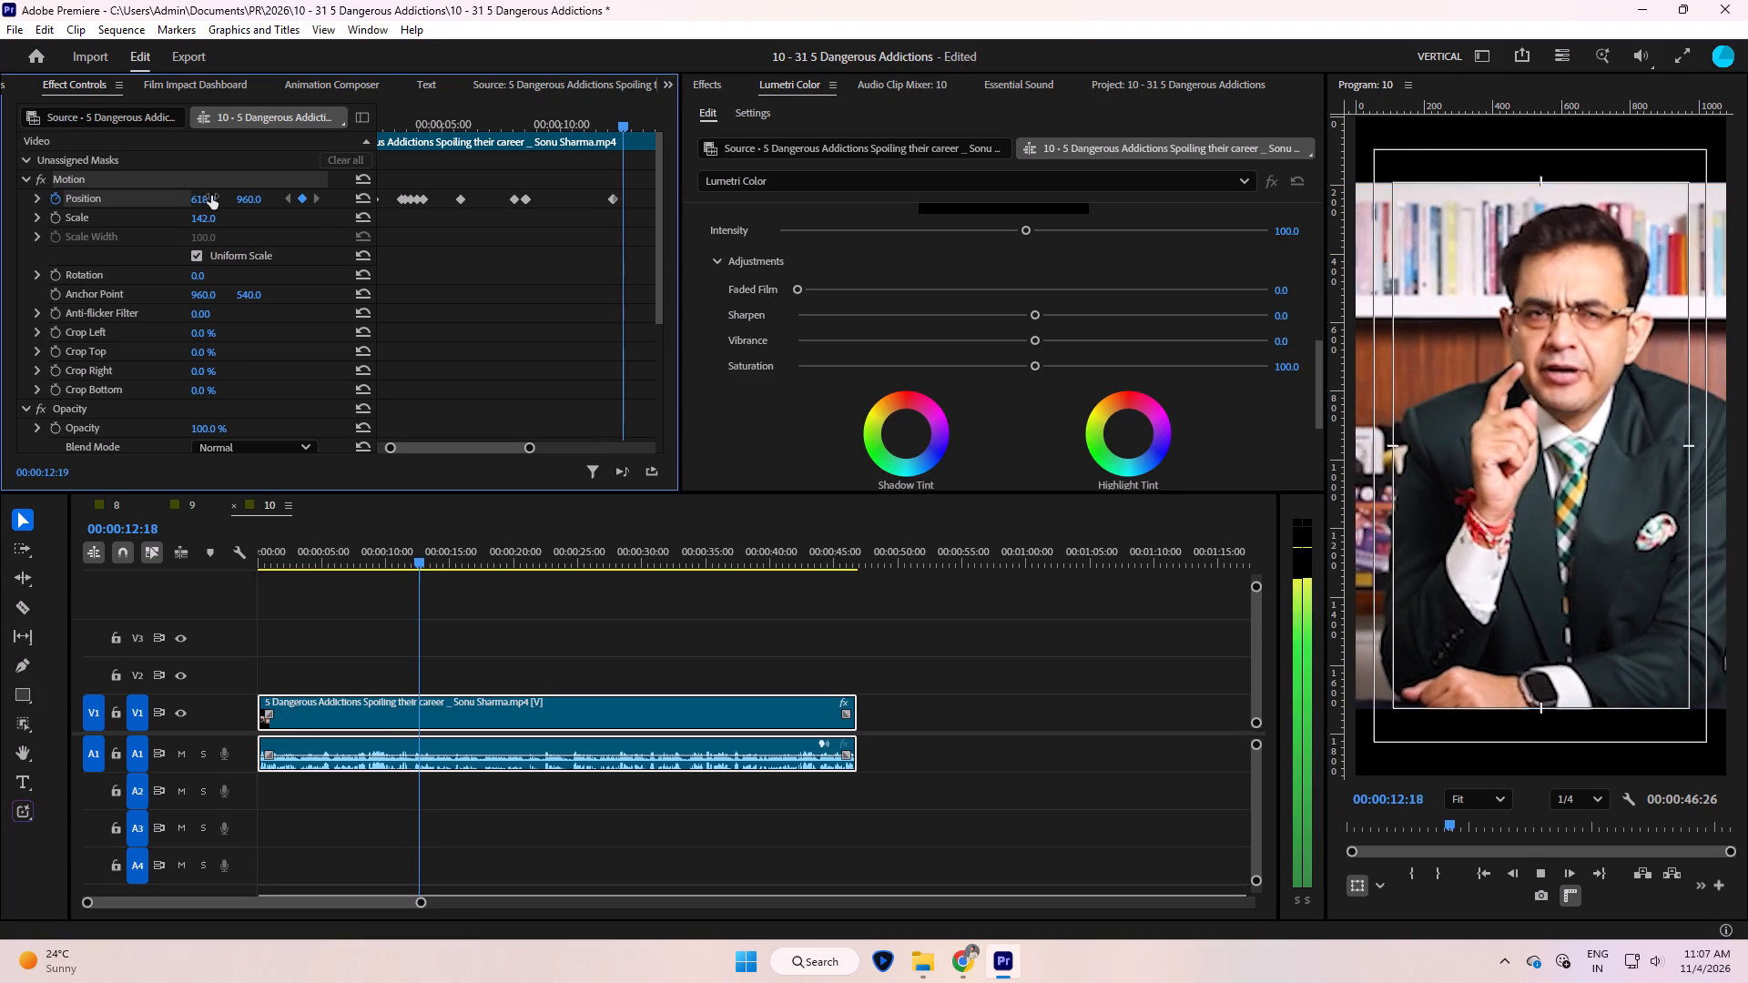
{"action": "key", "text": "space"}
{"action": "left_click_drag", "start_coordinate": [203, 202], "coordinate": [111, 246]}
{"action": "key", "text": "space"}
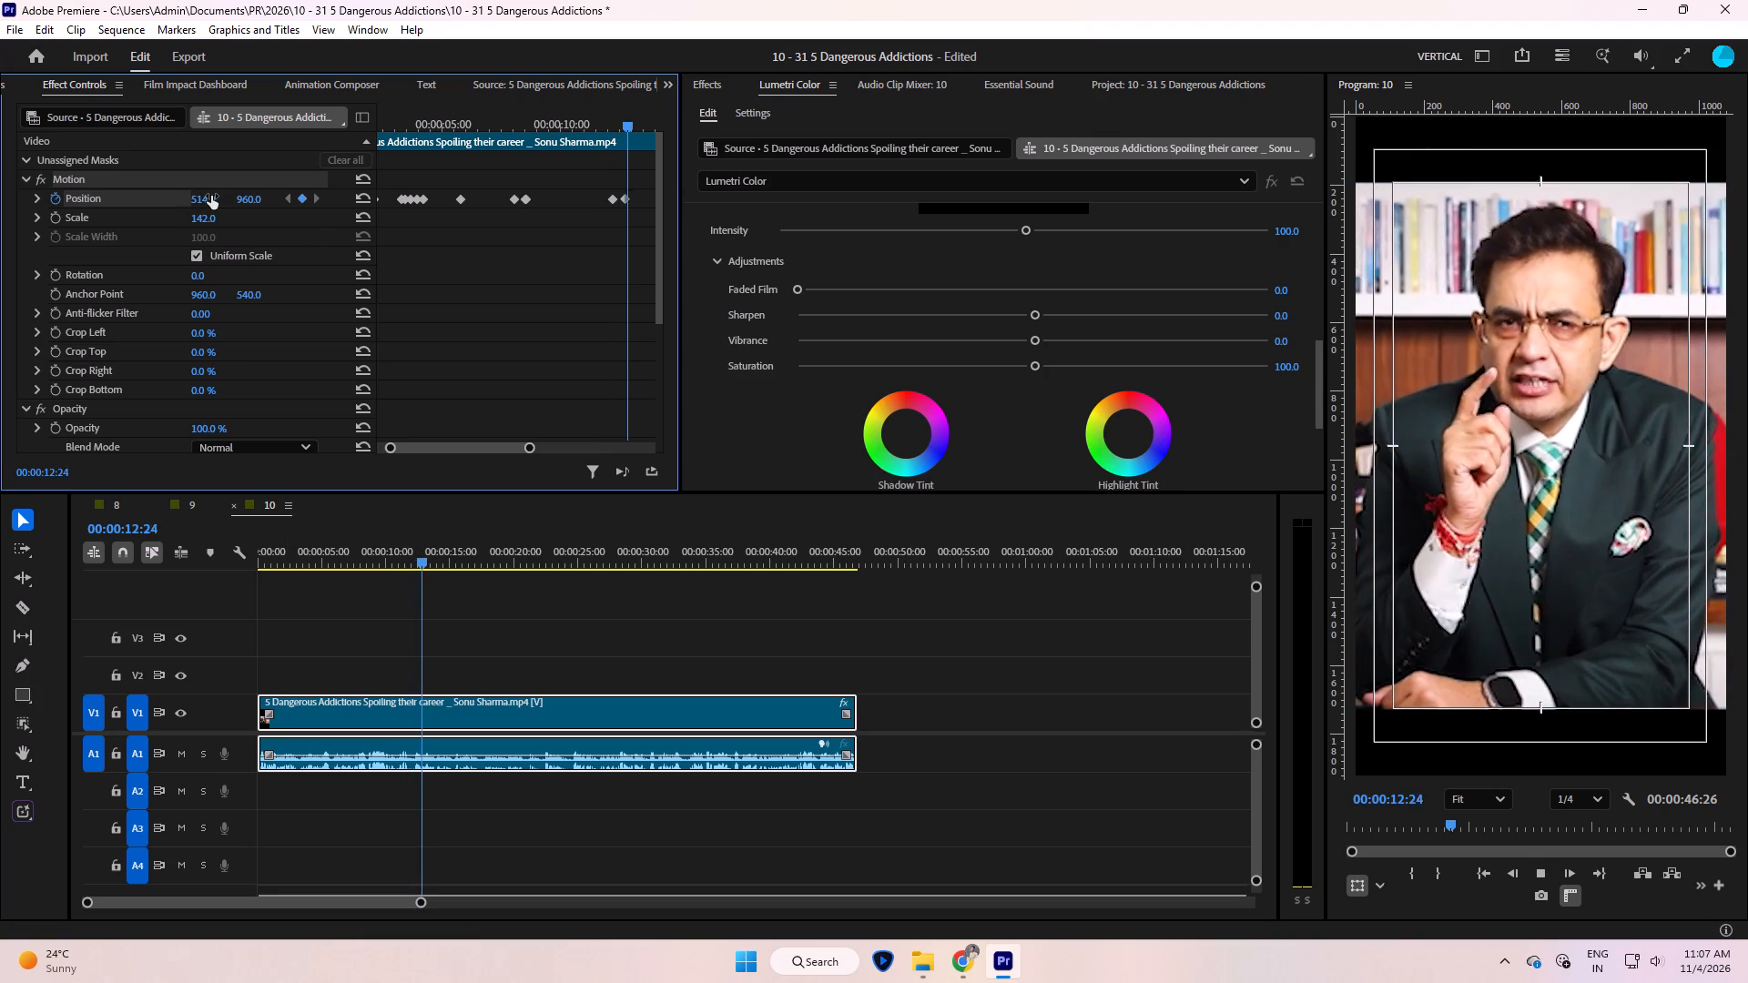
Keyframe the horizontal Position to about 547 around 00:00:13:11 to keep the gesturing speaker centred.
{"action": "key", "text": "space"}
{"action": "left_click", "coordinate": [211, 196]}
{"action": "key", "text": "space"}
{"action": "key", "text": "space"}
{"action": "left_click_drag", "start_coordinate": [211, 196], "coordinate": [236, 188]}
{"action": "key", "text": "space"}
{"action": "key", "text": "space"}
{"action": "key", "text": "Left"}
{"action": "key", "text": "Left"}
{"action": "key", "text": "Left"}
{"action": "key", "text": "Left"}
{"action": "key", "text": "Left"}
{"action": "key", "text": "Left"}
{"action": "key", "text": "Left"}
{"action": "key", "text": "Left"}
{"action": "key", "text": "Left"}
{"action": "key", "text": "Left"}
{"action": "key", "text": "Left"}
{"action": "key", "text": "Left"}
{"action": "key", "text": "Left"}
{"action": "key", "text": "Left"}
{"action": "key", "text": "Left"}
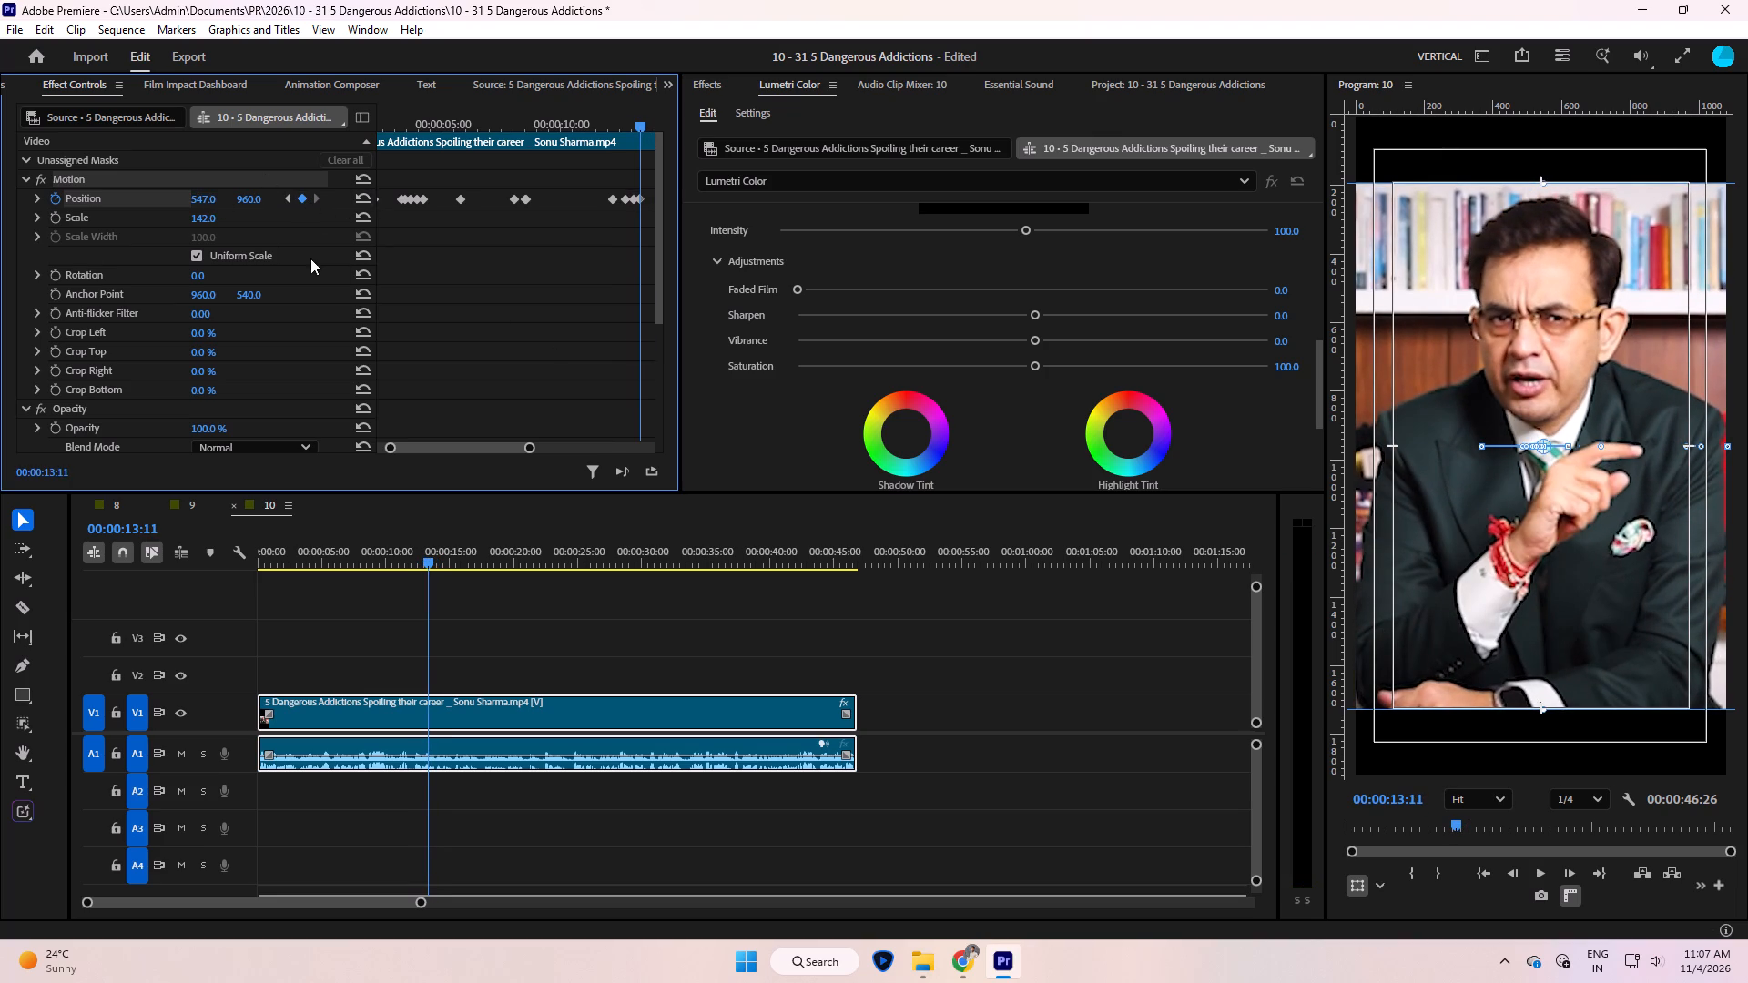
Keyframe the horizontal Position to about 456 at 00:00:13:25 to recentre the speaker.
{"action": "key", "text": "space"}
{"action": "key", "text": "space"}
{"action": "left_click_drag", "start_coordinate": [205, 198], "coordinate": [139, 266]}
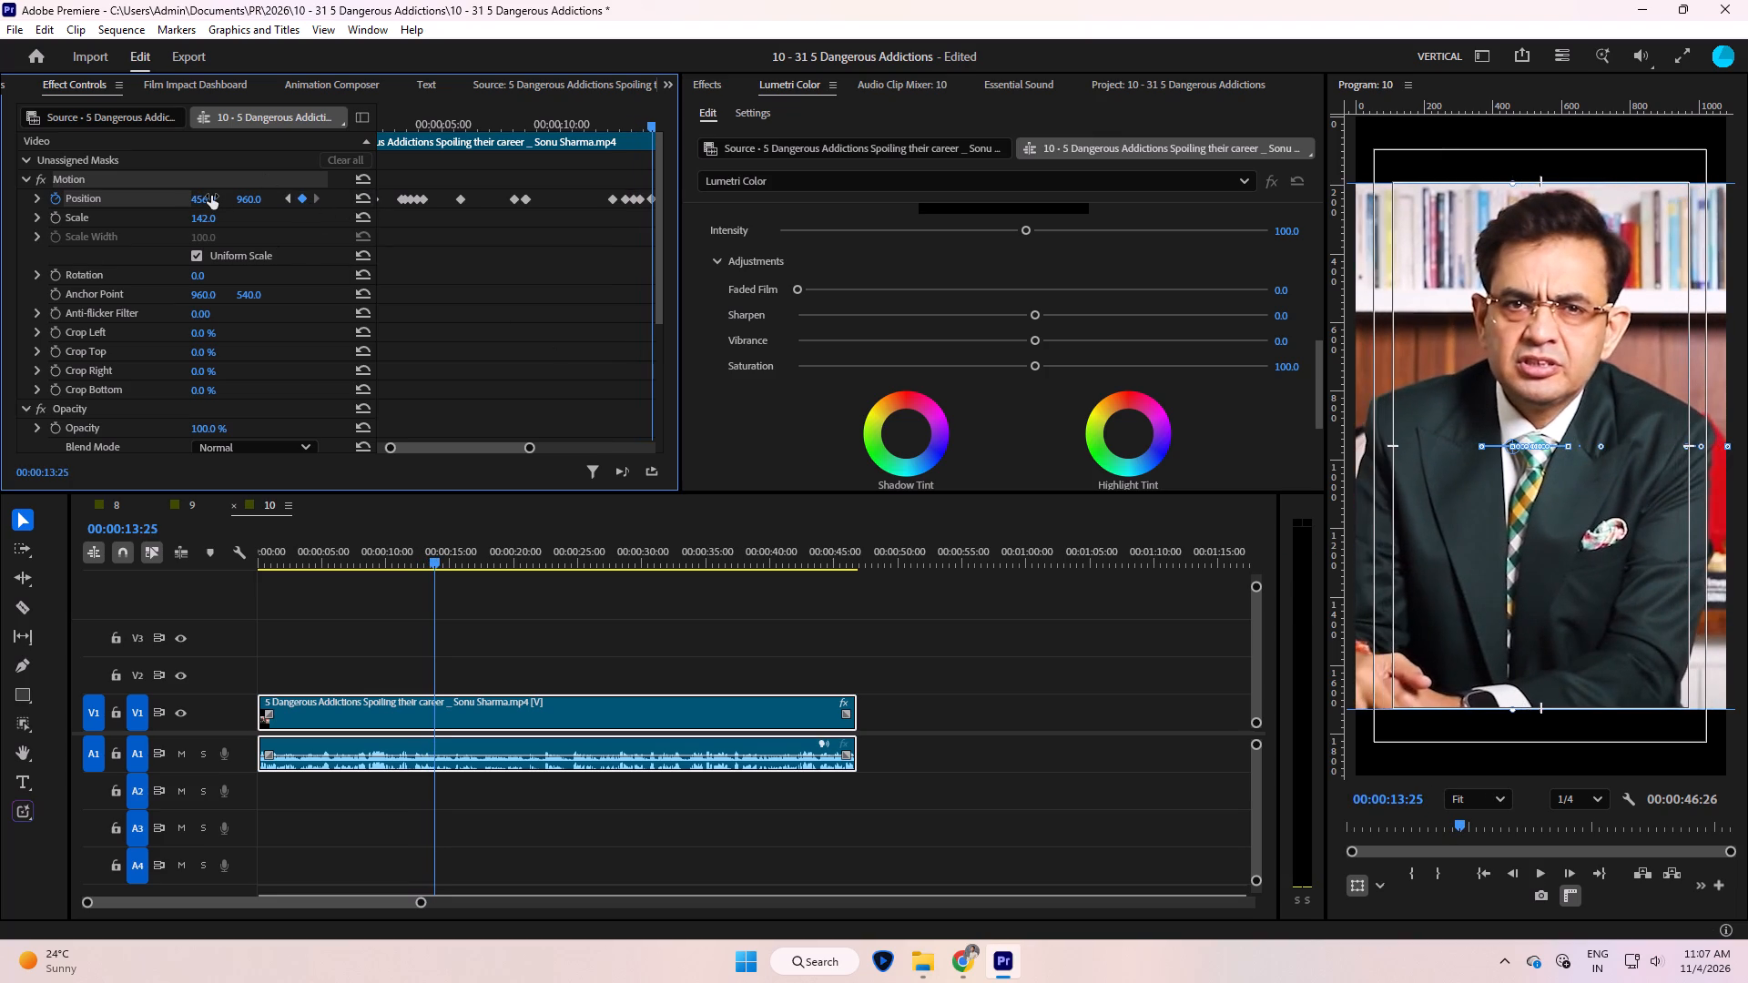
Add successive horizontal Position keyframes between 00:00:13:25 and 00:00:15:02, ending at about 475, to follow the speaker's movement.
{"action": "key", "text": "space"}
{"action": "left_click_drag", "start_coordinate": [211, 197], "coordinate": [179, 215]}
{"action": "key", "text": "space"}
{"action": "key", "text": "space"}
{"action": "key", "text": "space"}
{"action": "left_click_drag", "start_coordinate": [211, 196], "coordinate": [188, 210]}
{"action": "key", "text": "space"}
{"action": "key", "text": "space"}
{"action": "left_click_drag", "start_coordinate": [211, 196], "coordinate": [239, 198]}
{"action": "key", "text": "space"}
{"action": "left_click_drag", "start_coordinate": [211, 196], "coordinate": [264, 192]}
{"action": "key", "text": "space"}
{"action": "key", "text": "space"}
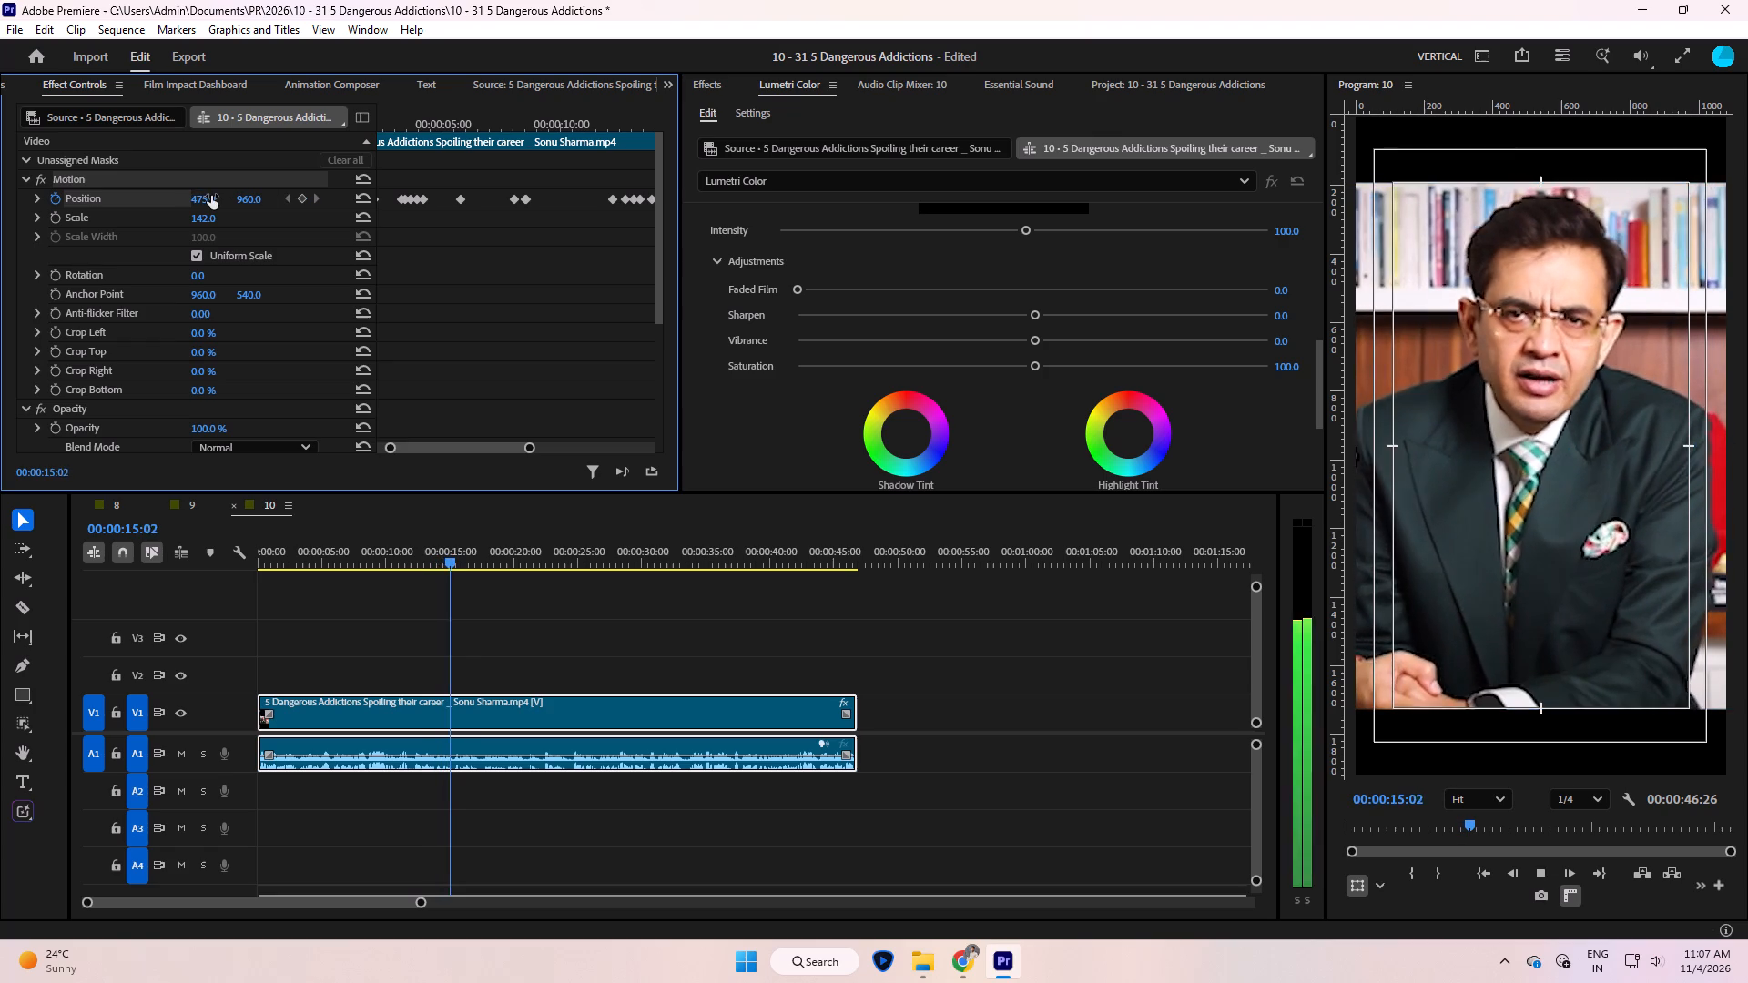
Keyframe the horizontal Position to about 502 just after 00:00:15:02 to centre the speaker, and resume playback.
{"action": "key", "text": "space"}
{"action": "left_click_drag", "start_coordinate": [211, 196], "coordinate": [236, 196]}
{"action": "key", "text": "space"}
{"action": "key", "text": "space"}
{"action": "key", "text": "space"}
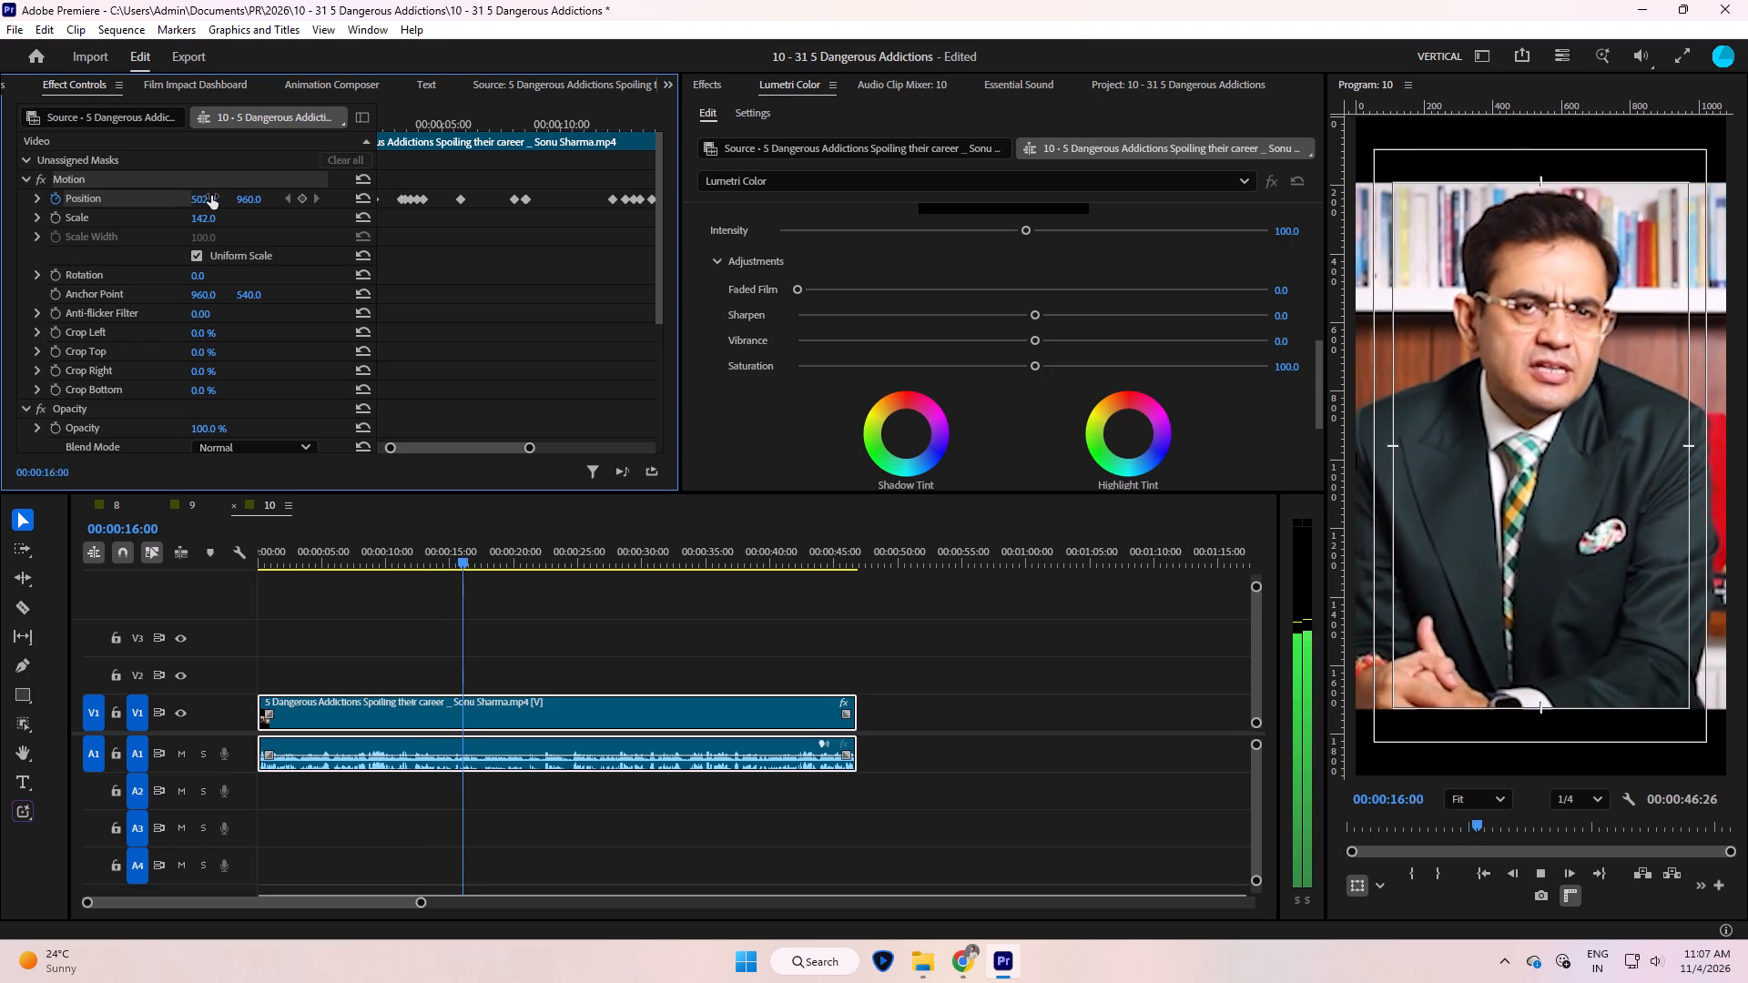
Find the speaker's last frame before the gaming shot and add a Position keyframe holding the framing at 00:00:17:21.
{"action": "key", "text": "space"}
{"action": "key", "text": "space"}
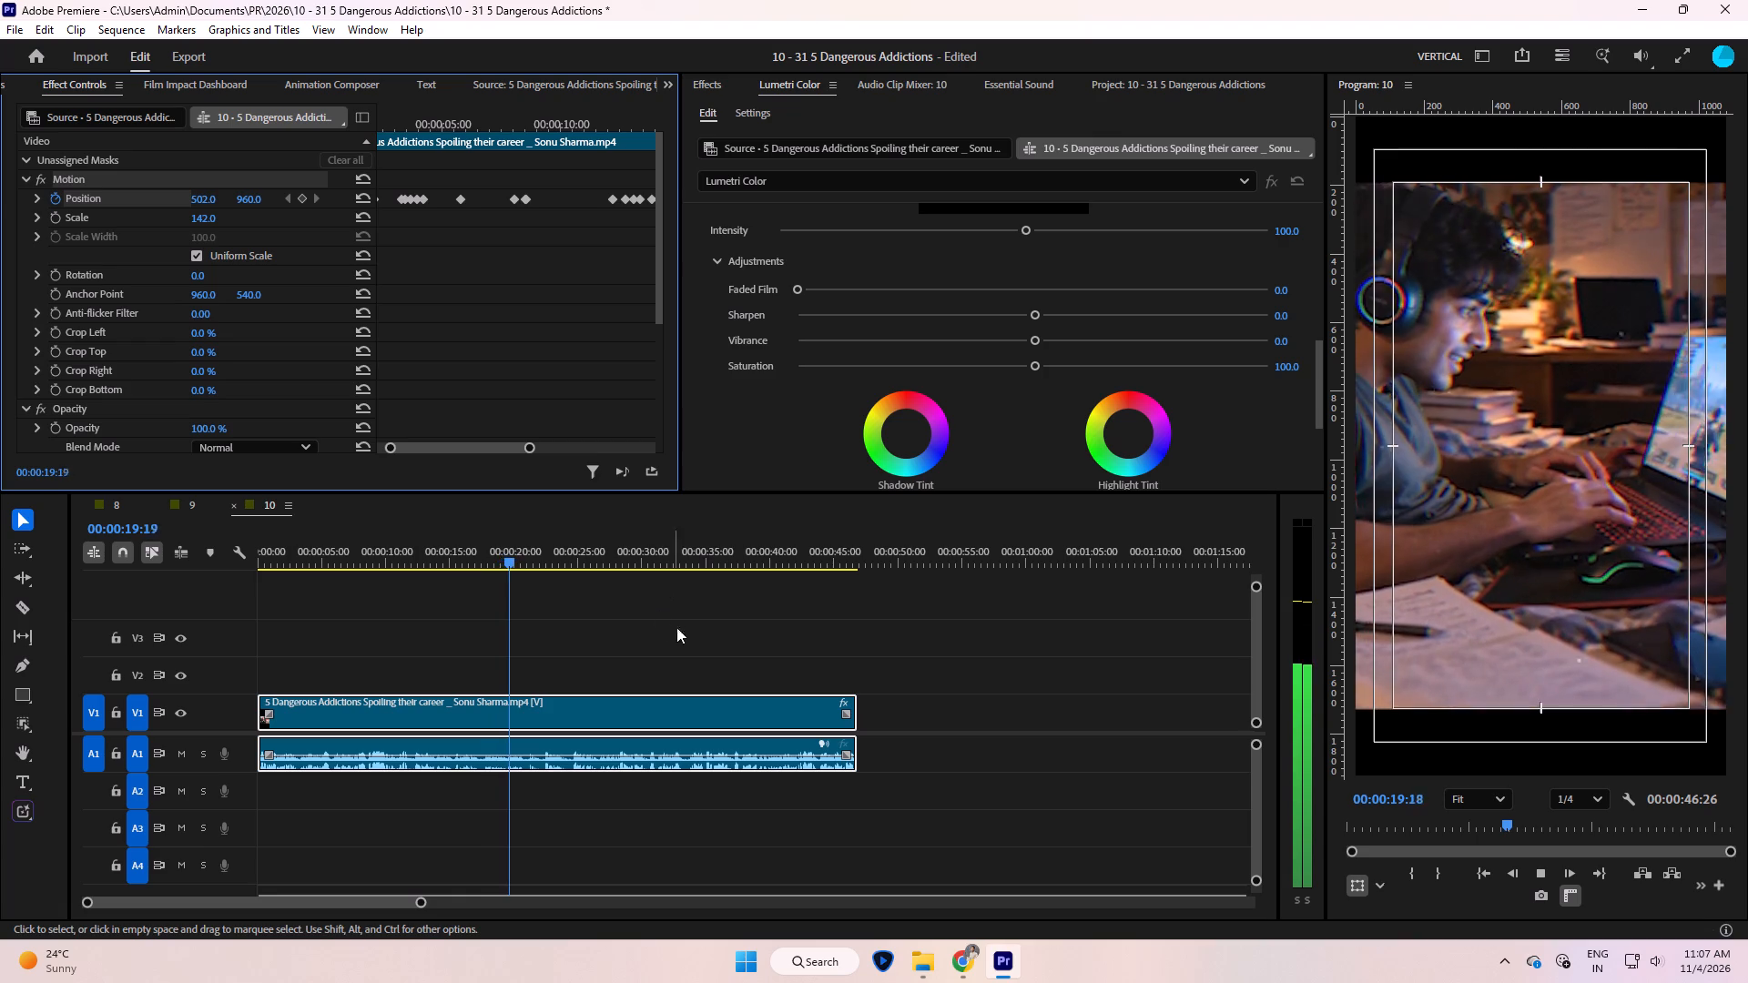
{"action": "key", "text": "space"}
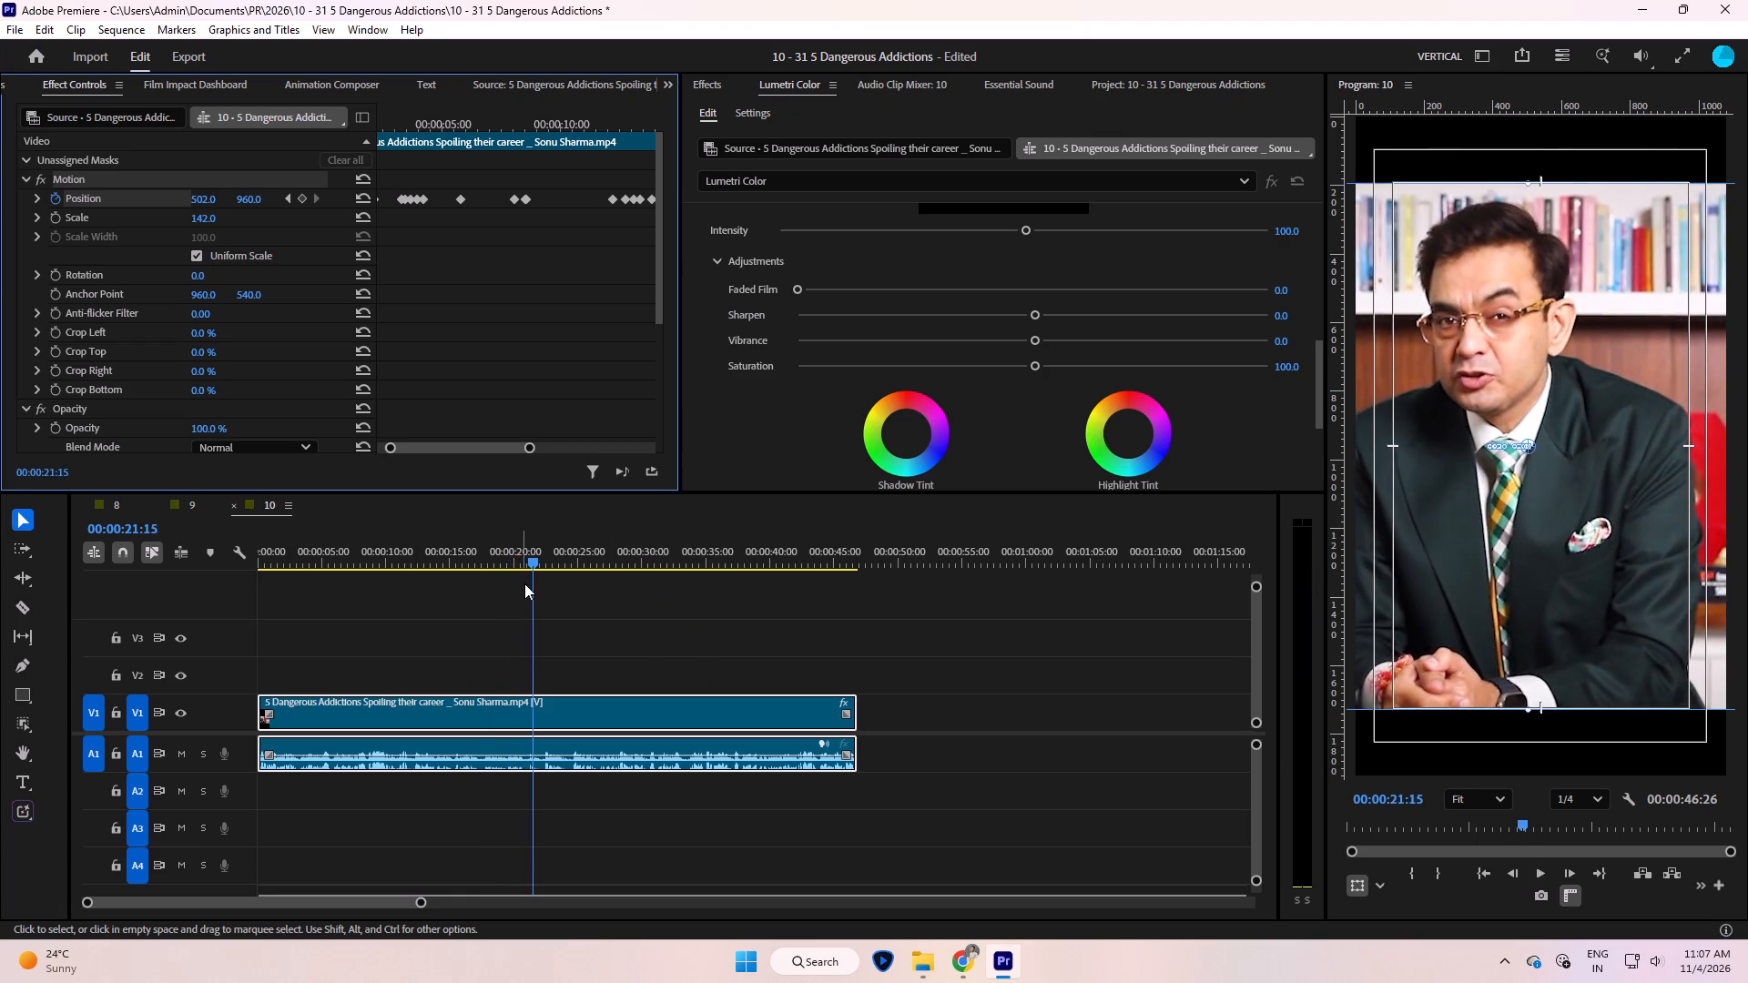
{"action": "left_click_drag", "start_coordinate": [539, 543], "coordinate": [482, 575]}
{"action": "key", "text": "space"}
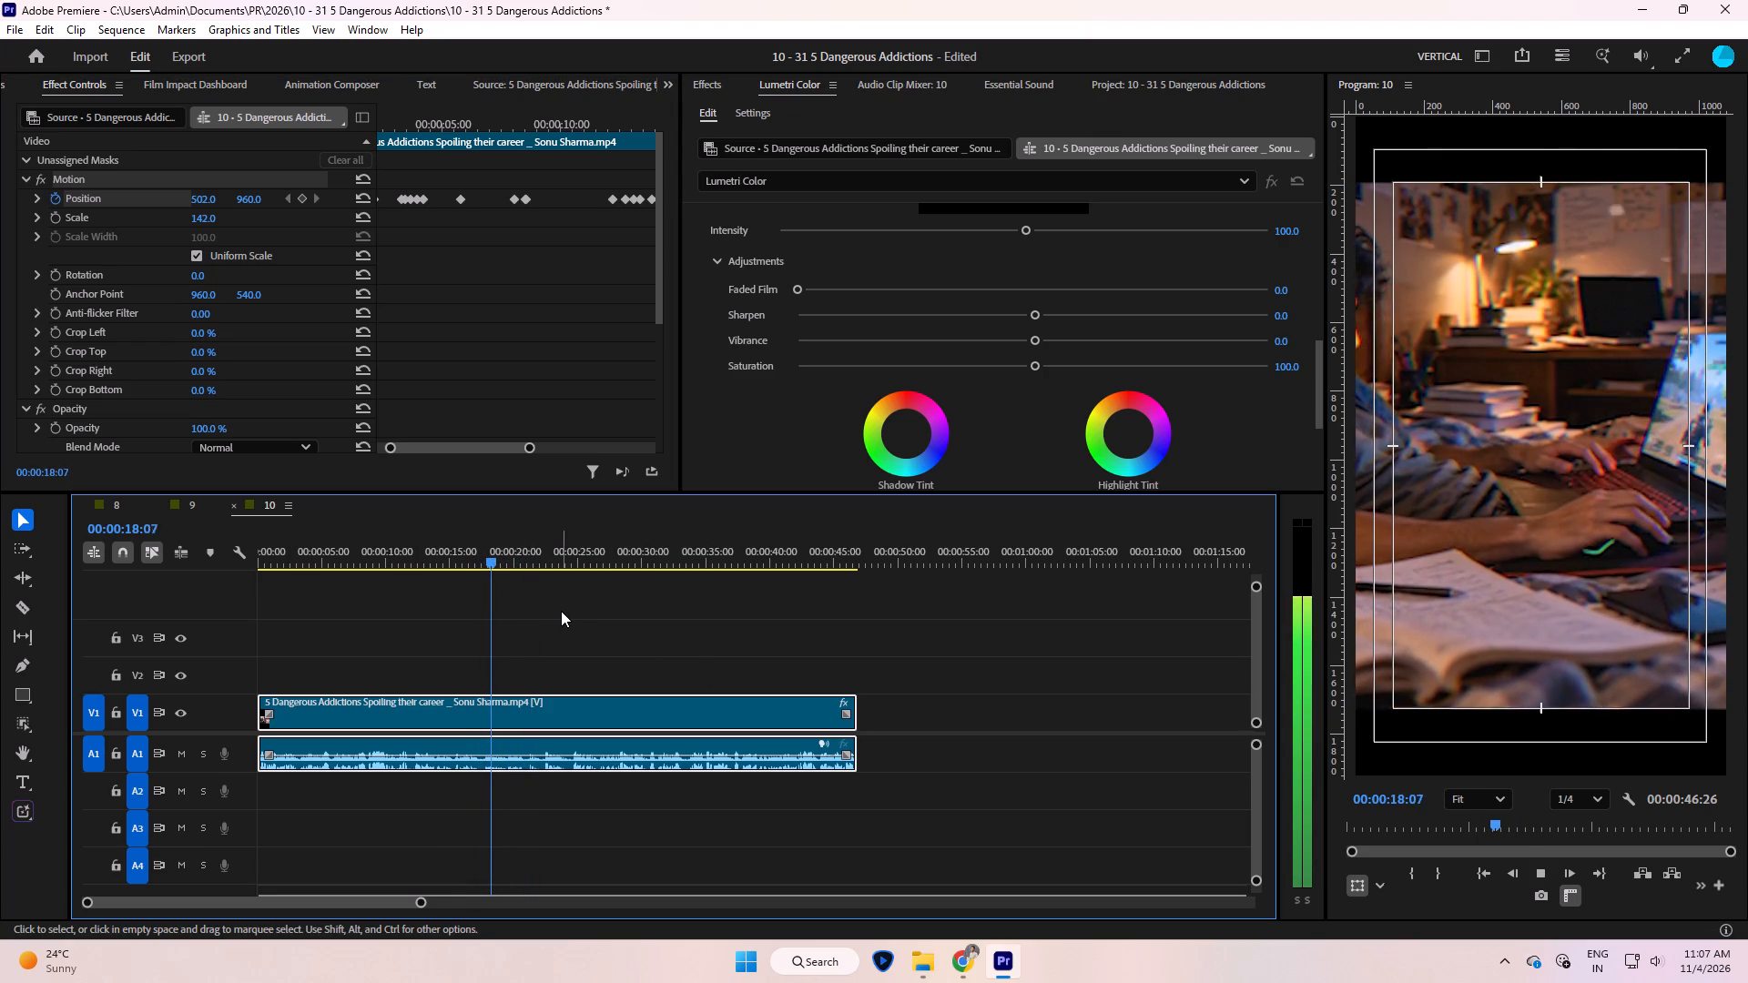
{"action": "key", "text": "space"}
{"action": "left_click_drag", "start_coordinate": [481, 551], "coordinate": [473, 559]}
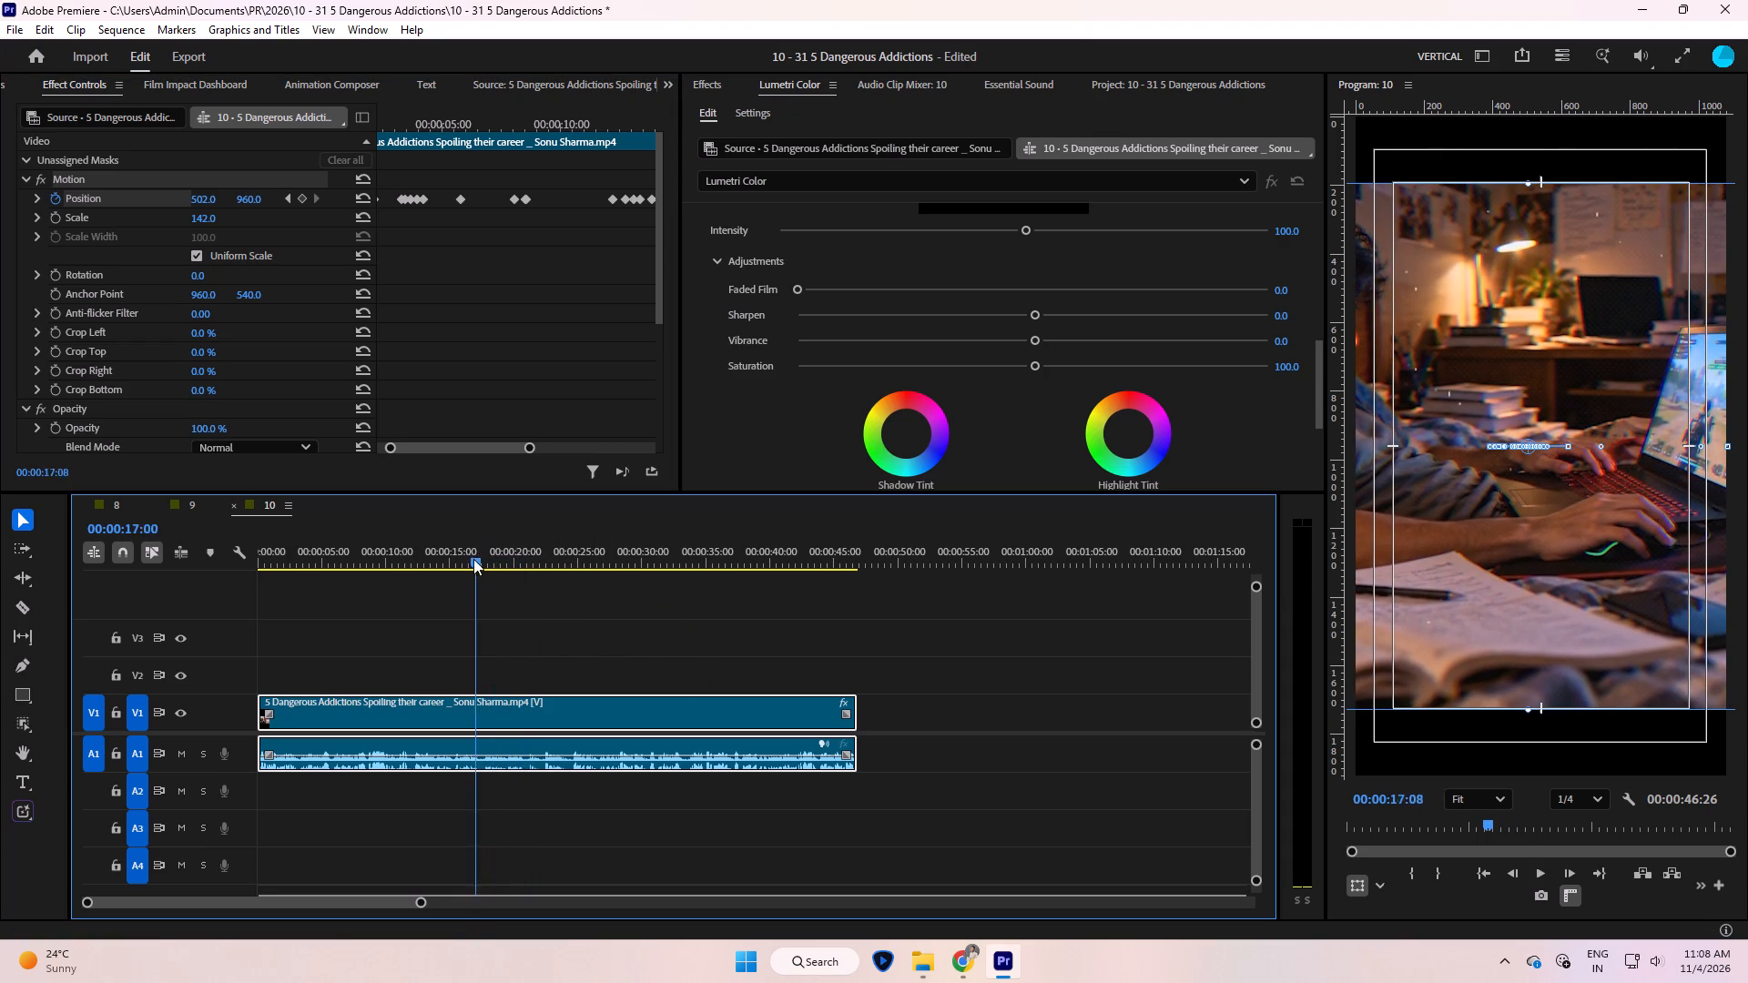
{"action": "left_click_drag", "start_coordinate": [473, 559], "coordinate": [471, 561]}
{"action": "key", "text": "space"}
{"action": "key", "text": "space"}
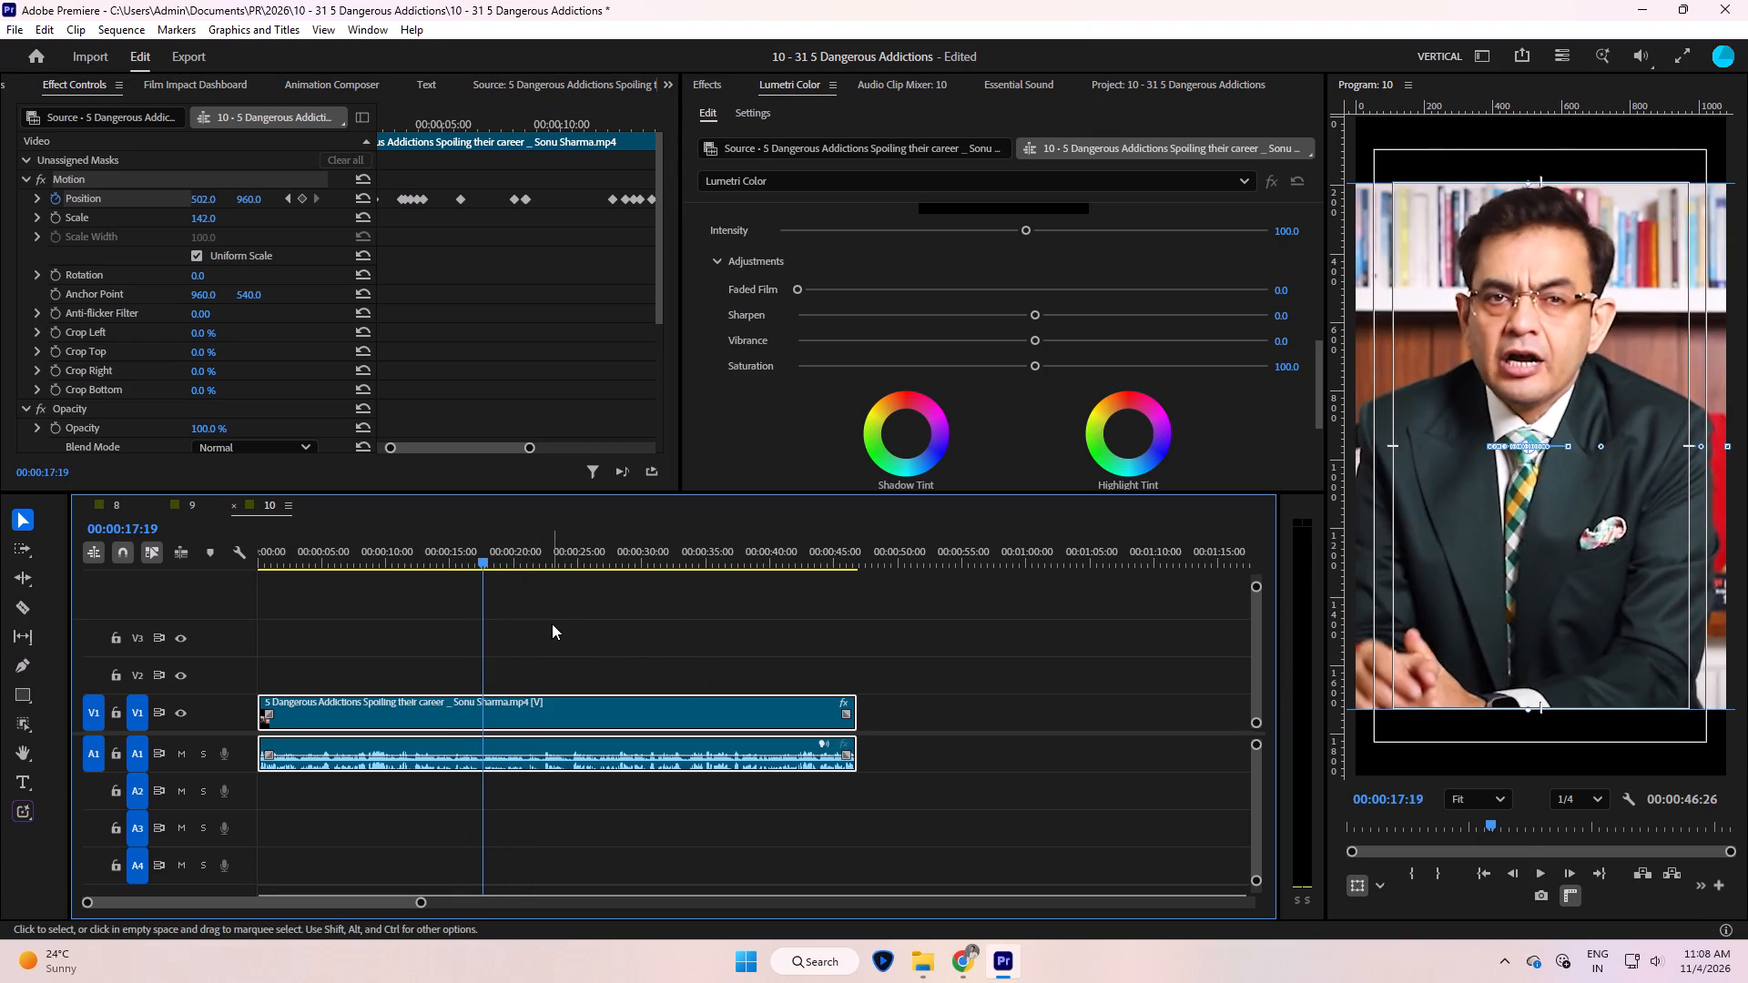
{"action": "key", "text": "space"}
{"action": "key", "text": "space"}
{"action": "key", "text": "Left"}
{"action": "key", "text": "Left"}
{"action": "key", "text": "Left"}
{"action": "key", "text": "Left"}
{"action": "key", "text": "Left"}
{"action": "key", "text": "Left"}
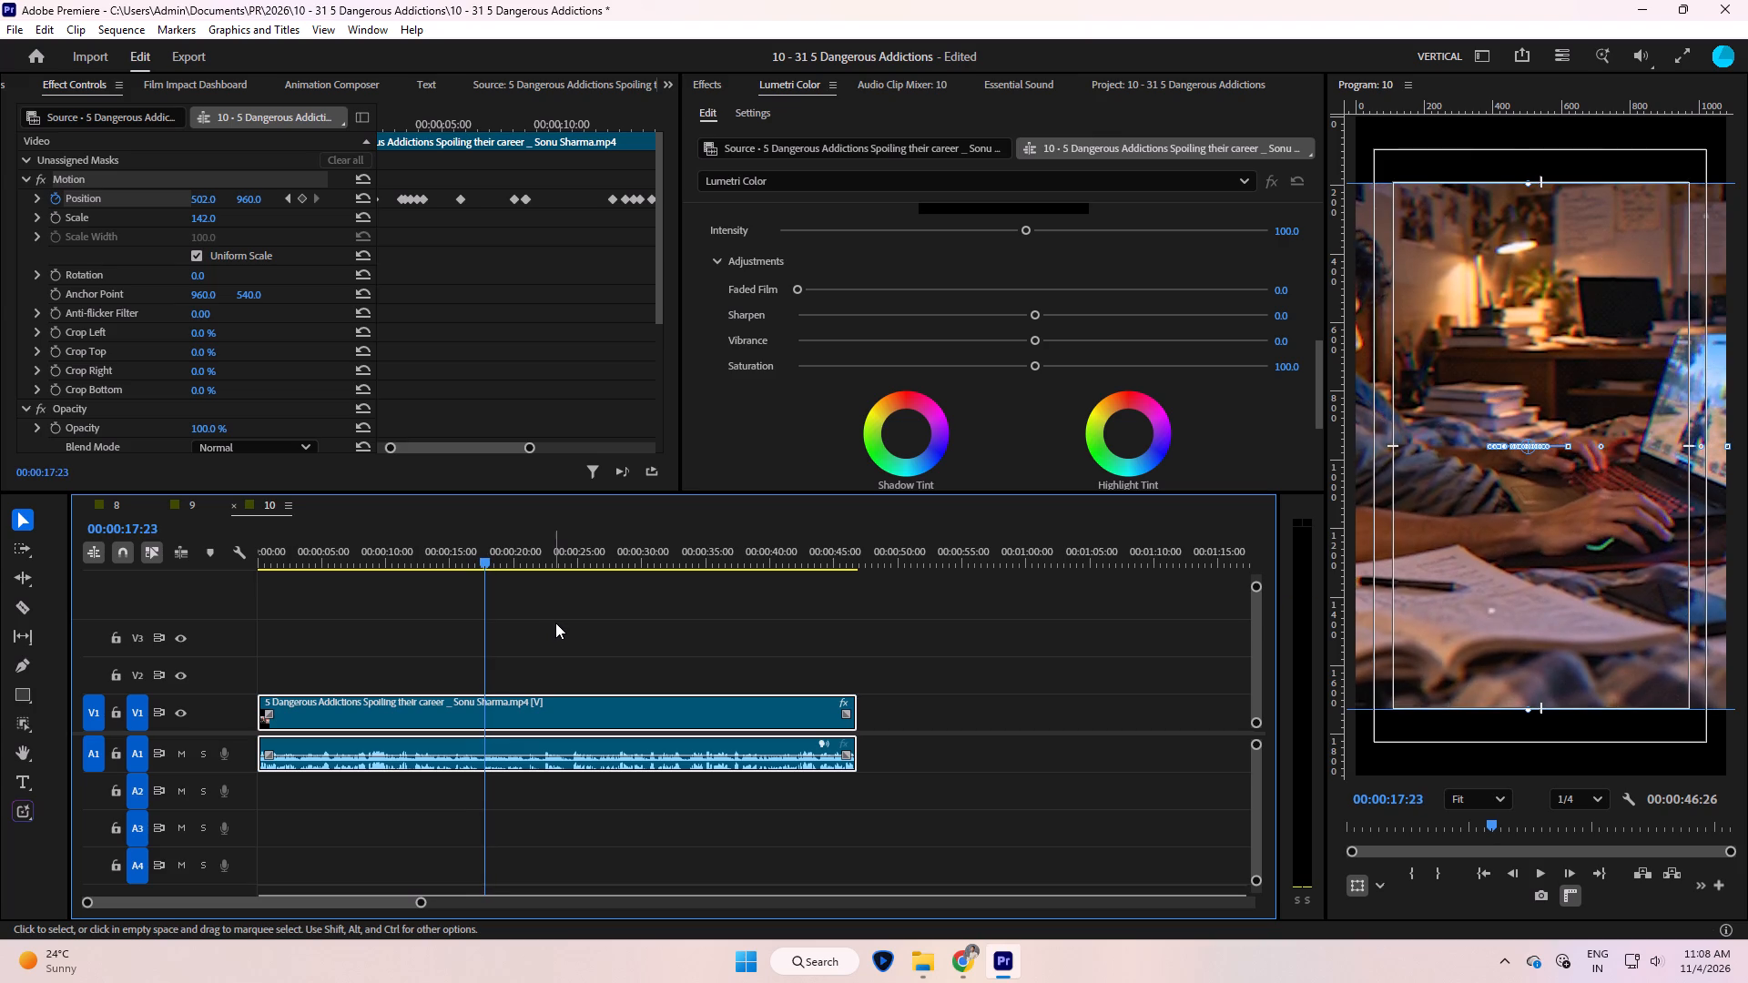
{"action": "key", "text": "Left"}
{"action": "key", "text": "Left"}
{"action": "key", "text": "Left"}
{"action": "key", "text": "Right"}
{"action": "key", "text": "Right"}
{"action": "key", "text": "Left"}
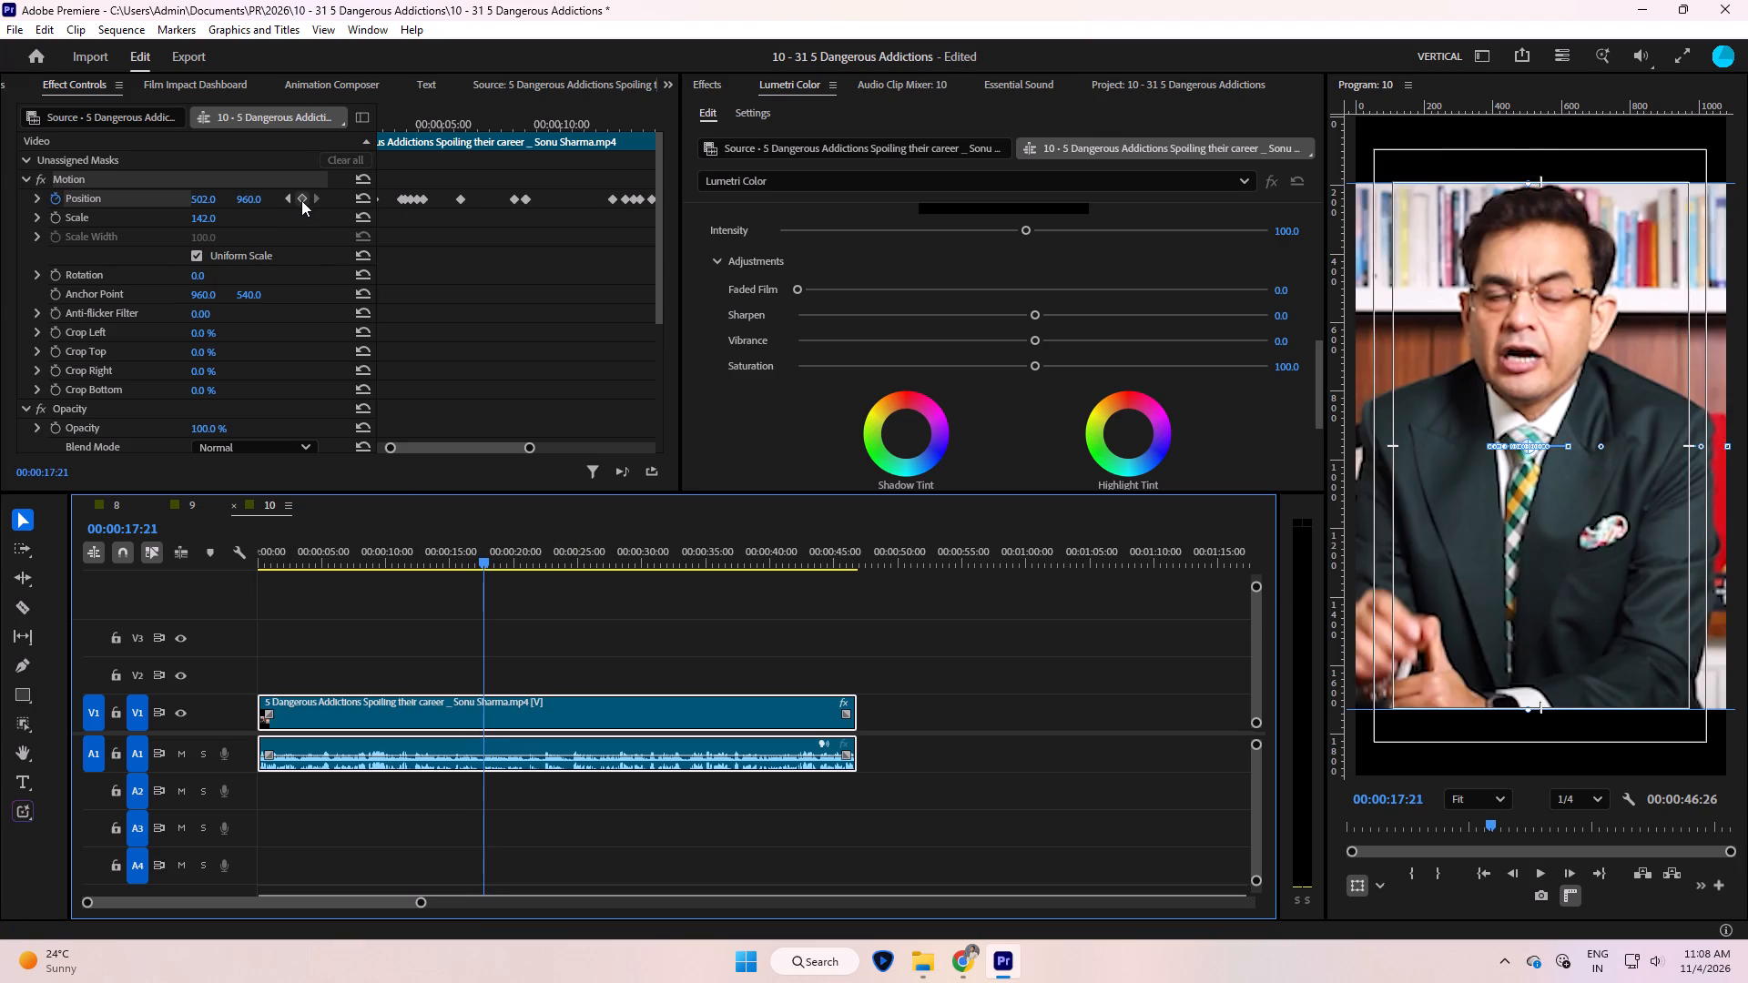
{"action": "left_click", "coordinate": [301, 199]}
Set the horizontal Position to 33 at 00:00:17:22 to frame the laptop in the gaming shot.
{"action": "key", "text": "Right"}
{"action": "left_click_drag", "start_coordinate": [202, 200], "coordinate": [157, 234]}
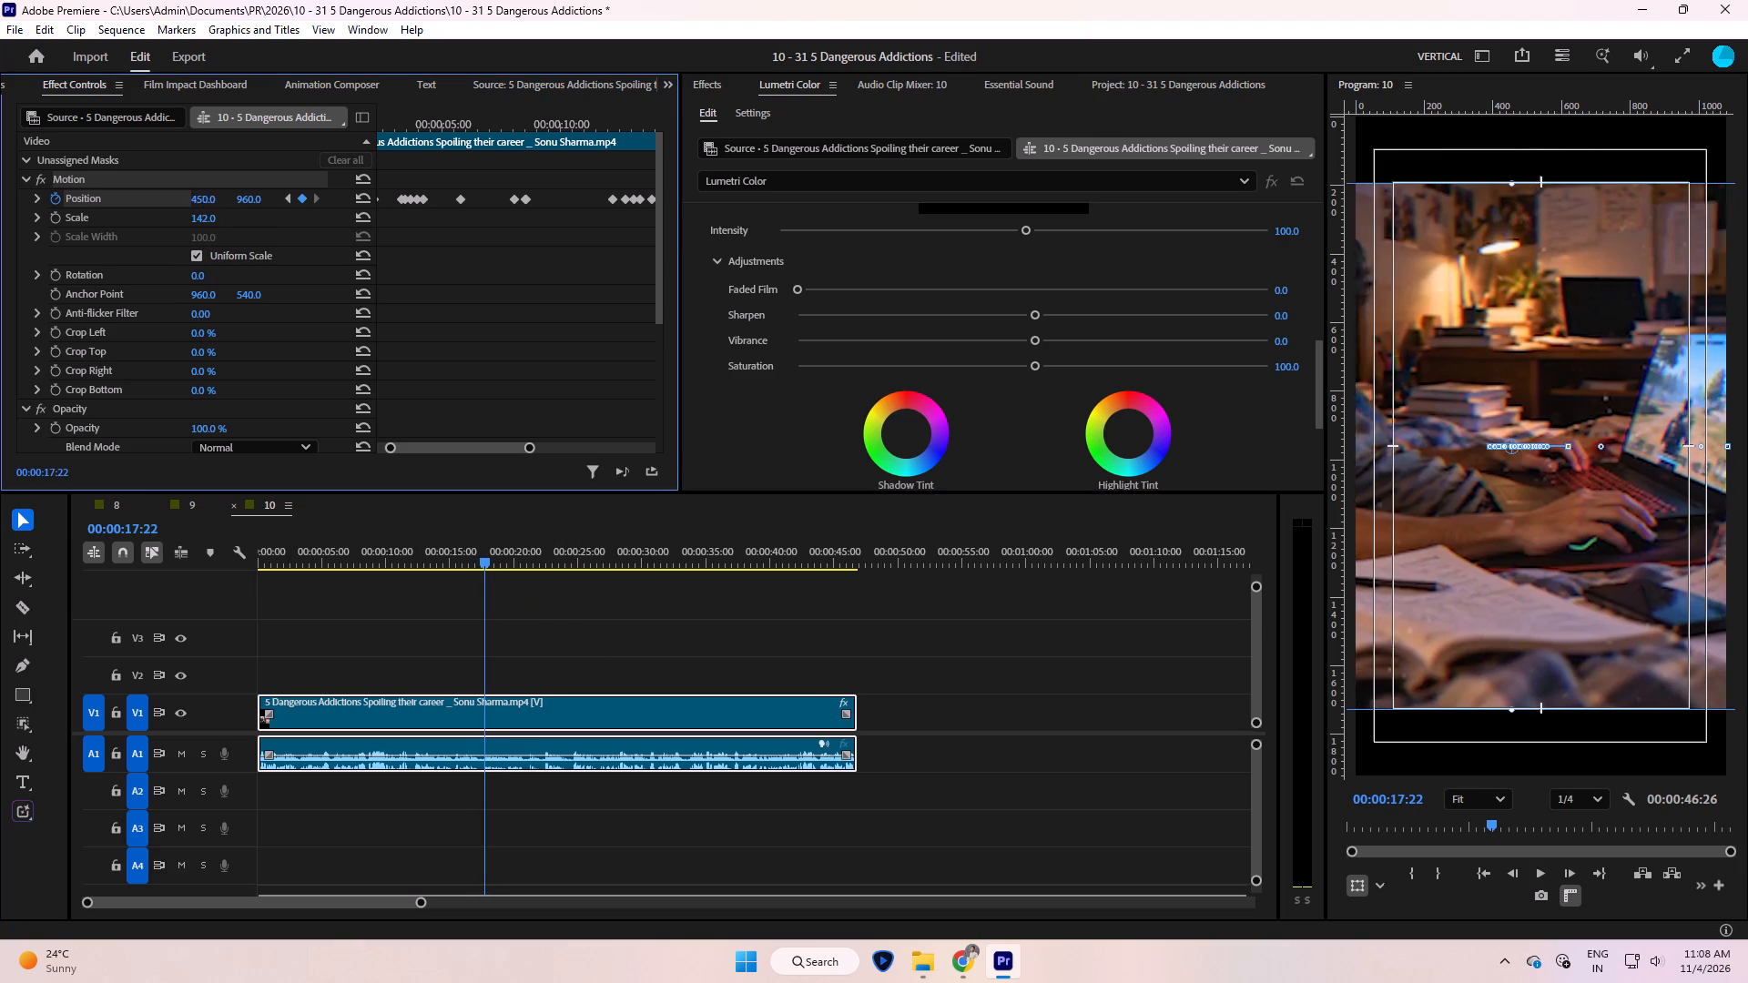
{"action": "left_click_drag", "start_coordinate": [157, 234], "coordinate": [825, 305]}
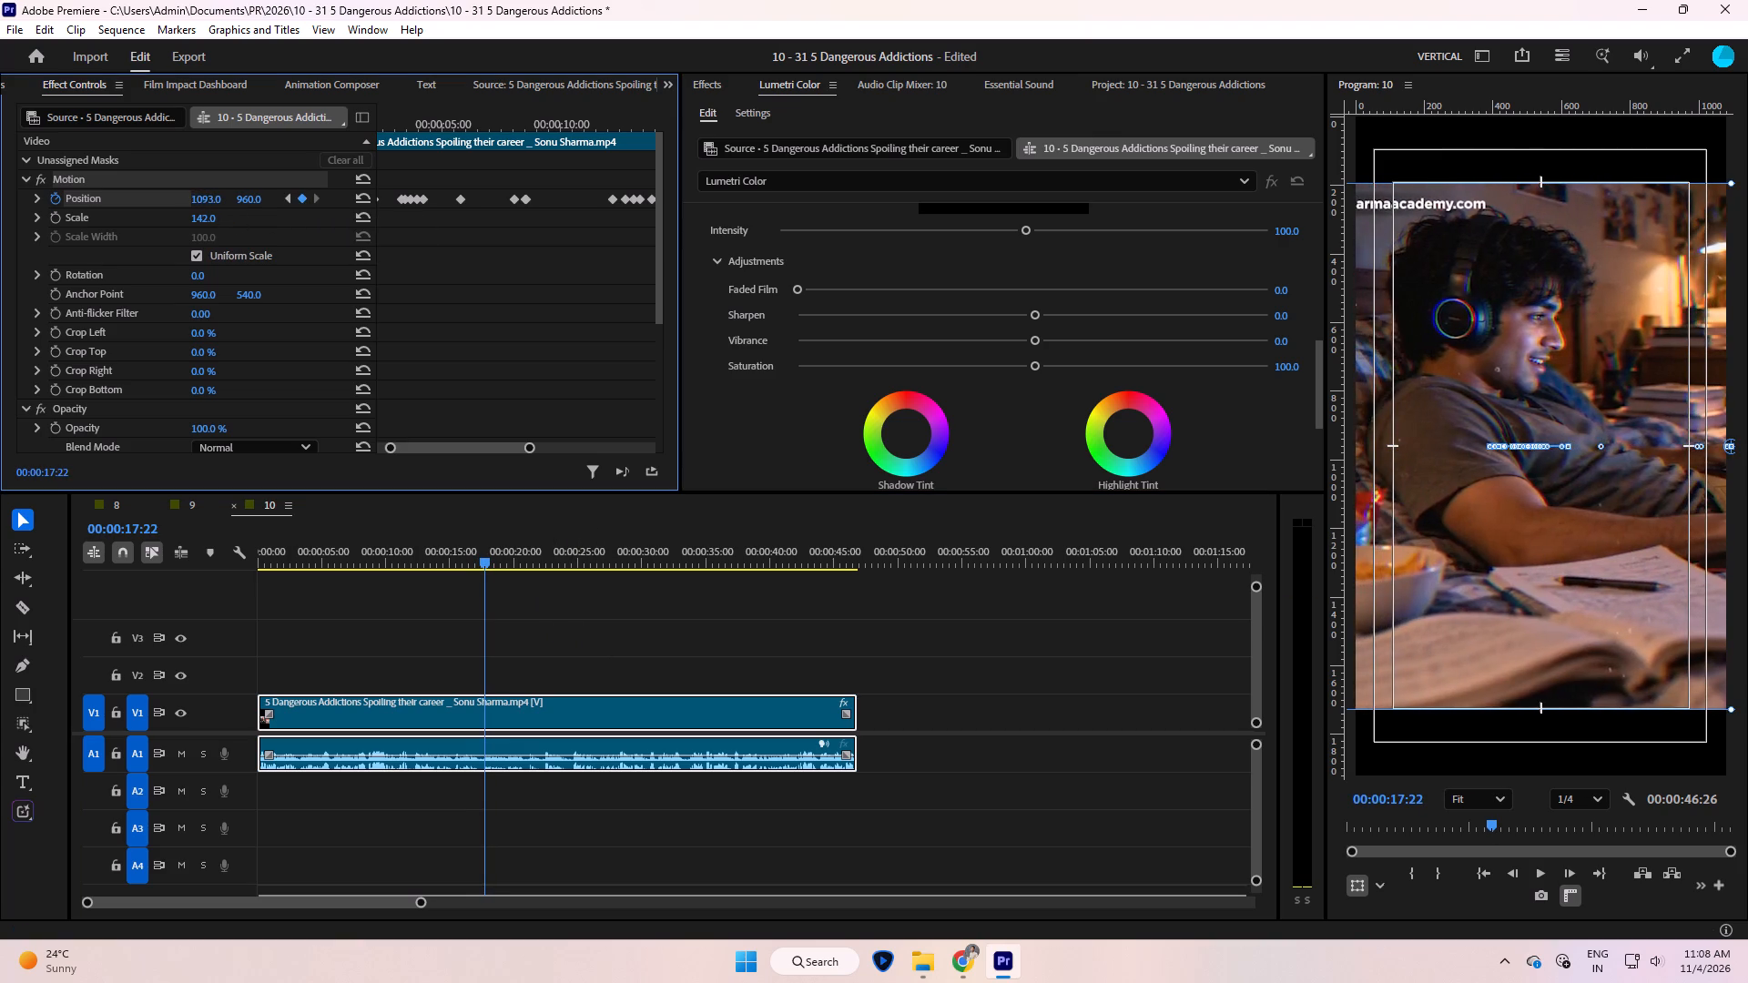
{"action": "left_click_drag", "start_coordinate": [825, 305], "coordinate": [81, 289]}
Play the start of the gaming shot and add a Position keyframe holding the laptop framing just before 00:00:18:18.
{"action": "key", "text": "space"}
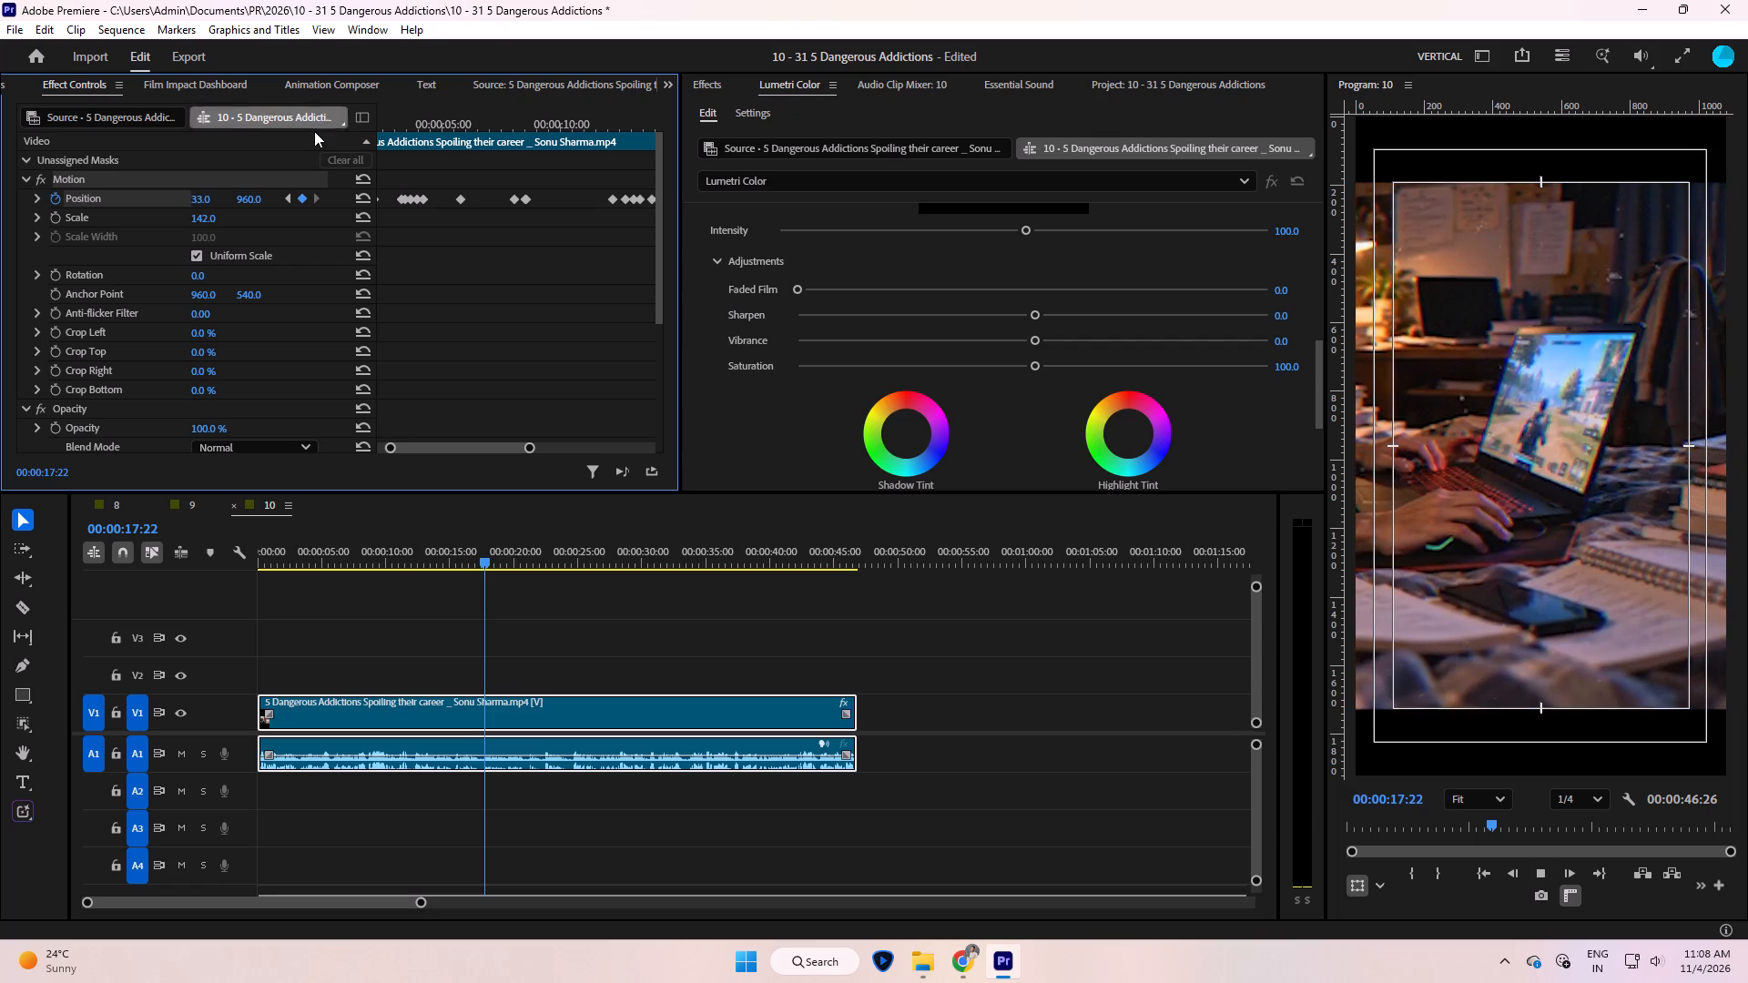
{"action": "key", "text": "space"}
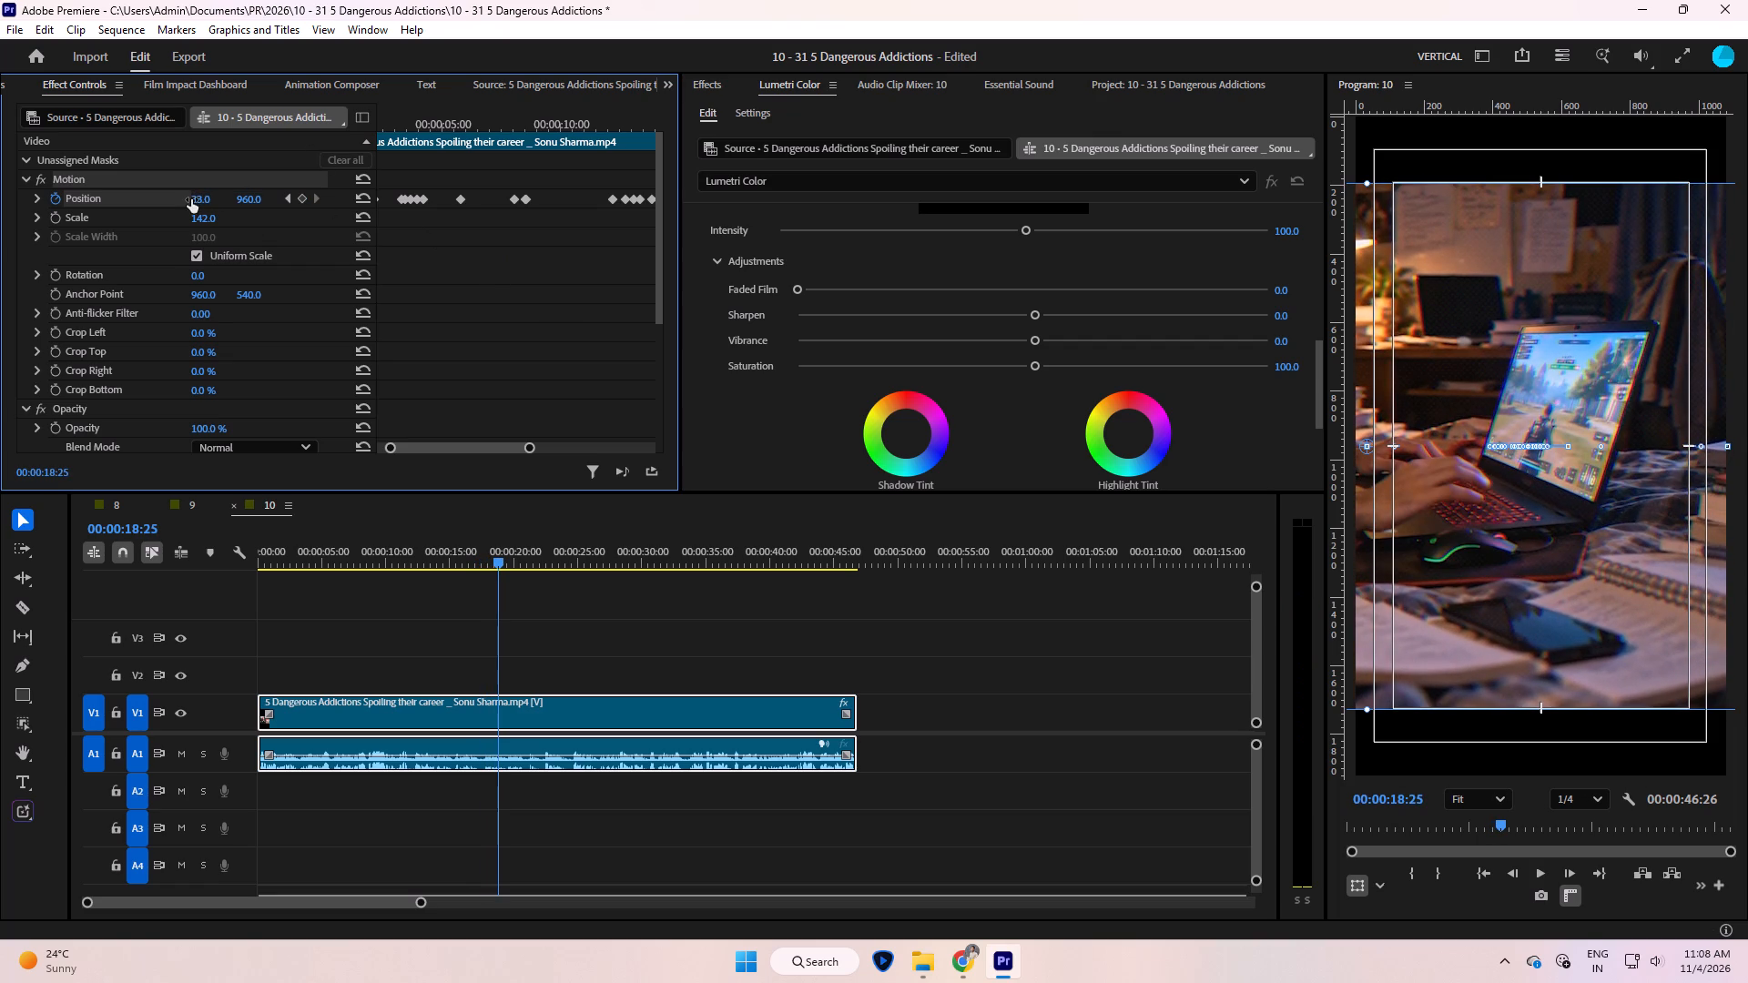
{"action": "left_click", "coordinate": [544, 322]}
{"action": "key", "text": "minus"}
{"action": "key", "text": "equal"}
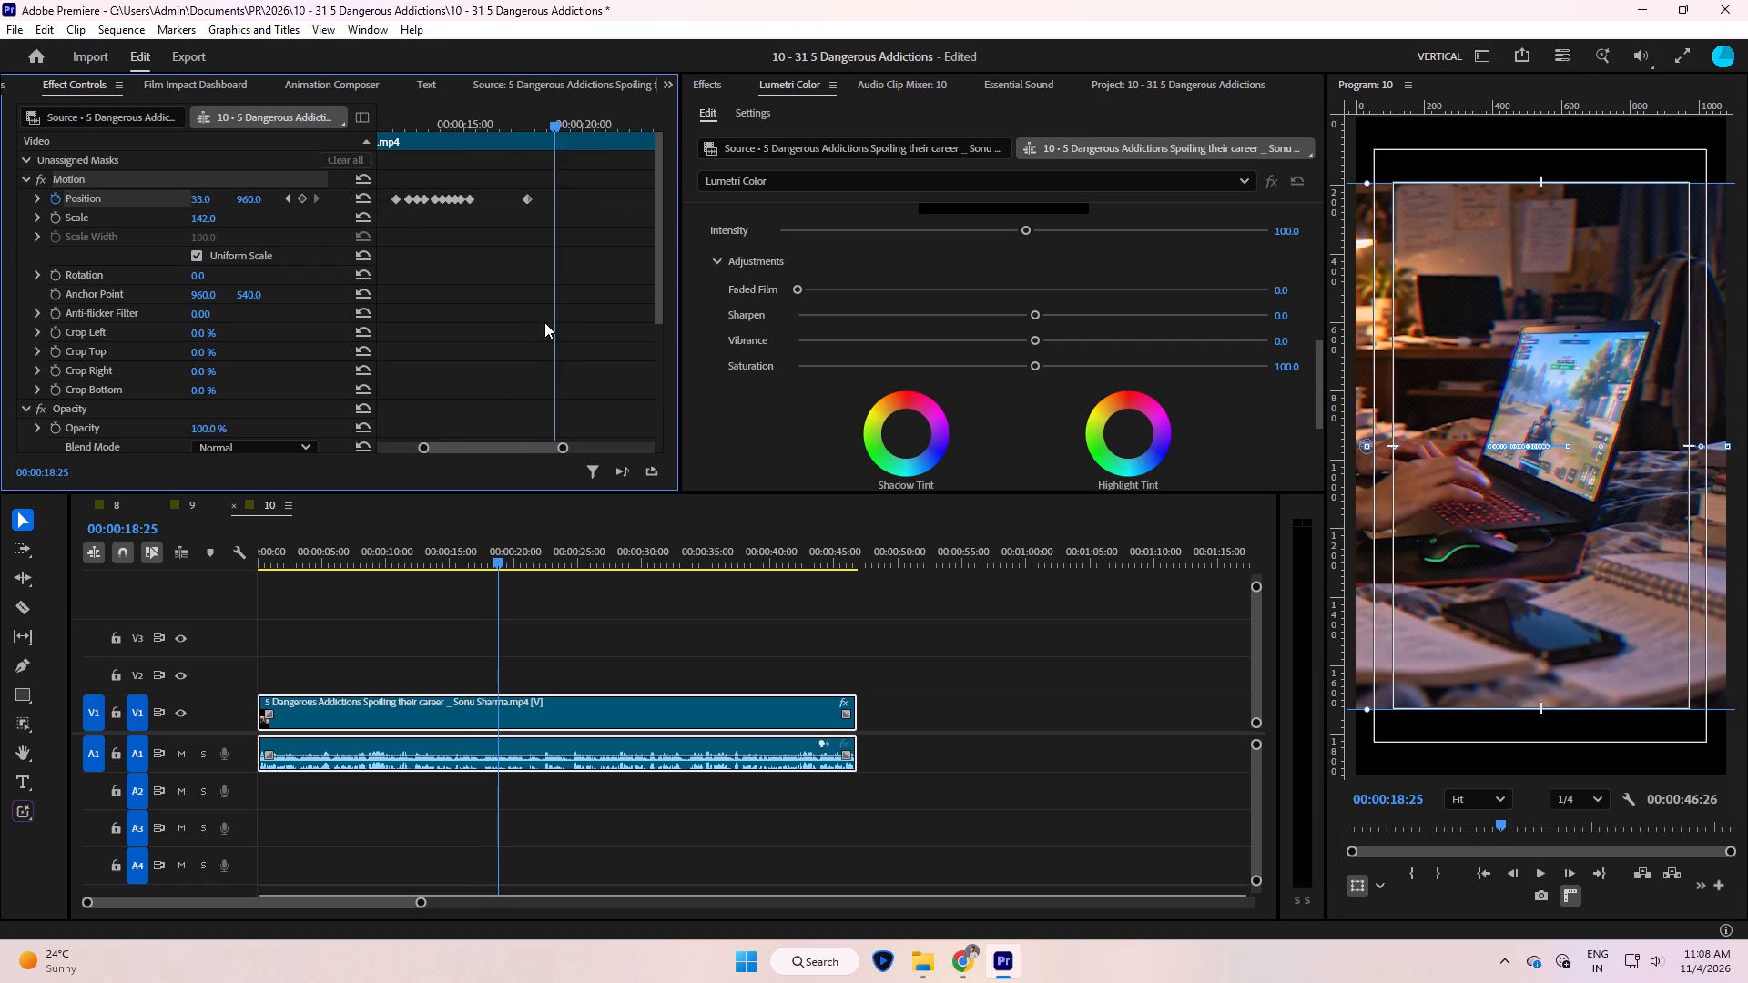
{"action": "key", "text": "equal"}
{"action": "key", "text": "equal"}
{"action": "key", "text": "minus"}
{"action": "left_click", "coordinate": [485, 127]}
{"action": "key", "text": "space"}
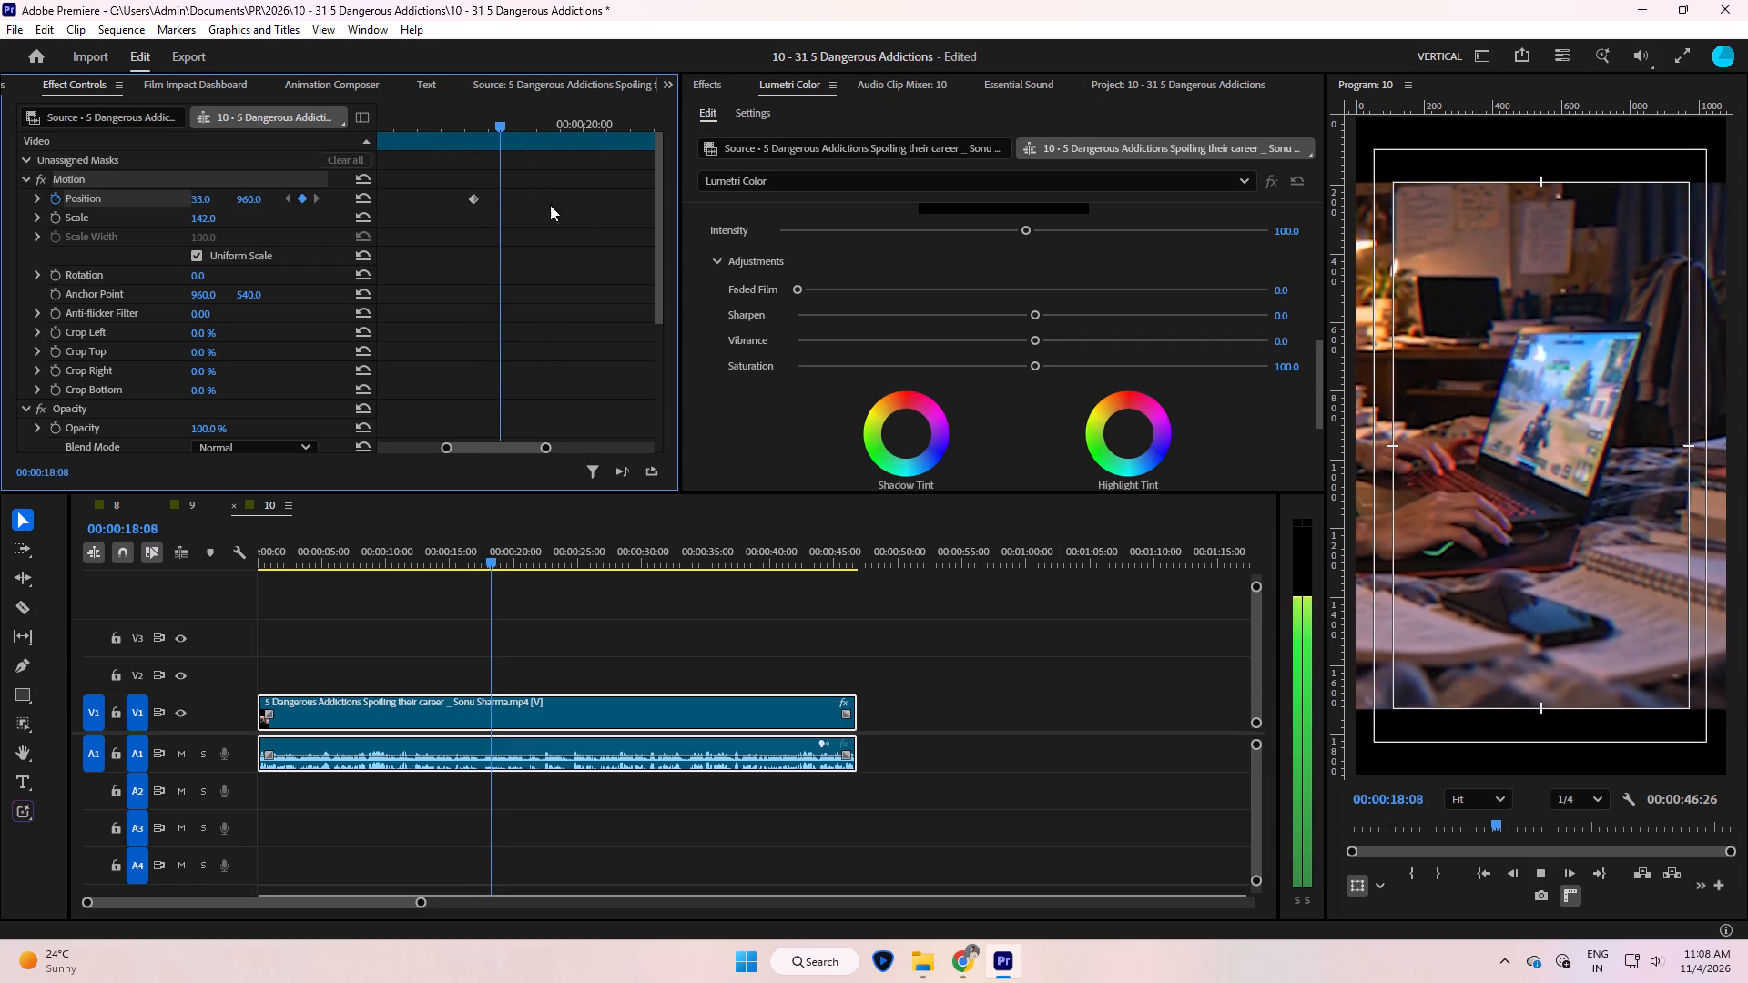
{"action": "key", "text": "space"}
{"action": "left_click", "coordinate": [305, 197]}
Keyframe the horizontal Position to 826 at 00:00:19:18 so the gaming shot pans to the young man's face.
{"action": "key", "text": "space"}
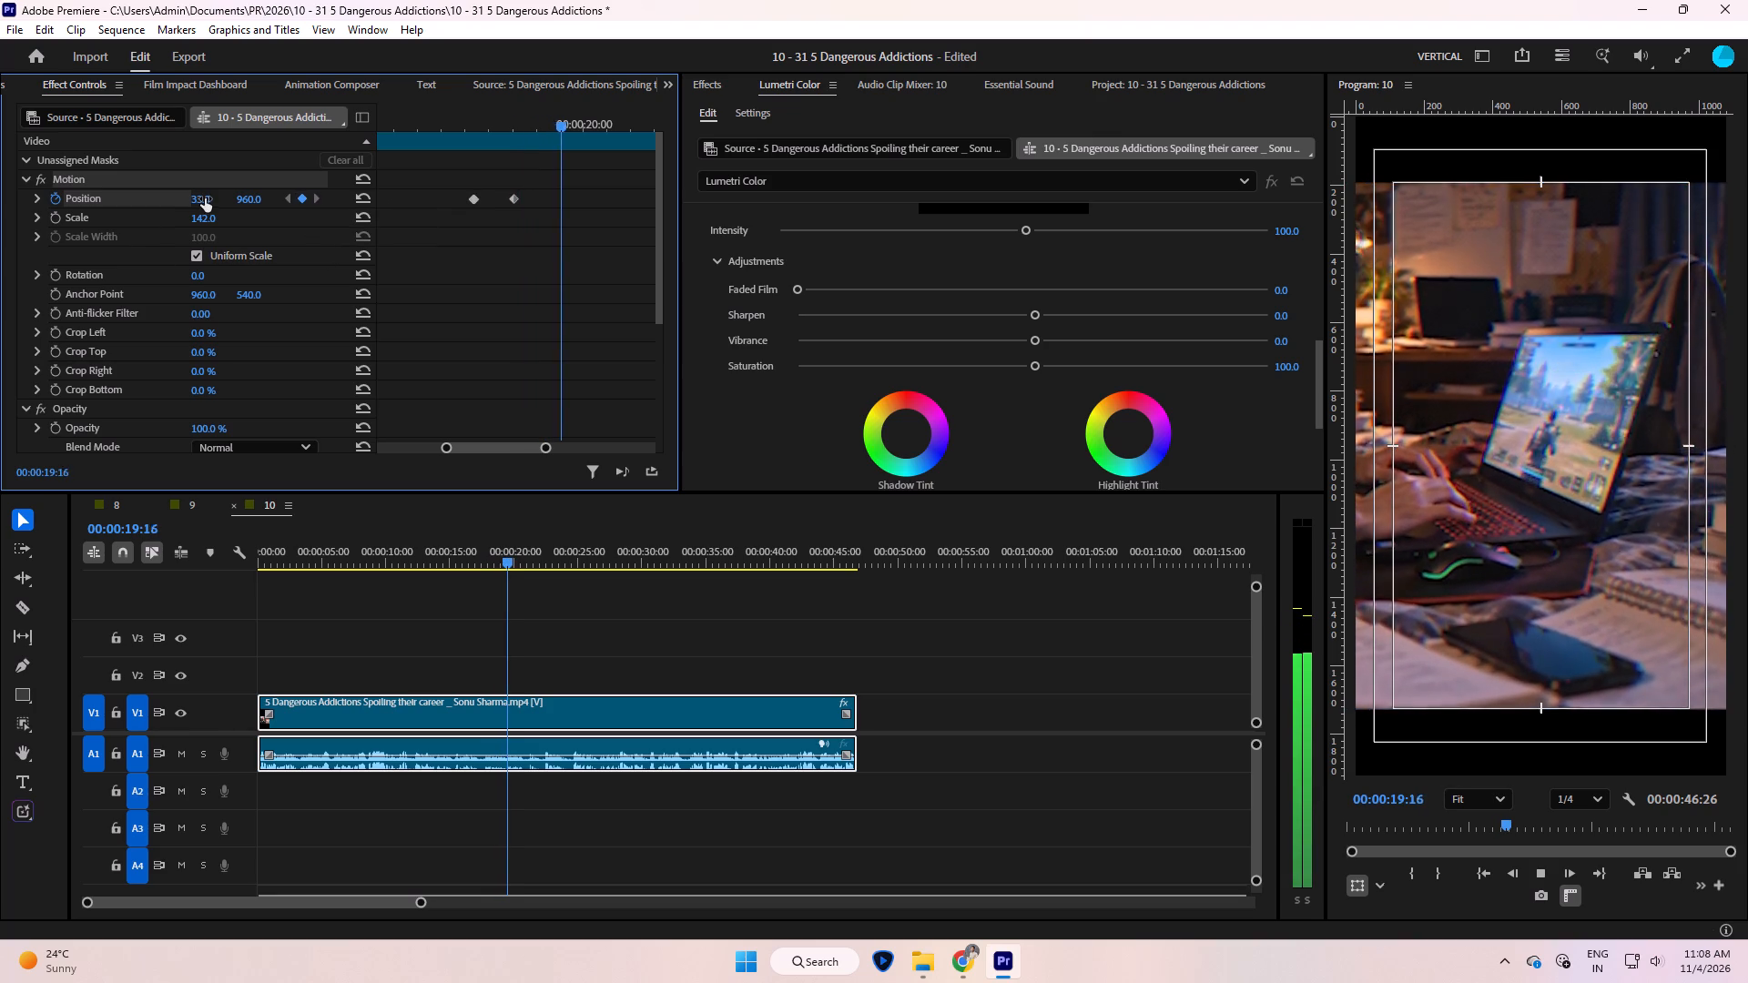
{"action": "key", "text": "space"}
{"action": "left_click_drag", "start_coordinate": [204, 198], "coordinate": [877, 154]}
{"action": "key", "text": "space"}
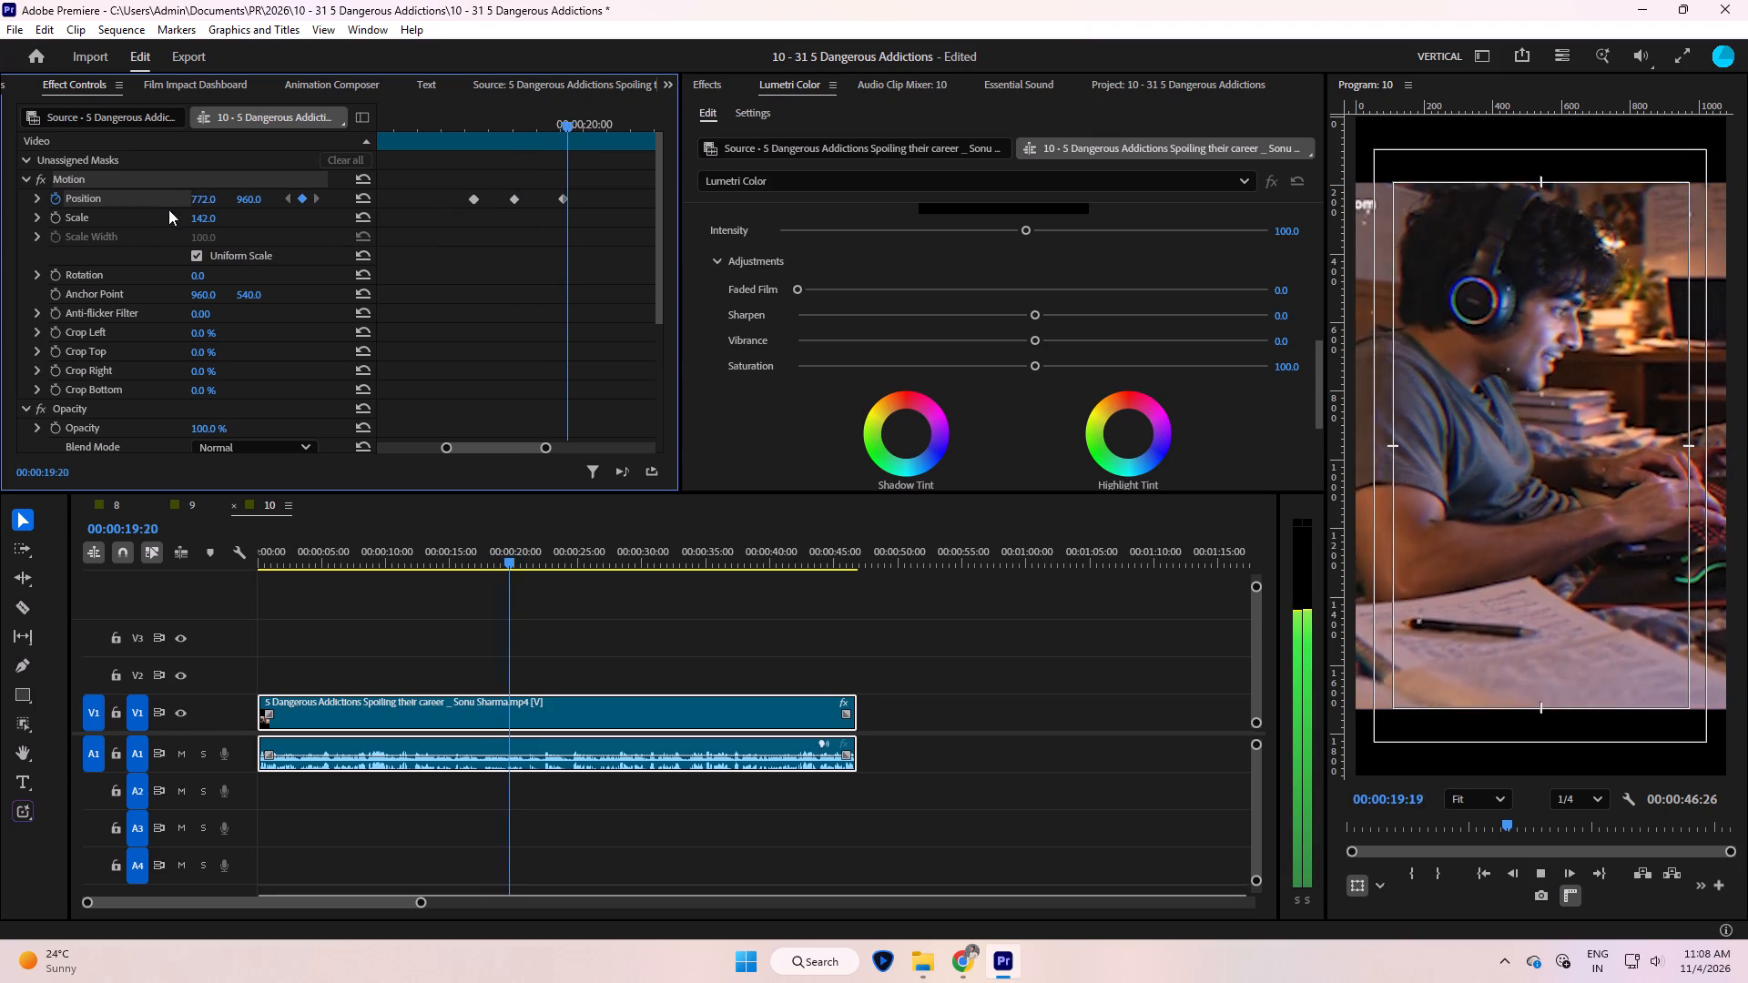
{"action": "key", "text": "space"}
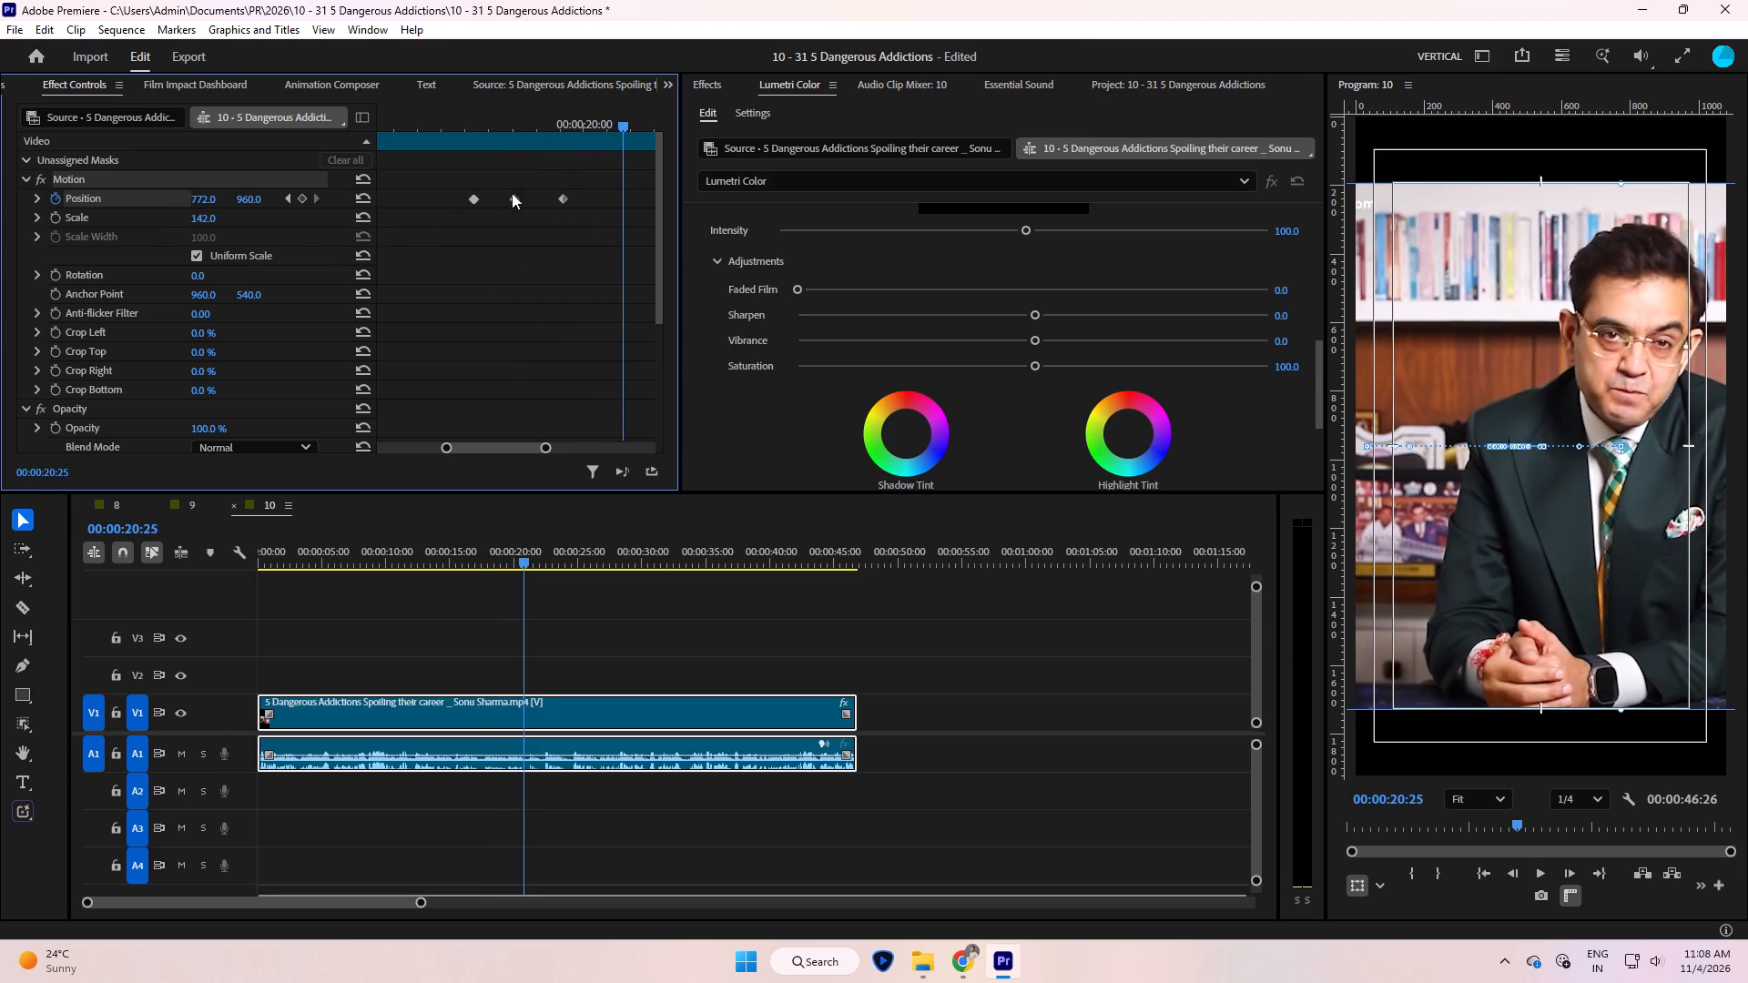
{"action": "left_click", "coordinate": [287, 198]}
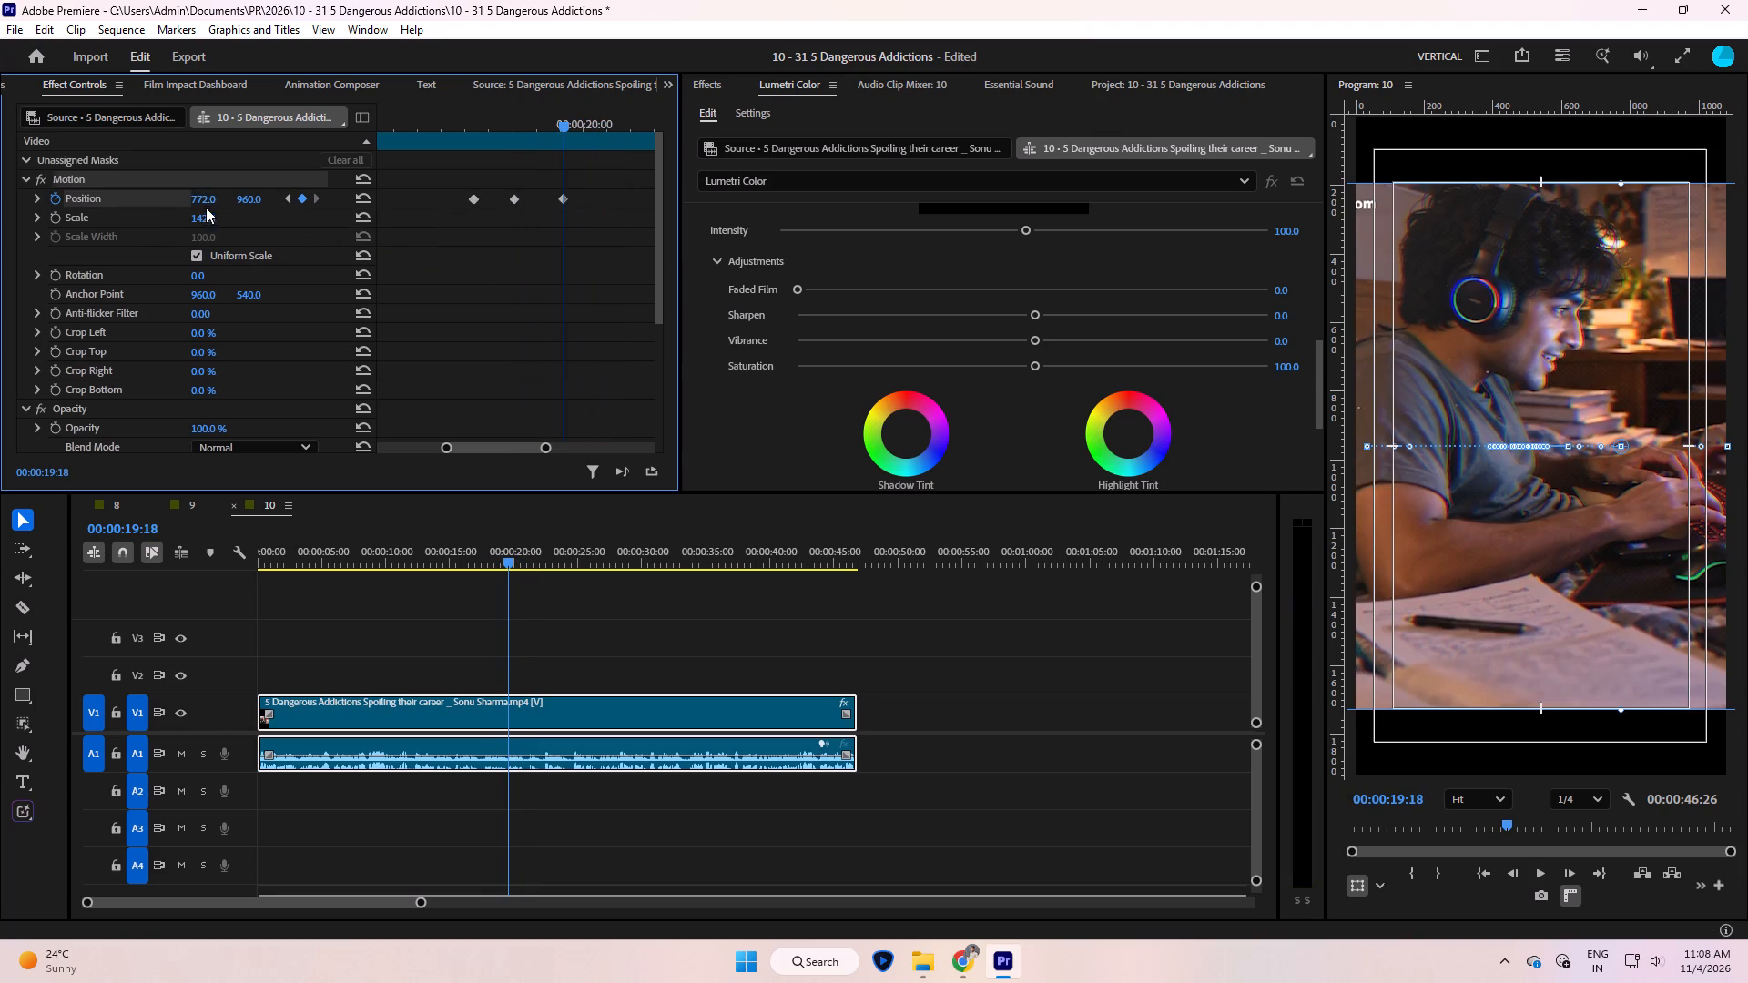
{"action": "left_click_drag", "start_coordinate": [206, 208], "coordinate": [225, 206]}
{"action": "left_click_drag", "start_coordinate": [205, 199], "coordinate": [254, 199]}
Replay the gaming shot from around 00:00:17:14 to check the pan away from the laptop.
{"action": "left_click_drag", "start_coordinate": [507, 111], "coordinate": [475, 124]}
{"action": "left_click", "coordinate": [547, 274]}
{"action": "key", "text": "minus"}
{"action": "key", "text": "space"}
{"action": "left_click", "coordinate": [548, 267]}
{"action": "key", "text": "equal"}
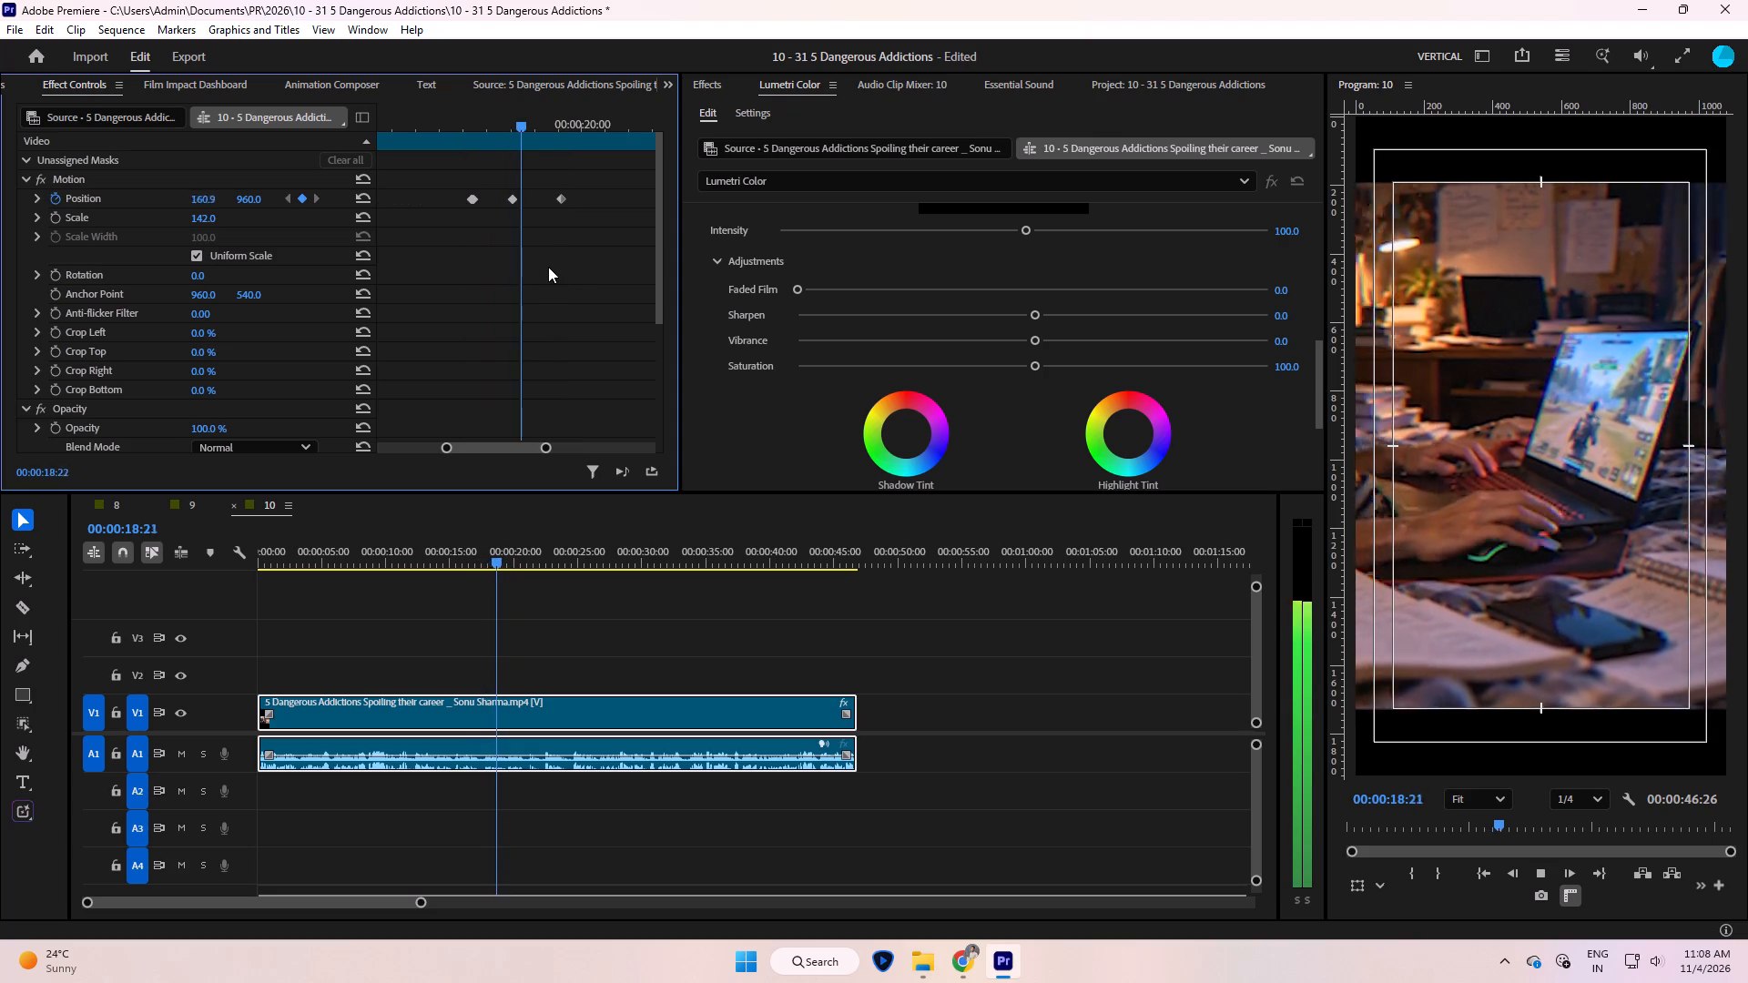
{"action": "key", "text": "space"}
{"action": "left_click_drag", "start_coordinate": [474, 123], "coordinate": [432, 138]}
{"action": "key", "text": "space"}
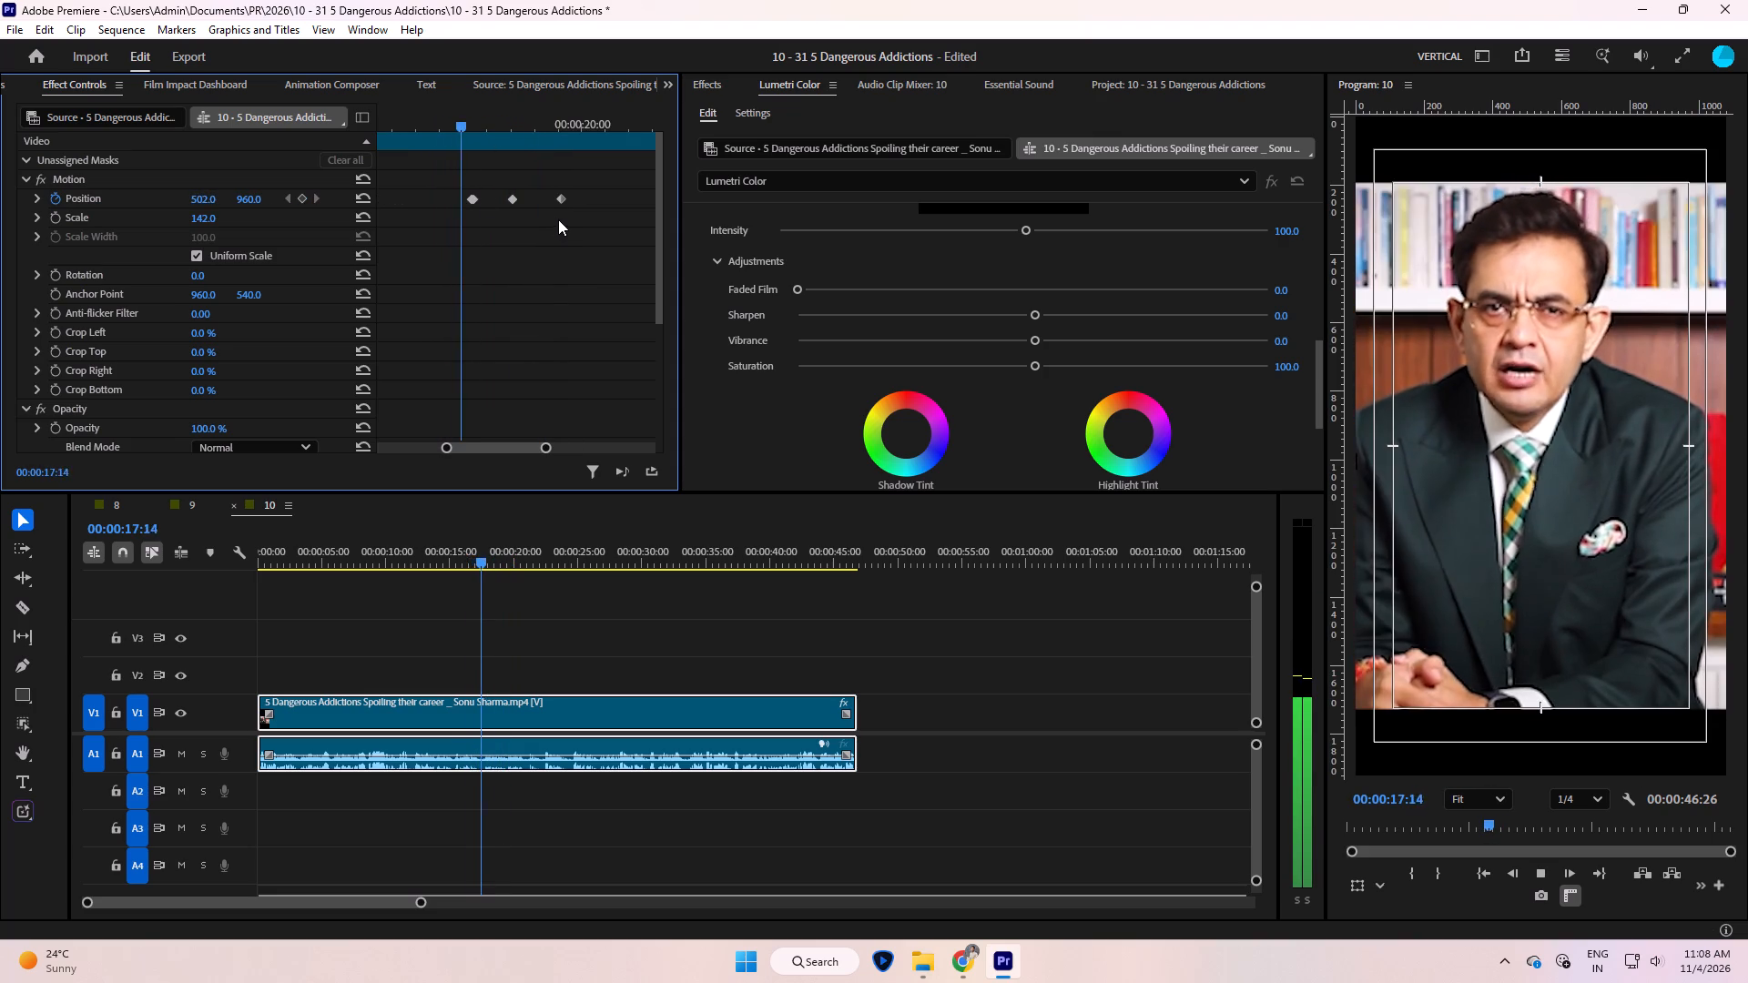
{"action": "key", "text": "space"}
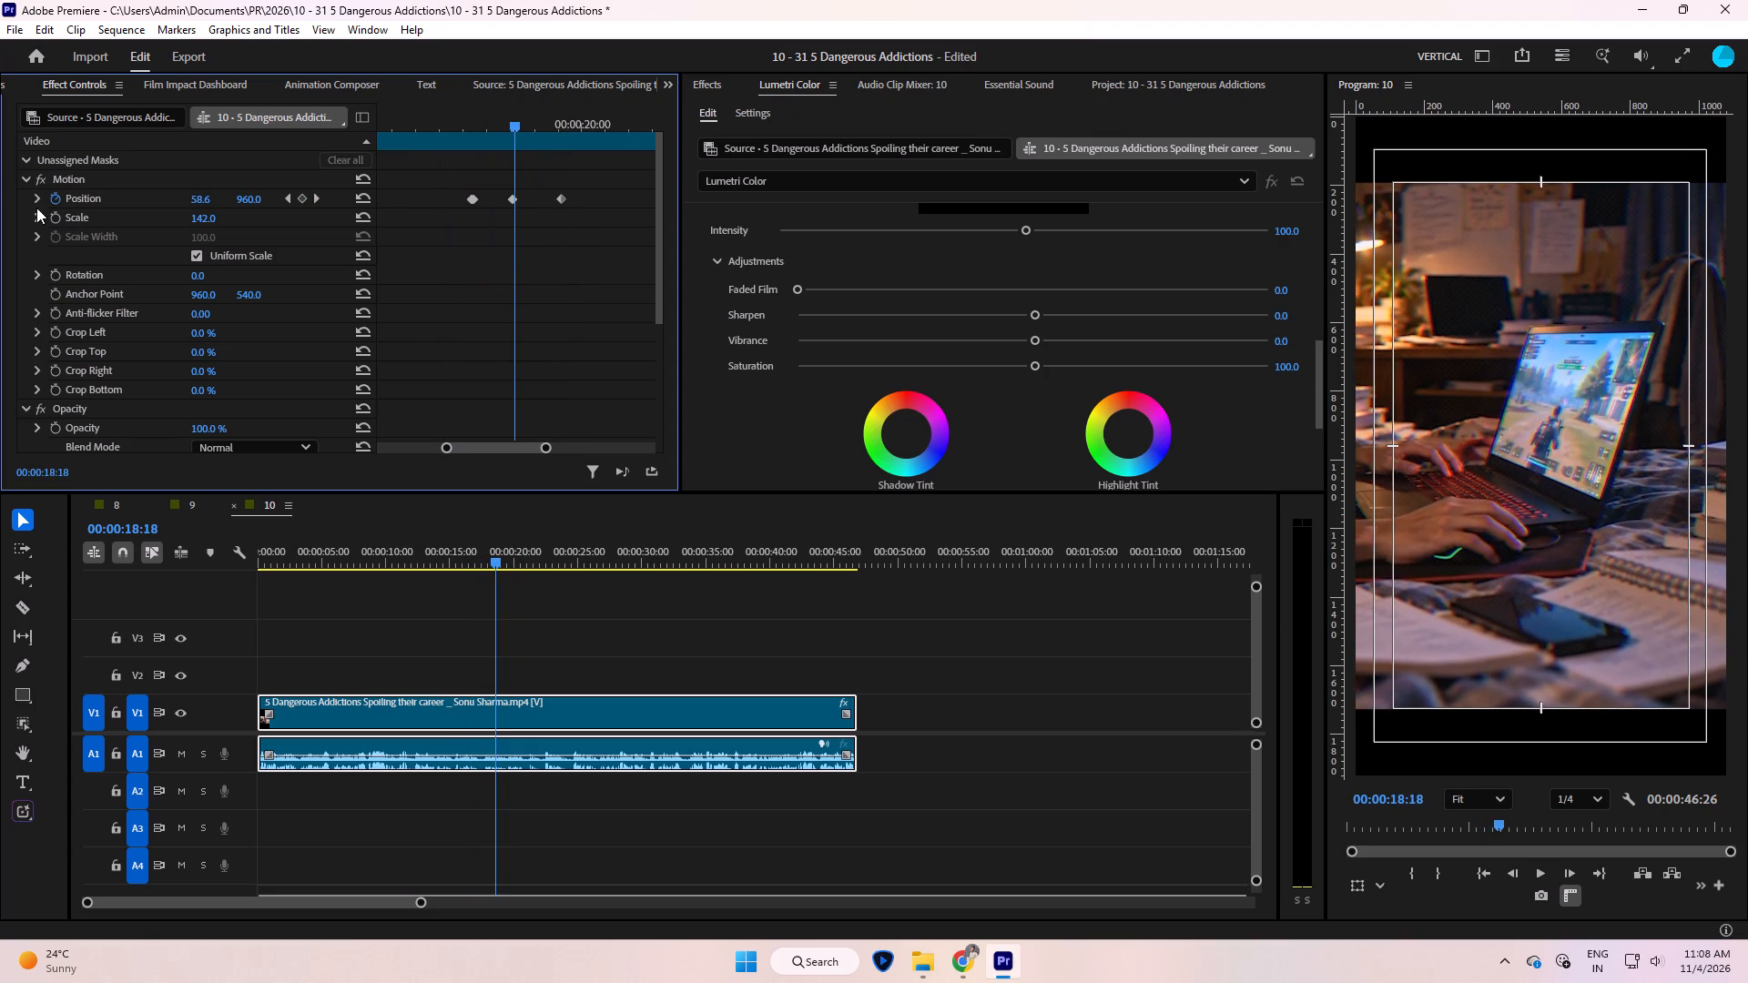
Ease the pan by shaping the Position velocity curve between the gaming shot's laptop and face keyframes.
{"action": "left_click", "coordinate": [37, 199]}
{"action": "left_click", "coordinate": [564, 212]}
{"action": "left_click", "coordinate": [538, 123]}
{"action": "key", "text": "equal"}
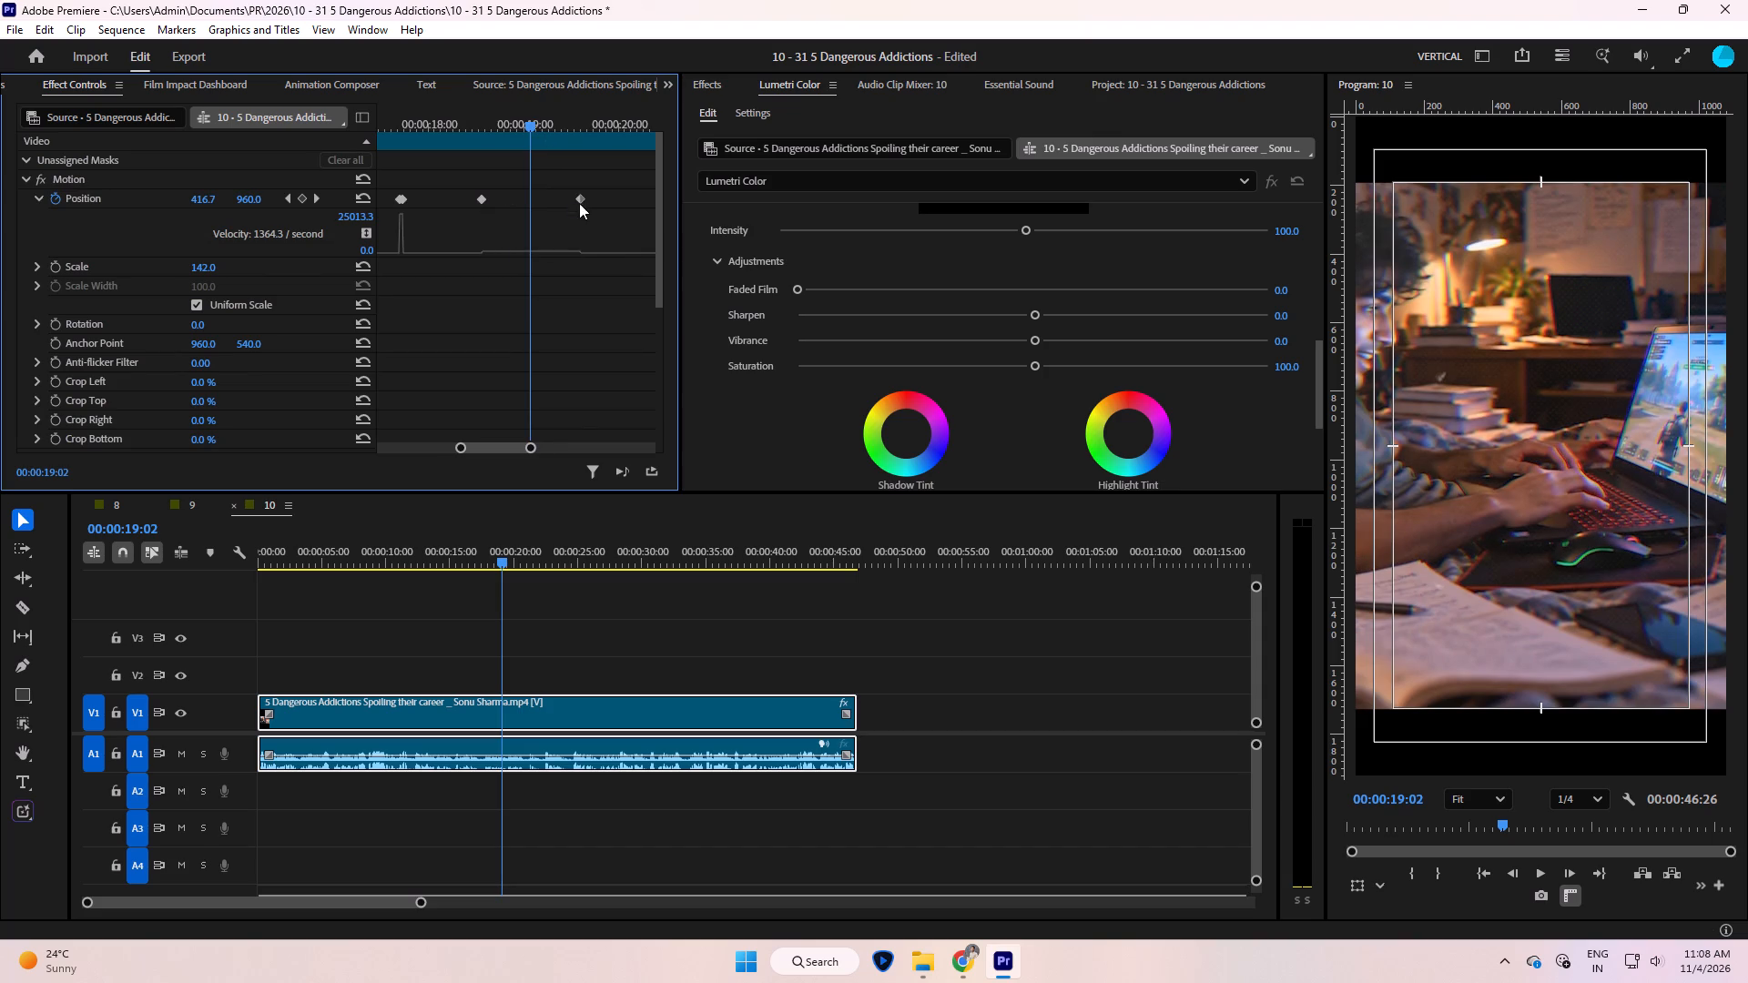
{"action": "left_click", "coordinate": [583, 198]}
{"action": "left_click_drag", "start_coordinate": [568, 253], "coordinate": [546, 274]}
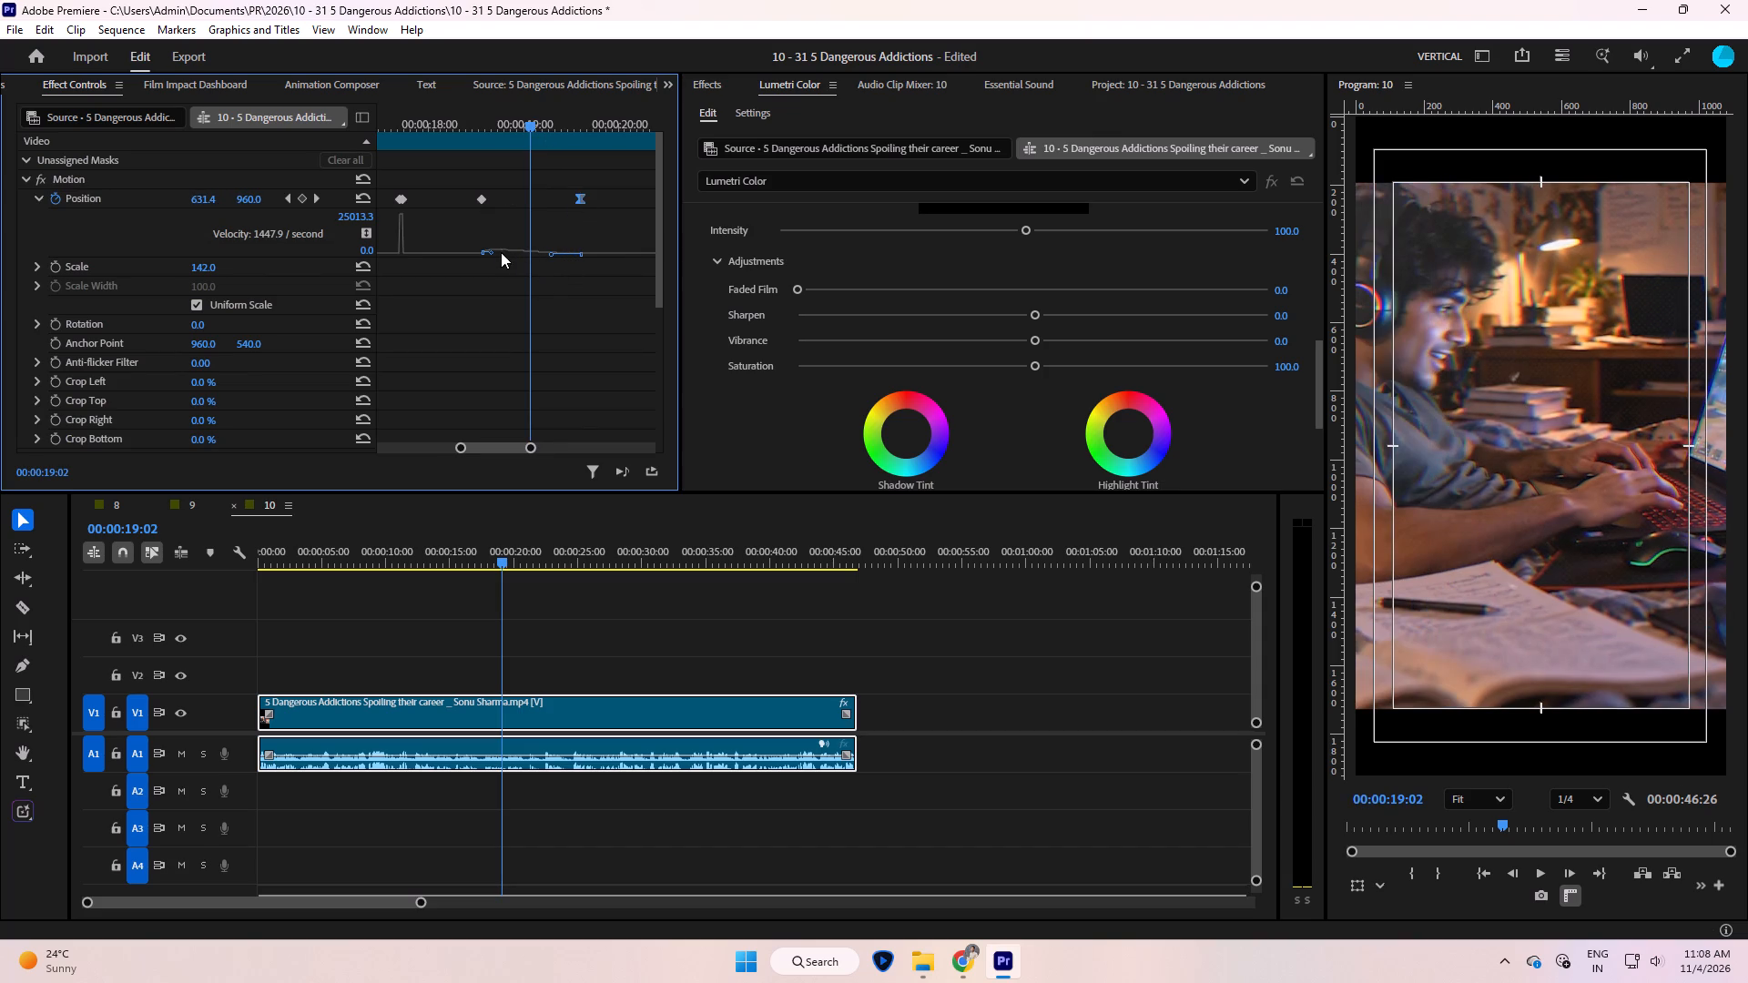
{"action": "left_click_drag", "start_coordinate": [492, 251], "coordinate": [510, 259]}
{"action": "left_click", "coordinate": [605, 307]}
{"action": "key", "text": "minus"}
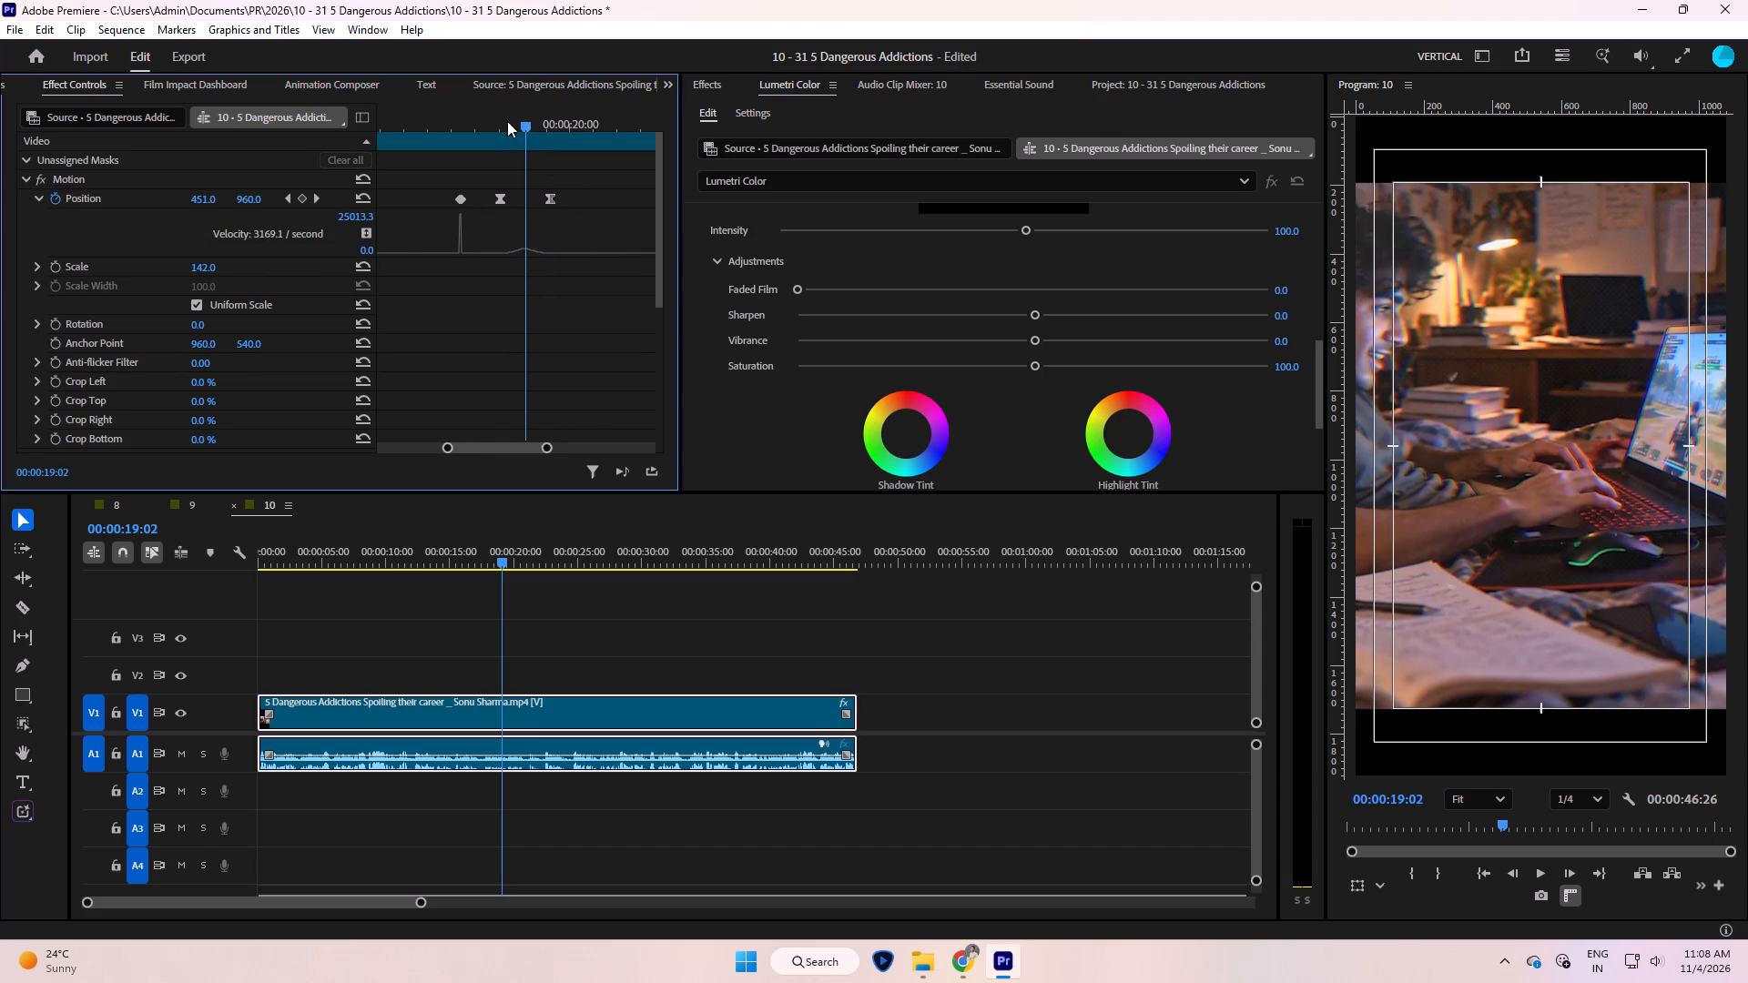
Preview the eased pan, find the end of the gaming shot and add a Position keyframe holding the framing at 00:00:20:20.
{"action": "left_click", "coordinate": [490, 110]}
{"action": "key", "text": "space"}
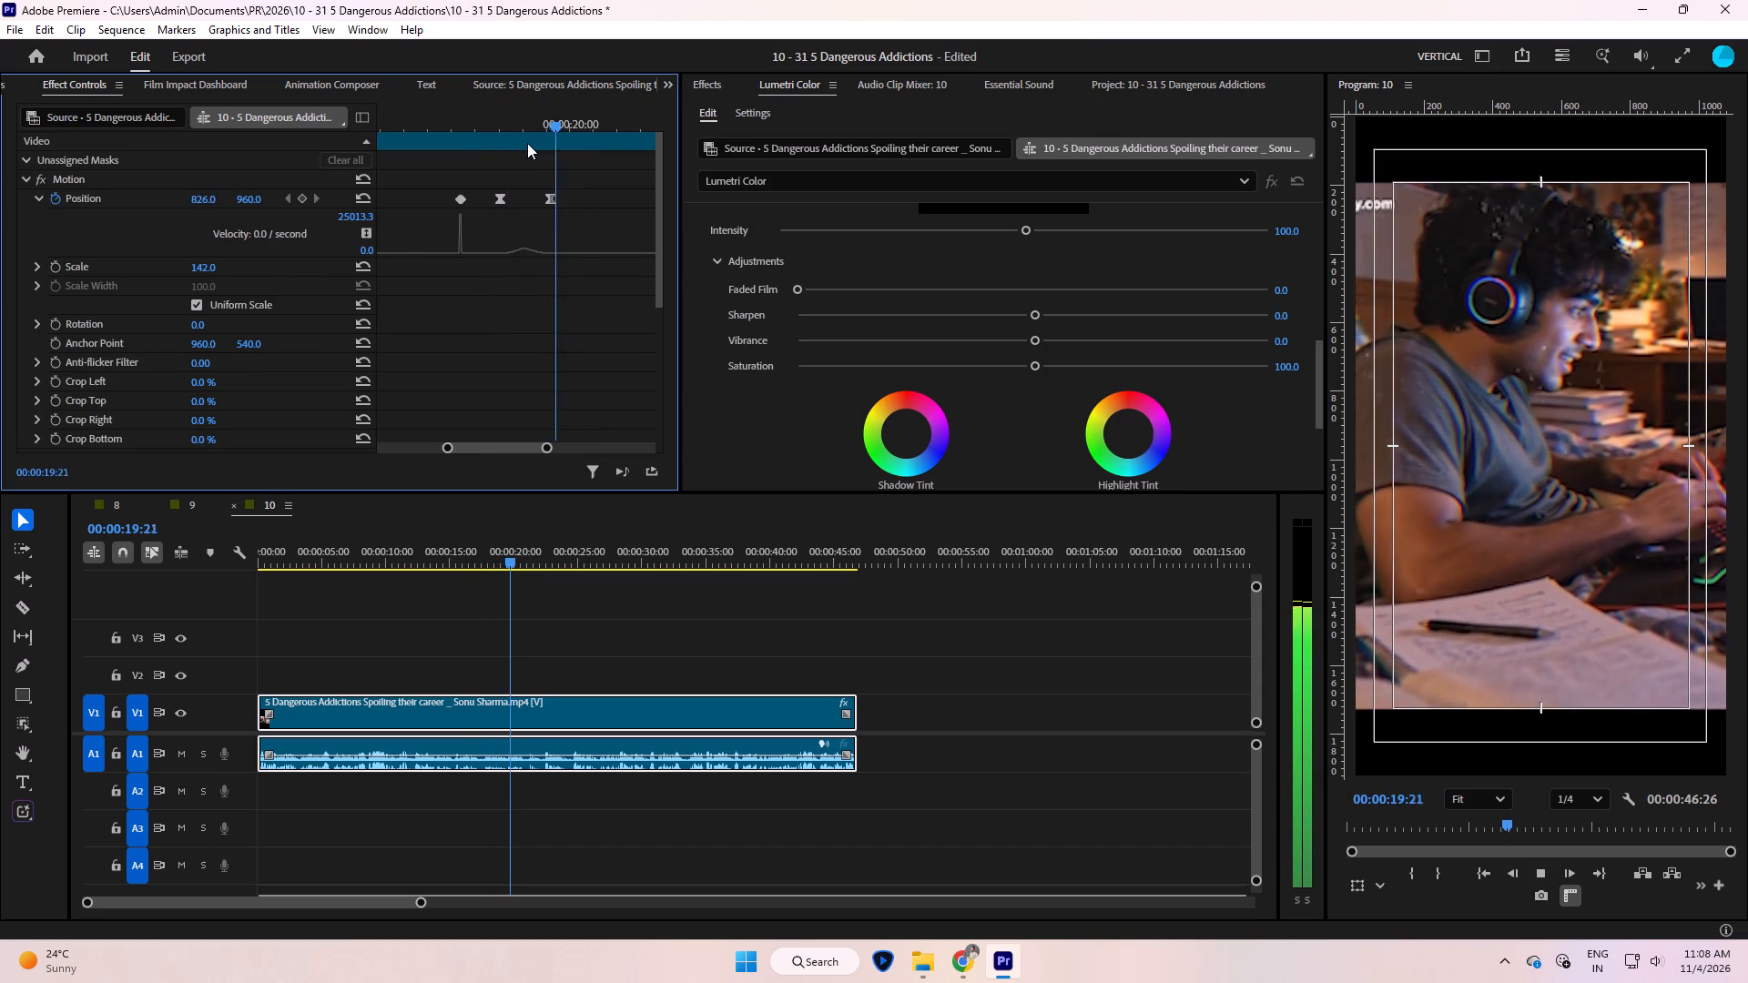
{"action": "key", "text": "space"}
{"action": "key", "text": "Left"}
{"action": "key", "text": "Left"}
{"action": "key", "text": "Left"}
{"action": "key", "text": "Left"}
{"action": "key", "text": "Left"}
{"action": "key", "text": "Left"}
{"action": "key", "text": "Left"}
{"action": "key", "text": "Left"}
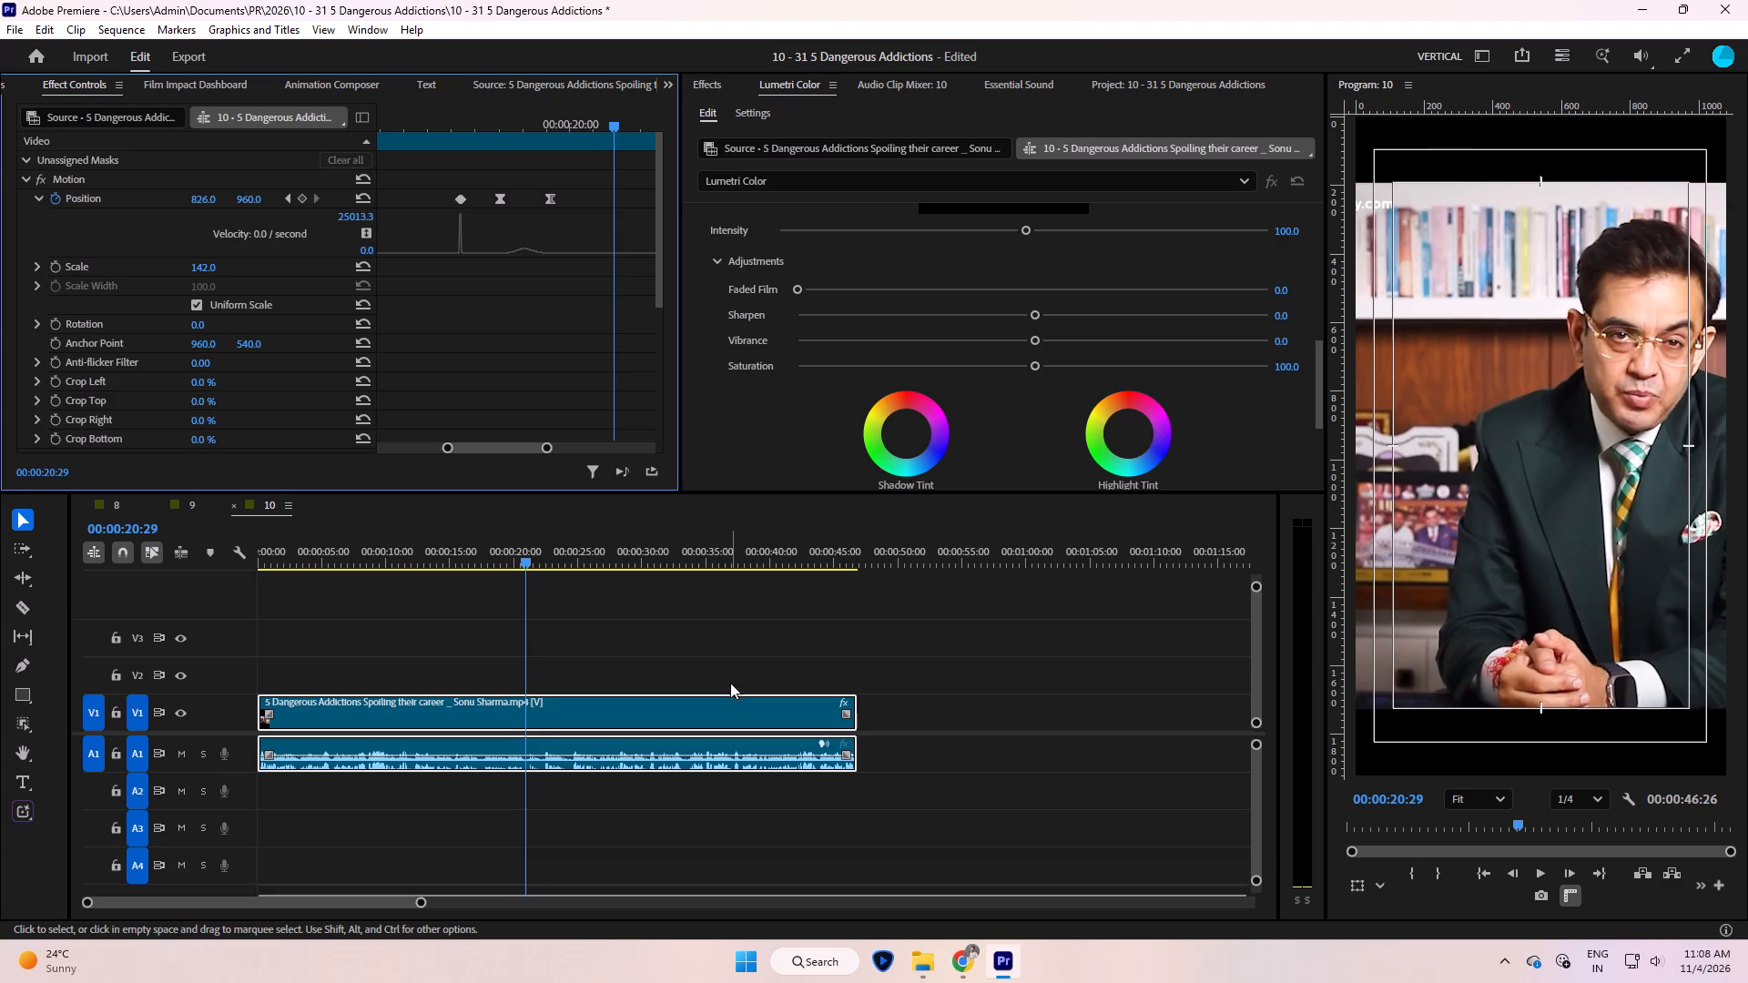
{"action": "key", "text": "Left"}
{"action": "key", "text": "Right"}
{"action": "key", "text": "Left"}
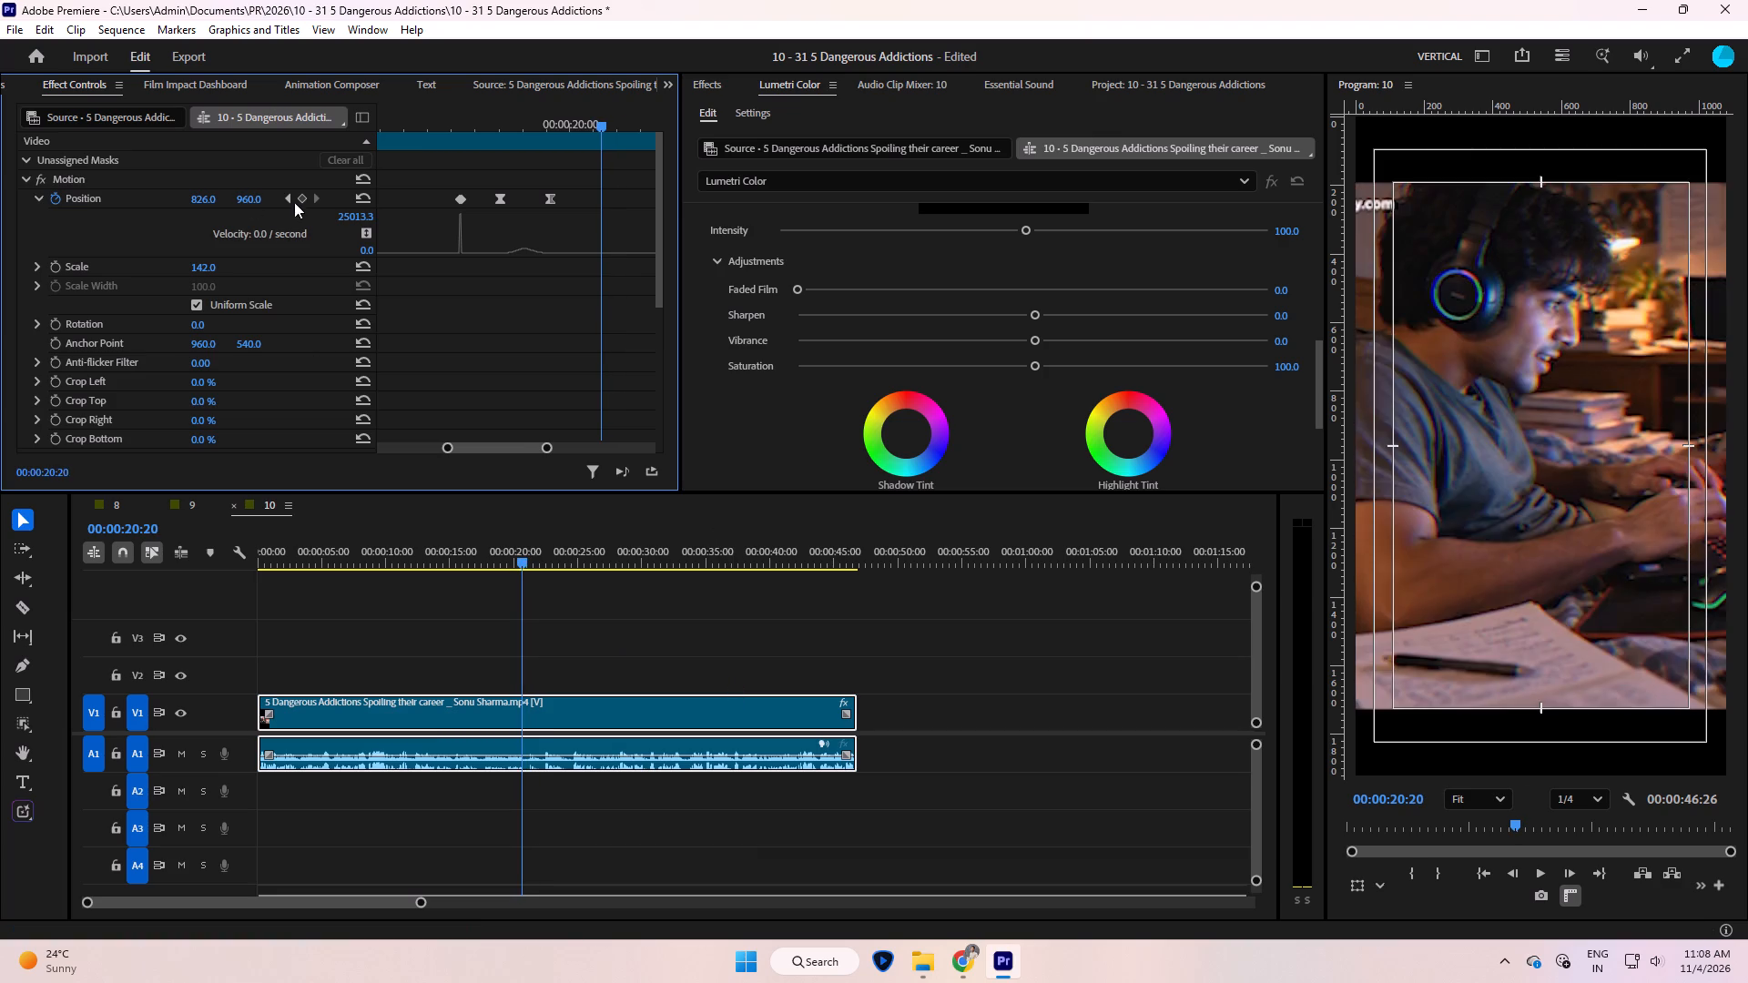
{"action": "left_click", "coordinate": [301, 200]}
Set the horizontal Position to about 500 at 00:00:20:21 to bring the returning speaker back to centre.
{"action": "key", "text": "Right"}
{"action": "left_click_drag", "start_coordinate": [210, 198], "coordinate": [88, 486]}
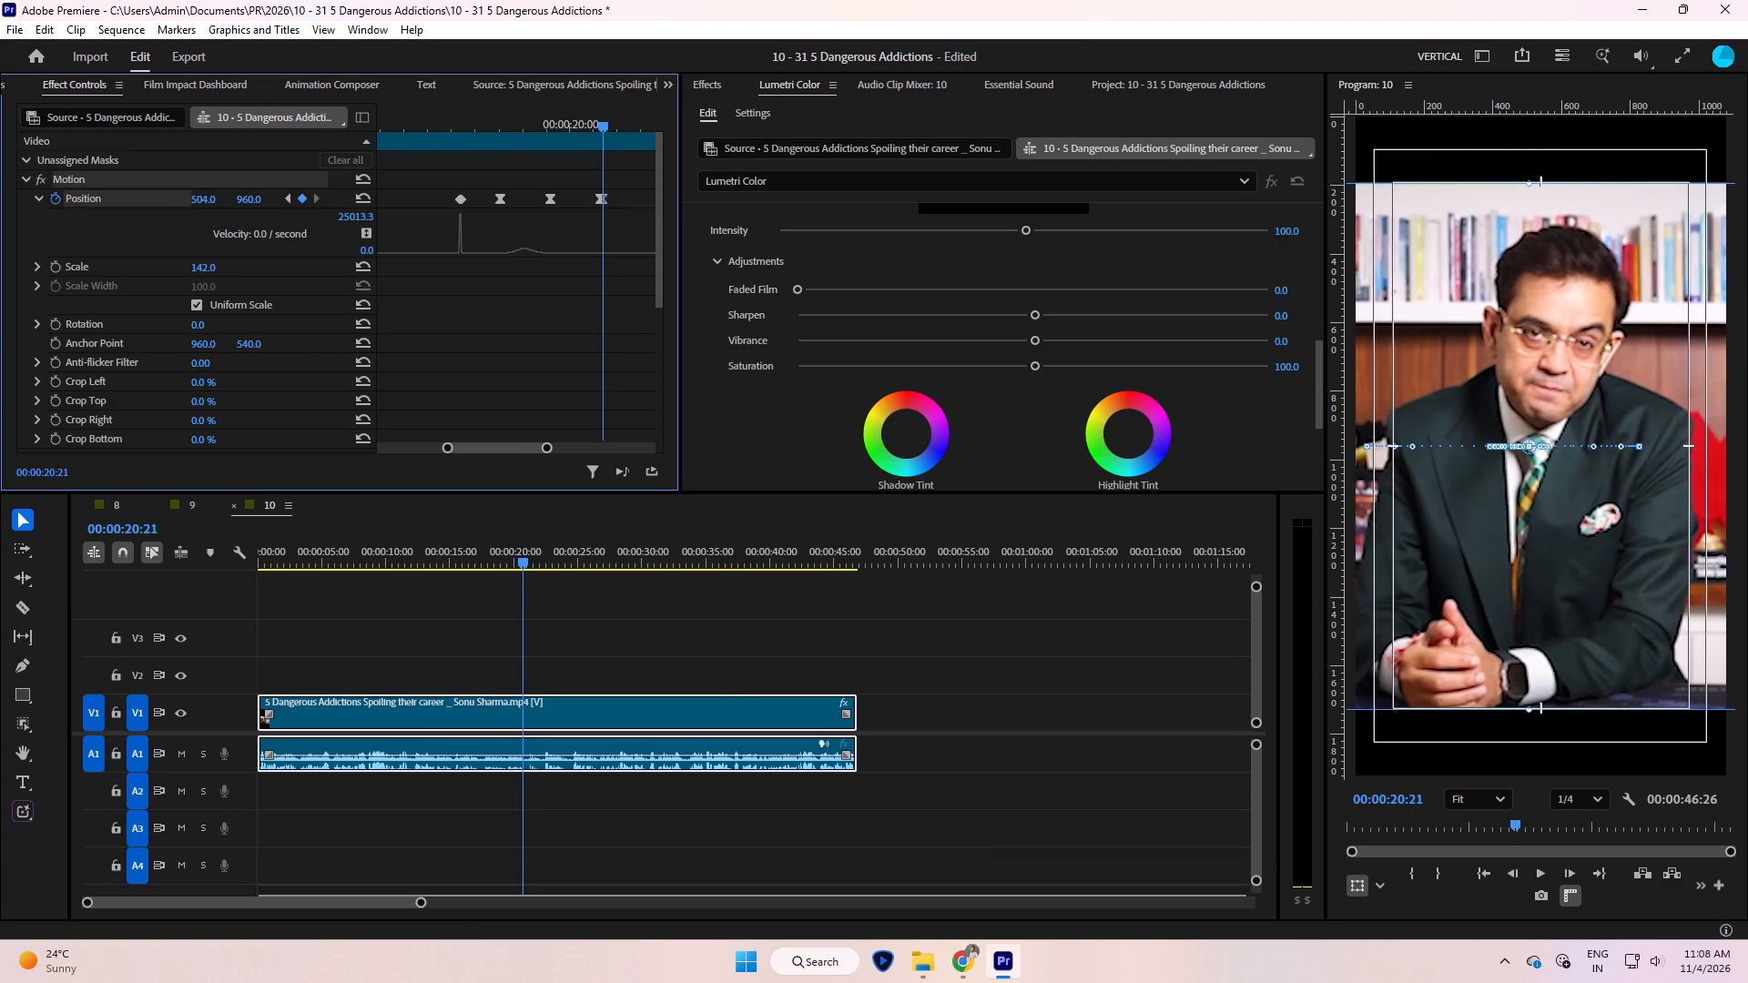
{"action": "left_click_drag", "start_coordinate": [88, 486], "coordinate": [76, 495]}
Keyframe the horizontal Position to about 535 at 00:00:21:02 to keep the speaker centred.
{"action": "key", "text": "space"}
{"action": "key", "text": "space"}
{"action": "left_click_drag", "start_coordinate": [211, 195], "coordinate": [256, 189]}
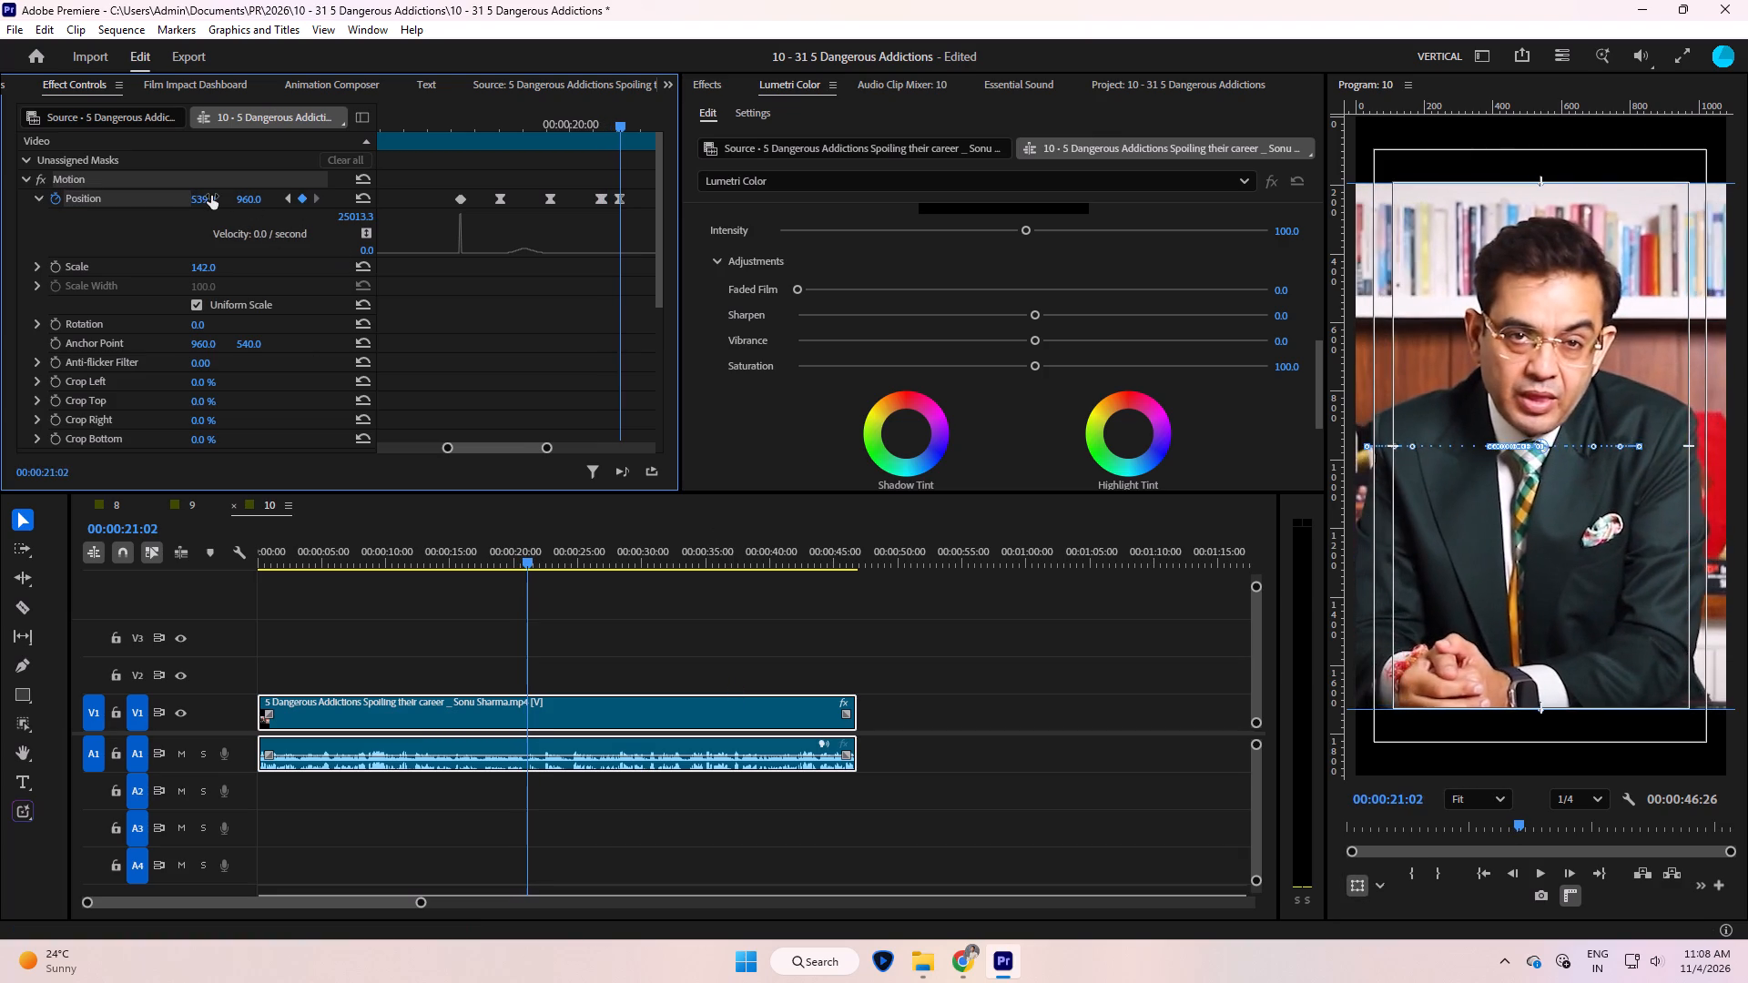
Keyframe the horizontal Position to 604 shortly after 00:00:21:02 to follow the speaker, and resume playback.
{"action": "key", "text": "space"}
{"action": "left_click_drag", "start_coordinate": [211, 196], "coordinate": [270, 190]}
{"action": "key", "text": "space"}
{"action": "key", "text": "space"}
{"action": "left_click", "coordinate": [211, 196]}
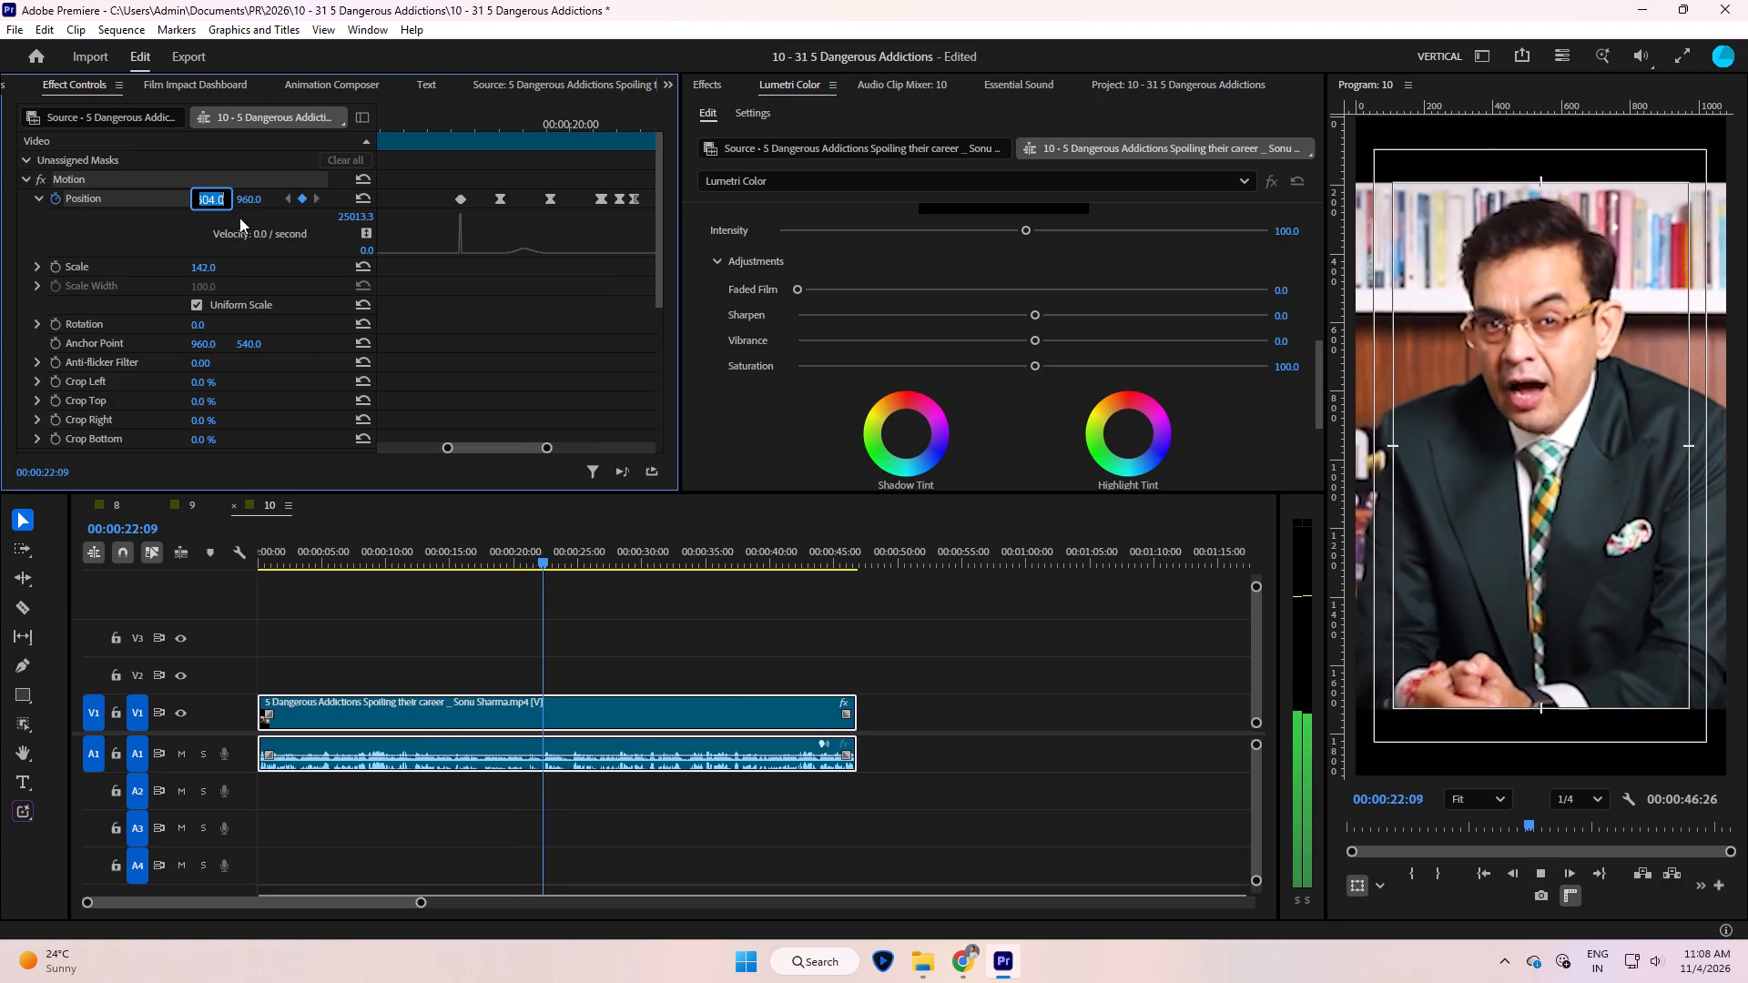
{"action": "left_click", "coordinate": [448, 313]}
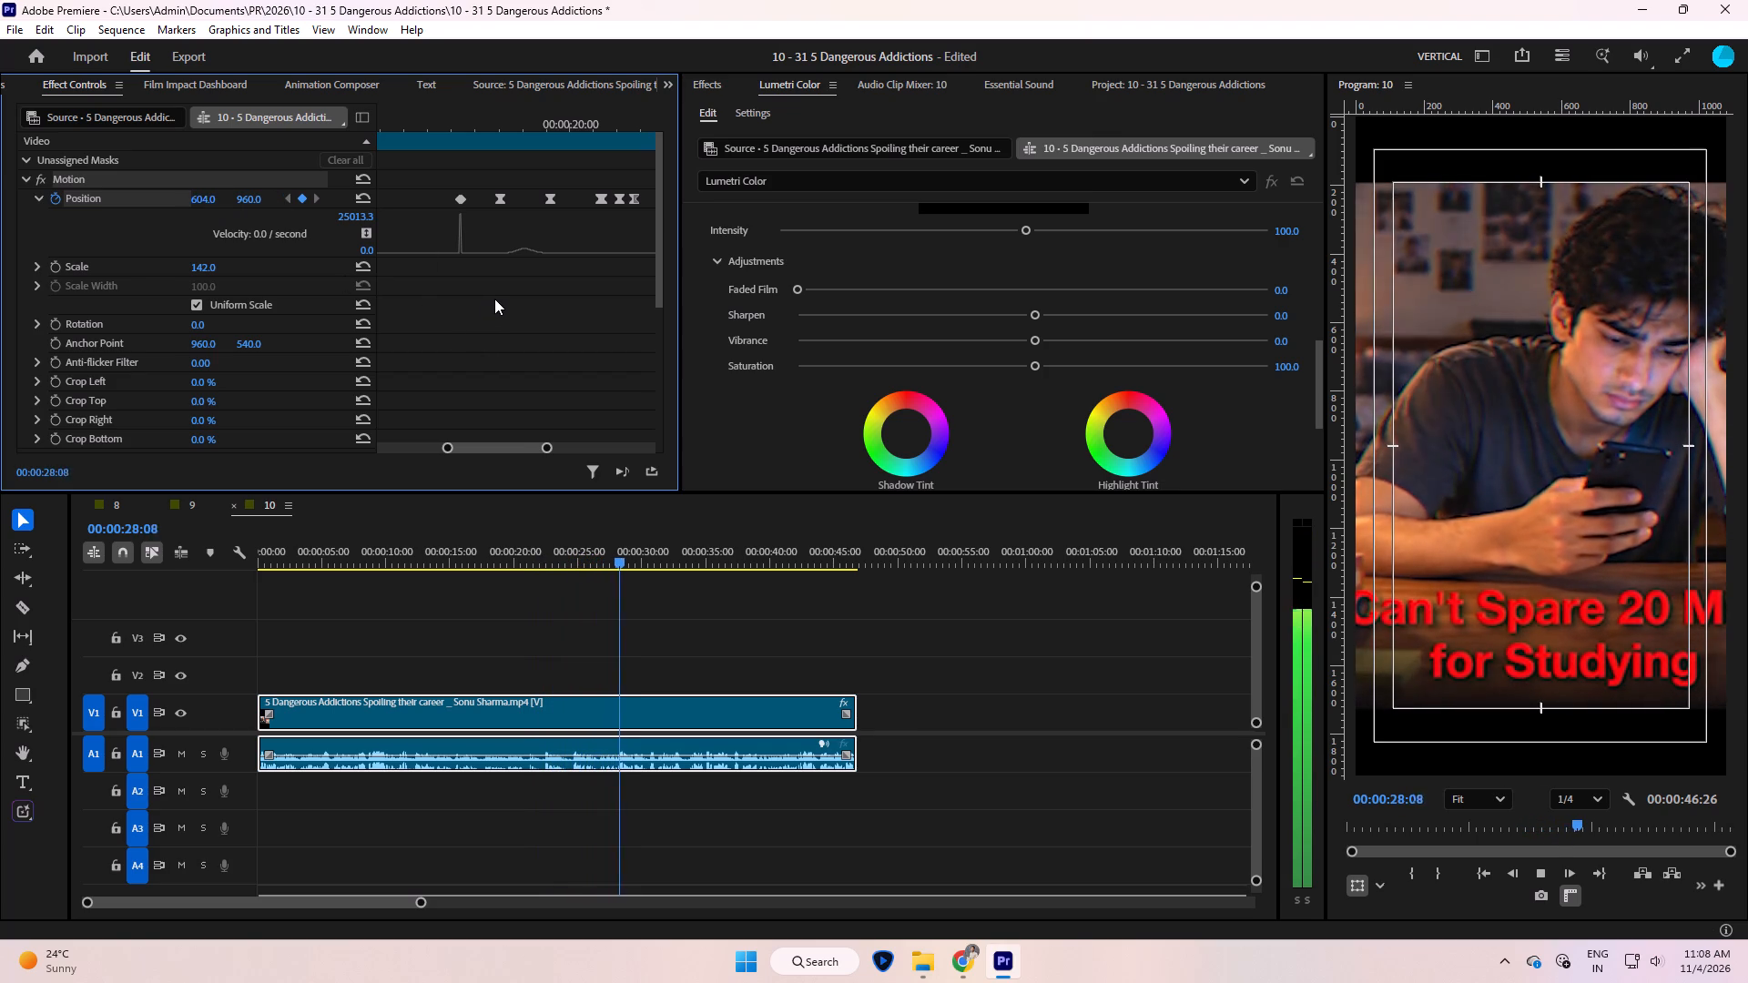
Find the start of the student-with-phone shot and add a Position keyframe holding the speaker framing at 00:00:26:21.
{"action": "left_click", "coordinate": [590, 287]}
{"action": "key", "text": "minus"}
{"action": "key", "text": "minus"}
{"action": "key", "text": "equal"}
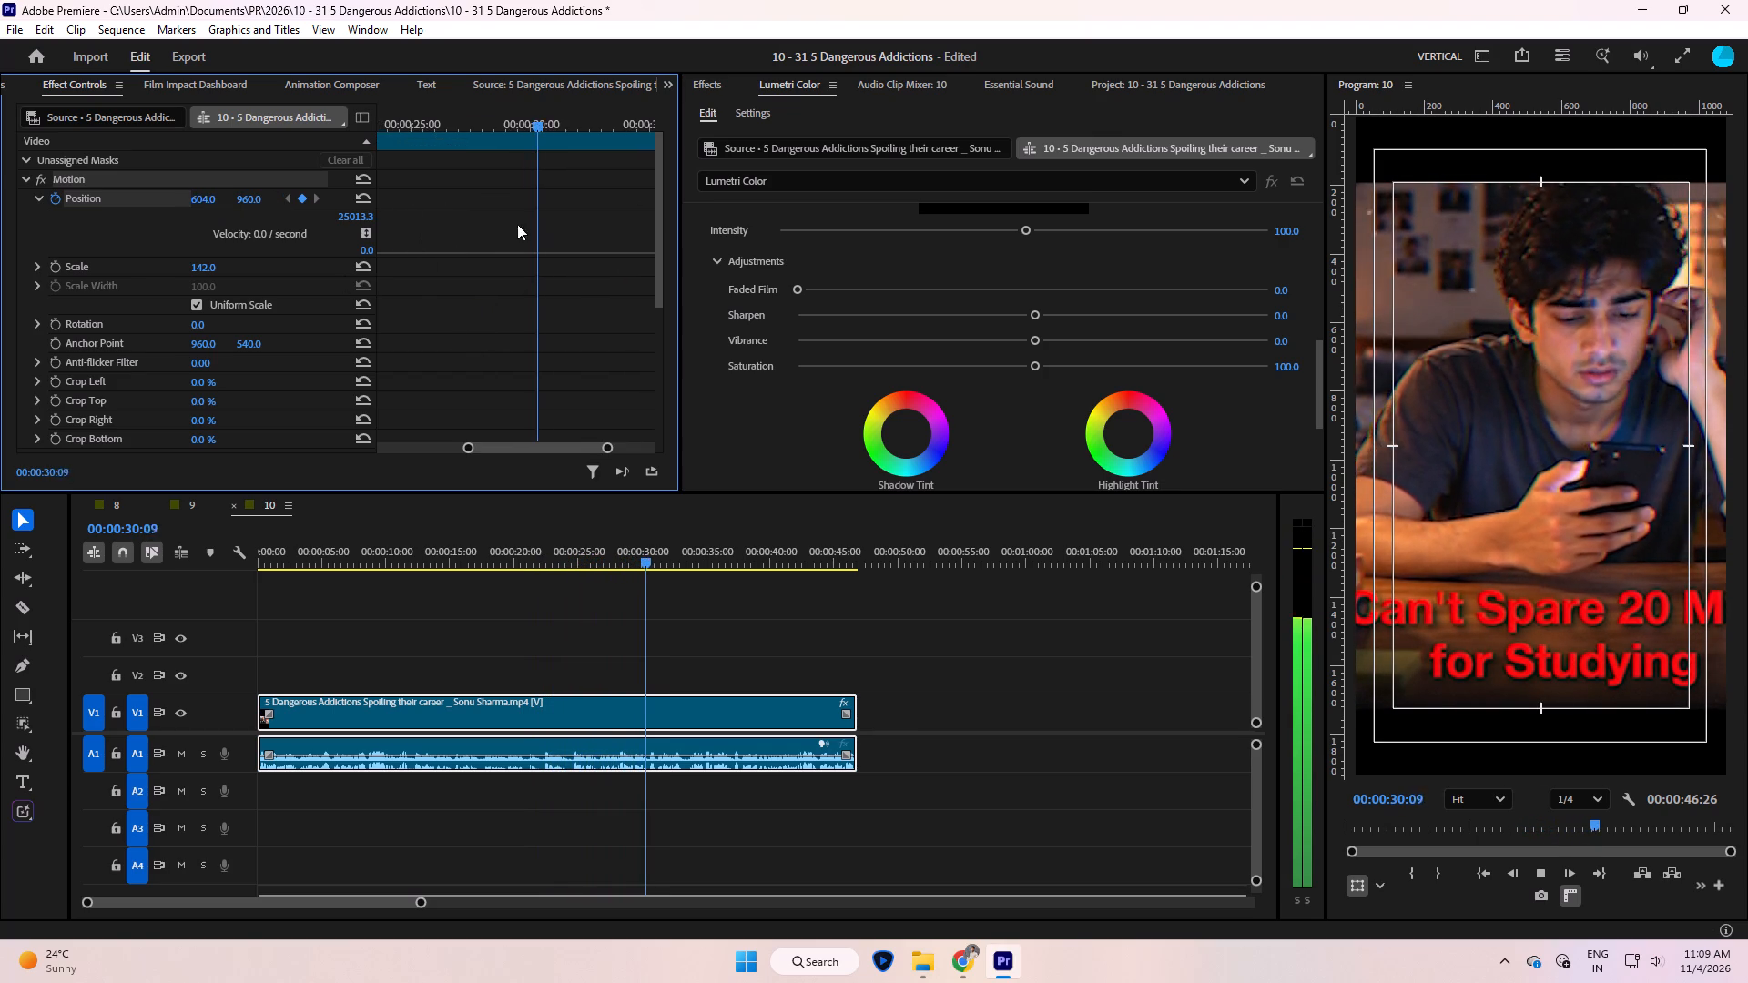
{"action": "key", "text": "minus"}
{"action": "left_click", "coordinate": [472, 120]}
{"action": "key", "text": "space"}
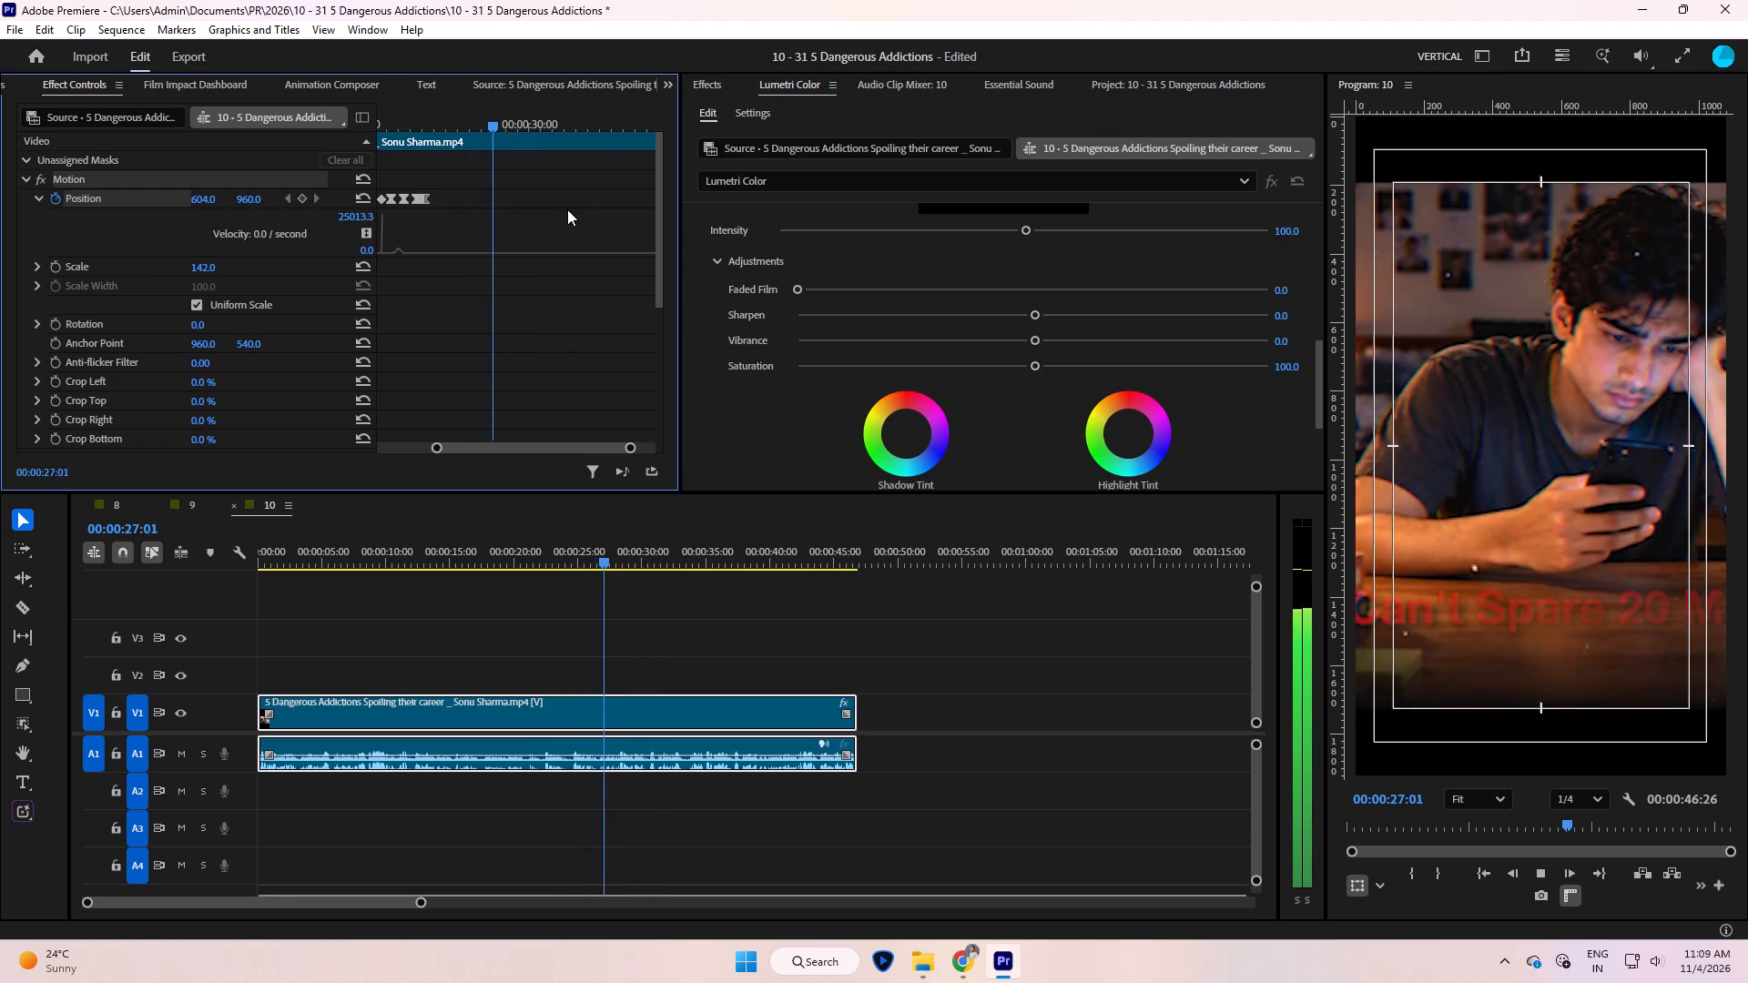
{"action": "key", "text": "space"}
{"action": "key", "text": "Left"}
{"action": "key", "text": "Left"}
{"action": "key", "text": "Left"}
{"action": "key", "text": "Left"}
{"action": "key", "text": "Left"}
{"action": "key", "text": "Left"}
{"action": "key", "text": "Left"}
{"action": "key", "text": "Left"}
{"action": "key", "text": "Left"}
{"action": "key", "text": "Left"}
{"action": "key", "text": "Left"}
{"action": "key", "text": "Left"}
{"action": "key", "text": "Left"}
{"action": "key", "text": "Left"}
{"action": "key", "text": "Left"}
{"action": "key", "text": "Left"}
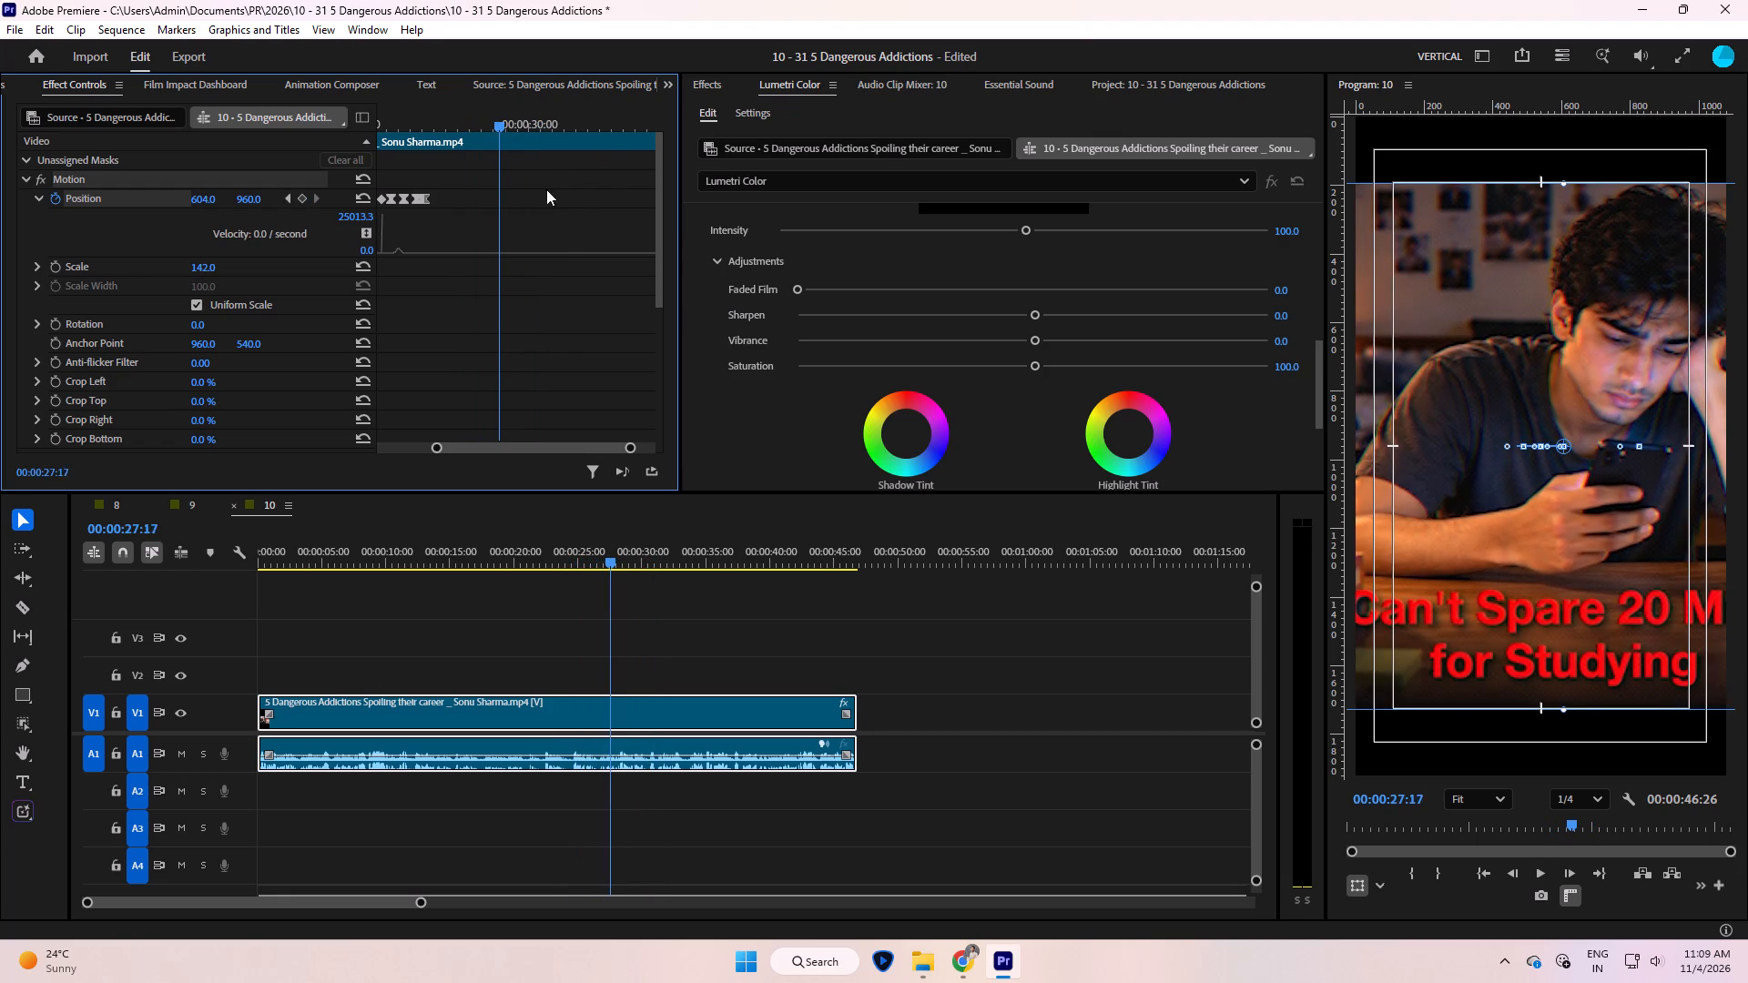
{"action": "key", "text": "Left"}
{"action": "key", "text": "Left"}
{"action": "key", "text": "Left"}
{"action": "key", "text": "space"}
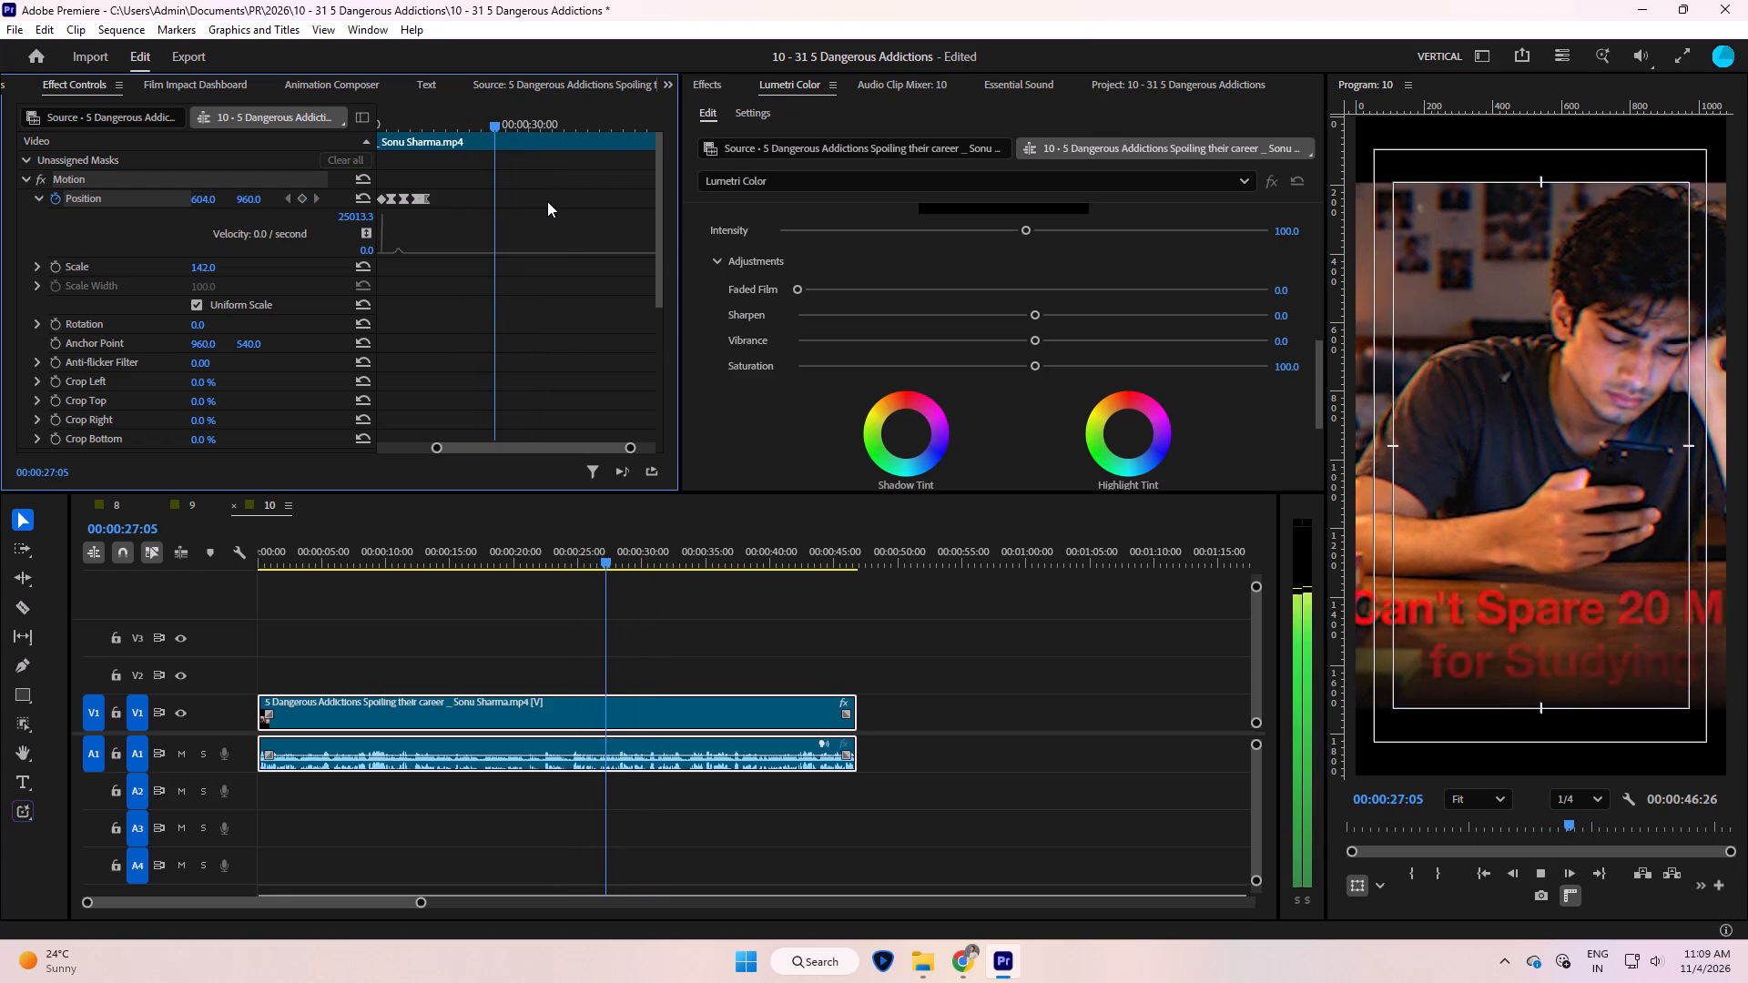
{"action": "key", "text": "space"}
{"action": "key", "text": "Left"}
{"action": "key", "text": "Left"}
{"action": "key", "text": "Left"}
{"action": "key", "text": "Left"}
{"action": "key", "text": "Left"}
{"action": "key", "text": "Left"}
{"action": "key", "text": "Left"}
{"action": "key", "text": "Left"}
{"action": "key", "text": "Left"}
{"action": "key", "text": "Left"}
{"action": "key", "text": "Left"}
{"action": "key", "text": "Left"}
{"action": "key", "text": "Left"}
{"action": "key", "text": "Left"}
{"action": "key", "text": "Left"}
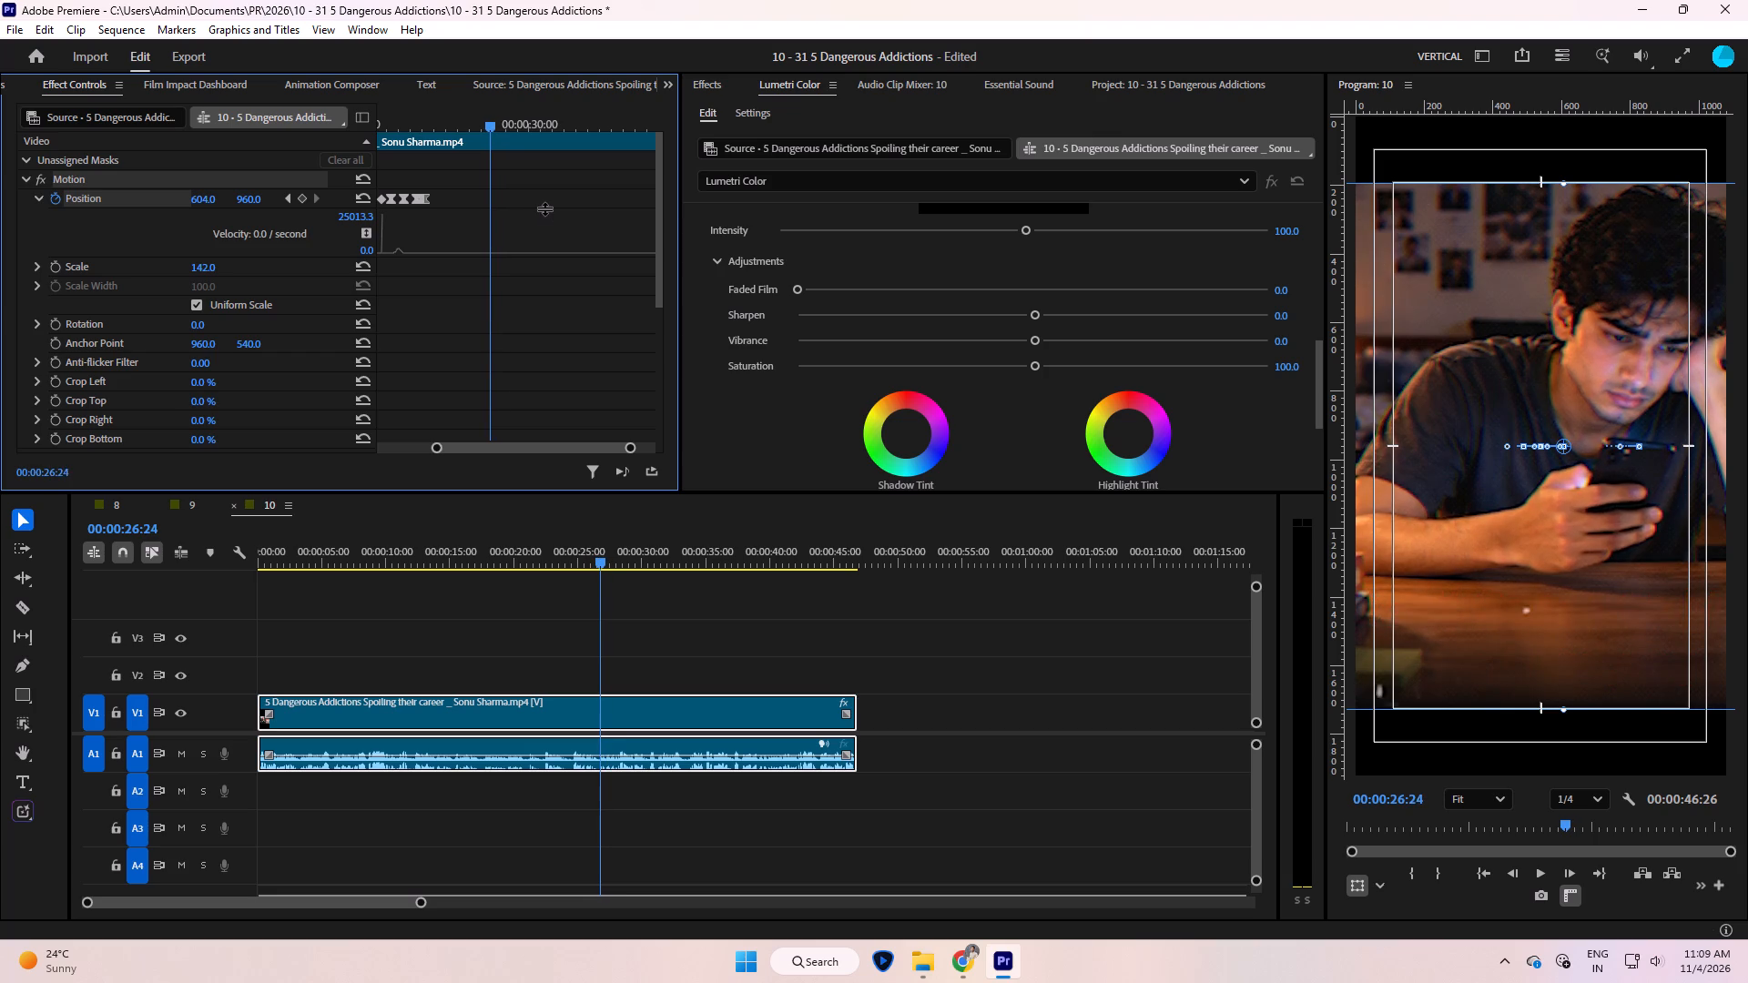
{"action": "key", "text": "Left"}
{"action": "key", "text": "Left"}
{"action": "key", "text": "Left"}
{"action": "left_click", "coordinate": [302, 197]}
Set the horizontal Position to 339 at 00:00:26:22 to bring the student with the phone to centre.
{"action": "key", "text": "Right"}
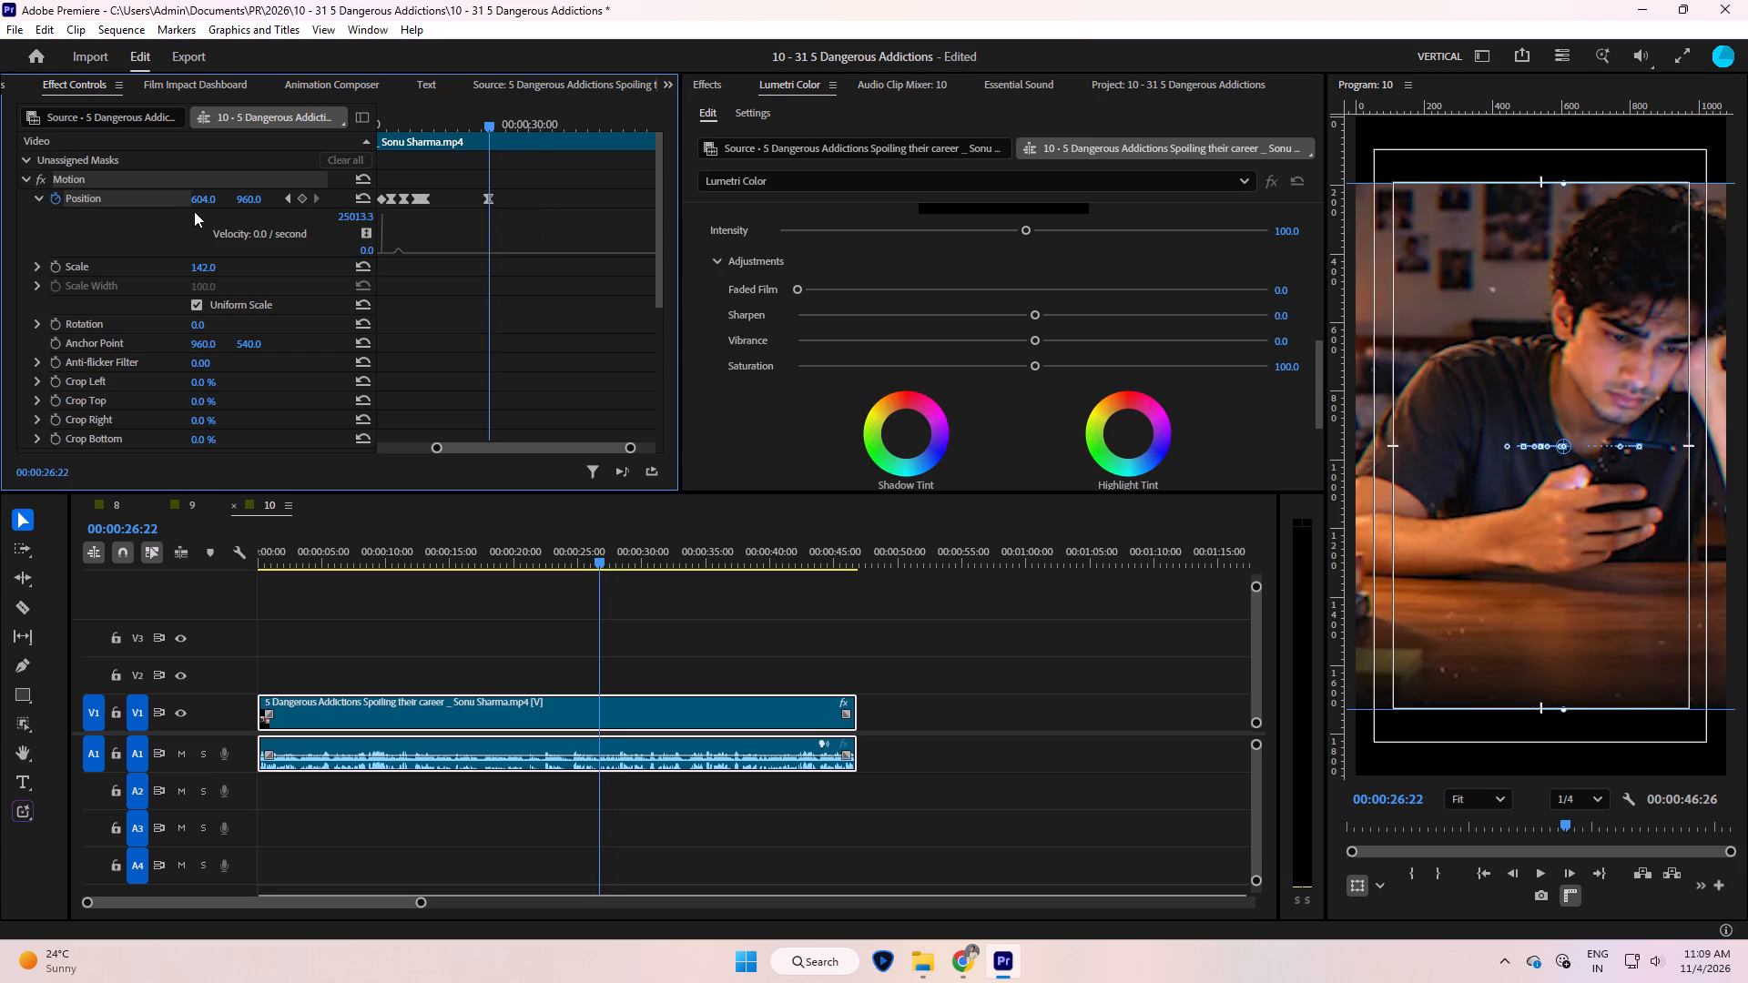
{"action": "left_click_drag", "start_coordinate": [199, 203], "coordinate": [229, 489]}
Play through the student shot and locate its last frame before the speaker returns, at 00:00:30:19.
{"action": "key", "text": "space"}
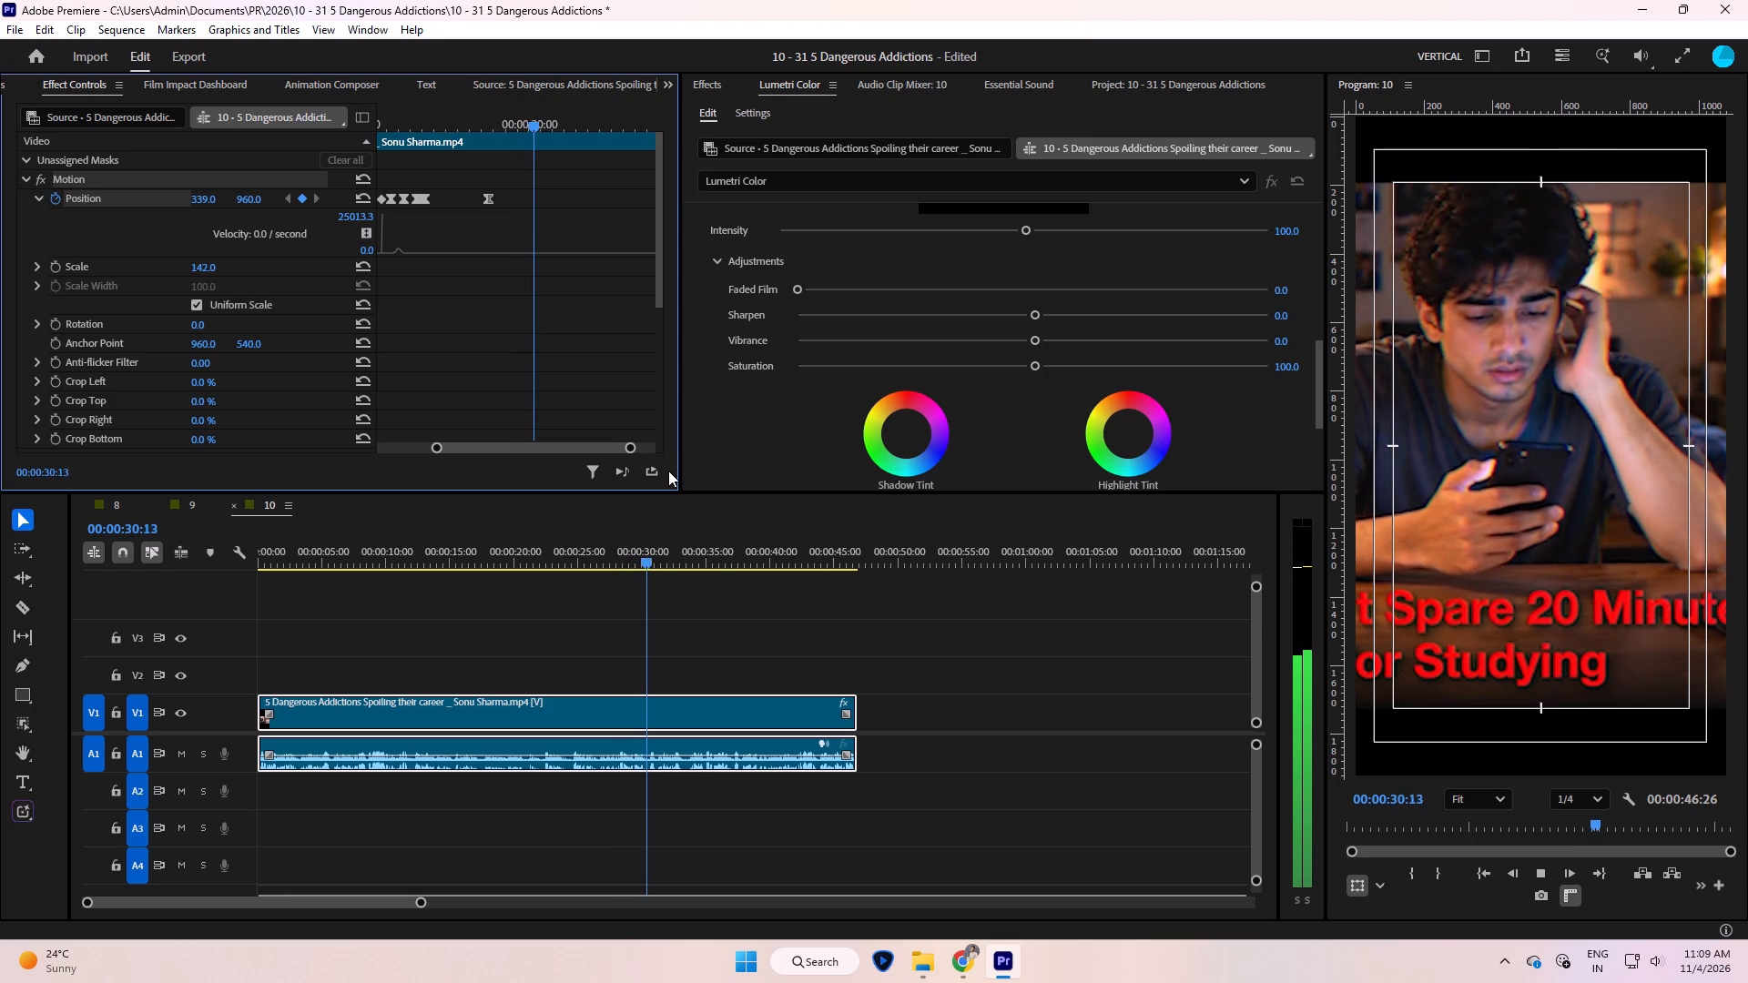
{"action": "key", "text": "space"}
{"action": "key", "text": "space"}
{"action": "key", "text": "space"}
{"action": "key", "text": "Left"}
{"action": "key", "text": "Left"}
{"action": "key", "text": "Left"}
{"action": "key", "text": "Left"}
{"action": "key", "text": "Left"}
{"action": "key", "text": "Left"}
{"action": "key", "text": "Left"}
{"action": "key", "text": "Left"}
{"action": "key", "text": "Left"}
{"action": "key", "text": "Left"}
{"action": "key", "text": "Left"}
{"action": "key", "text": "Left"}
{"action": "key", "text": "Left"}
{"action": "key", "text": "Left"}
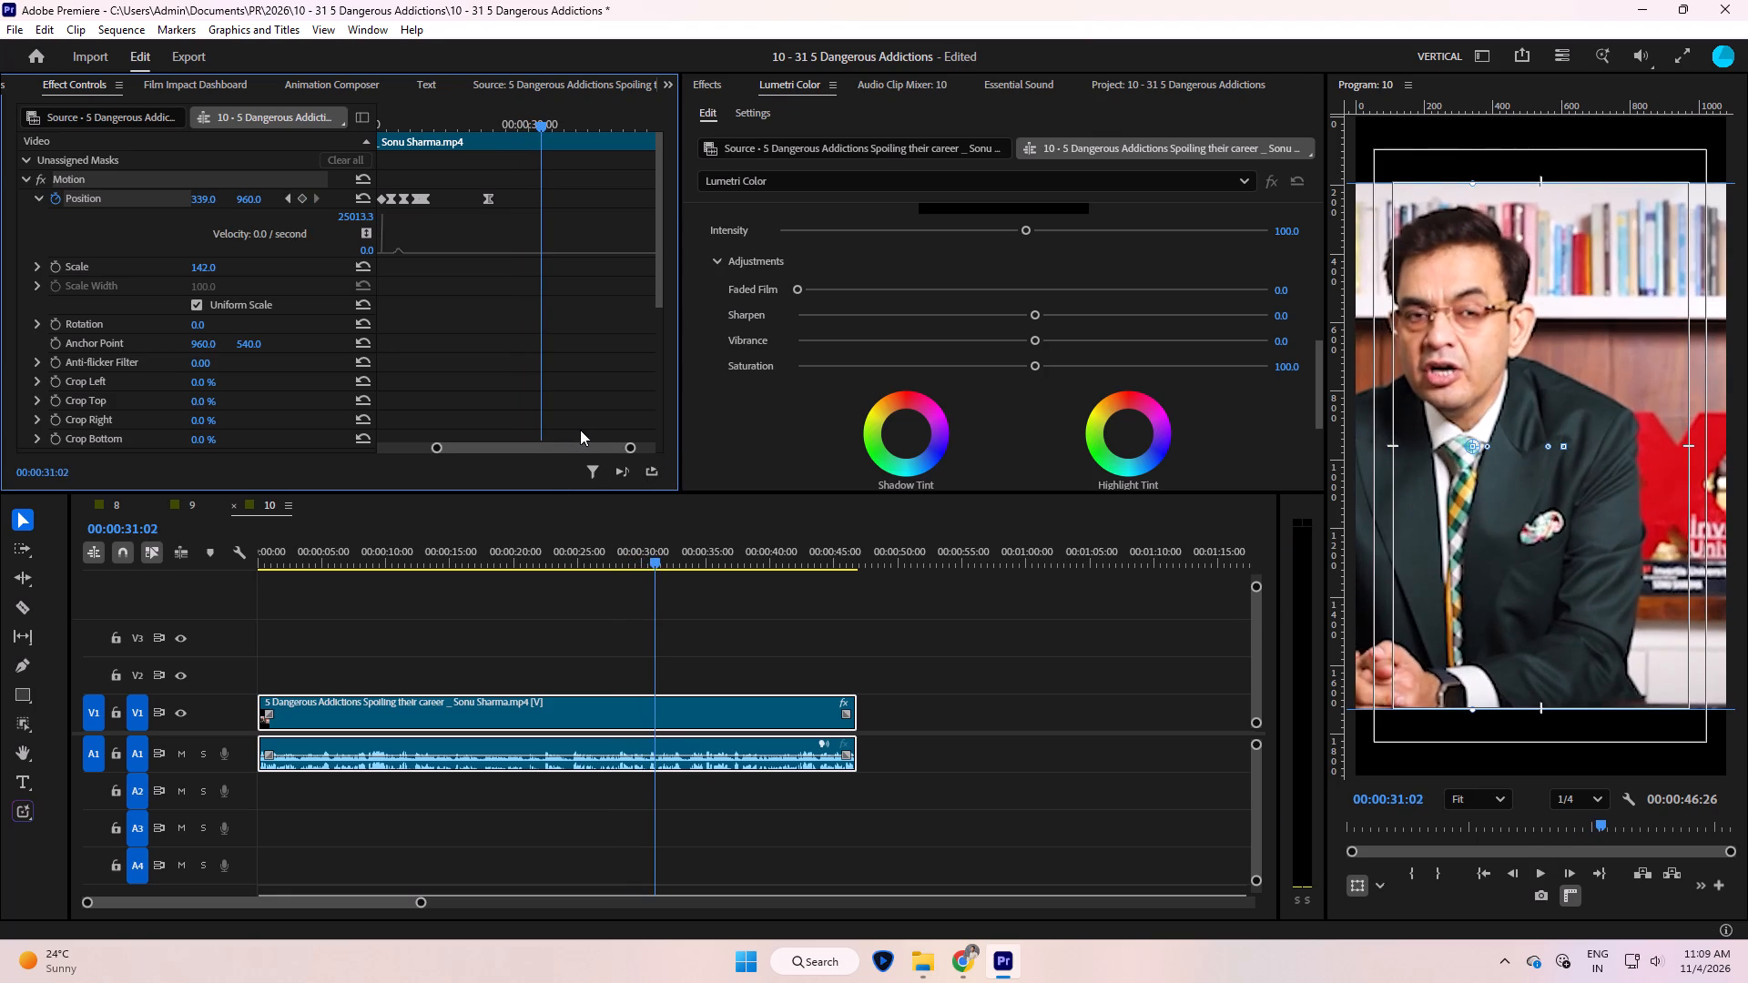
{"action": "key", "text": "Right"}
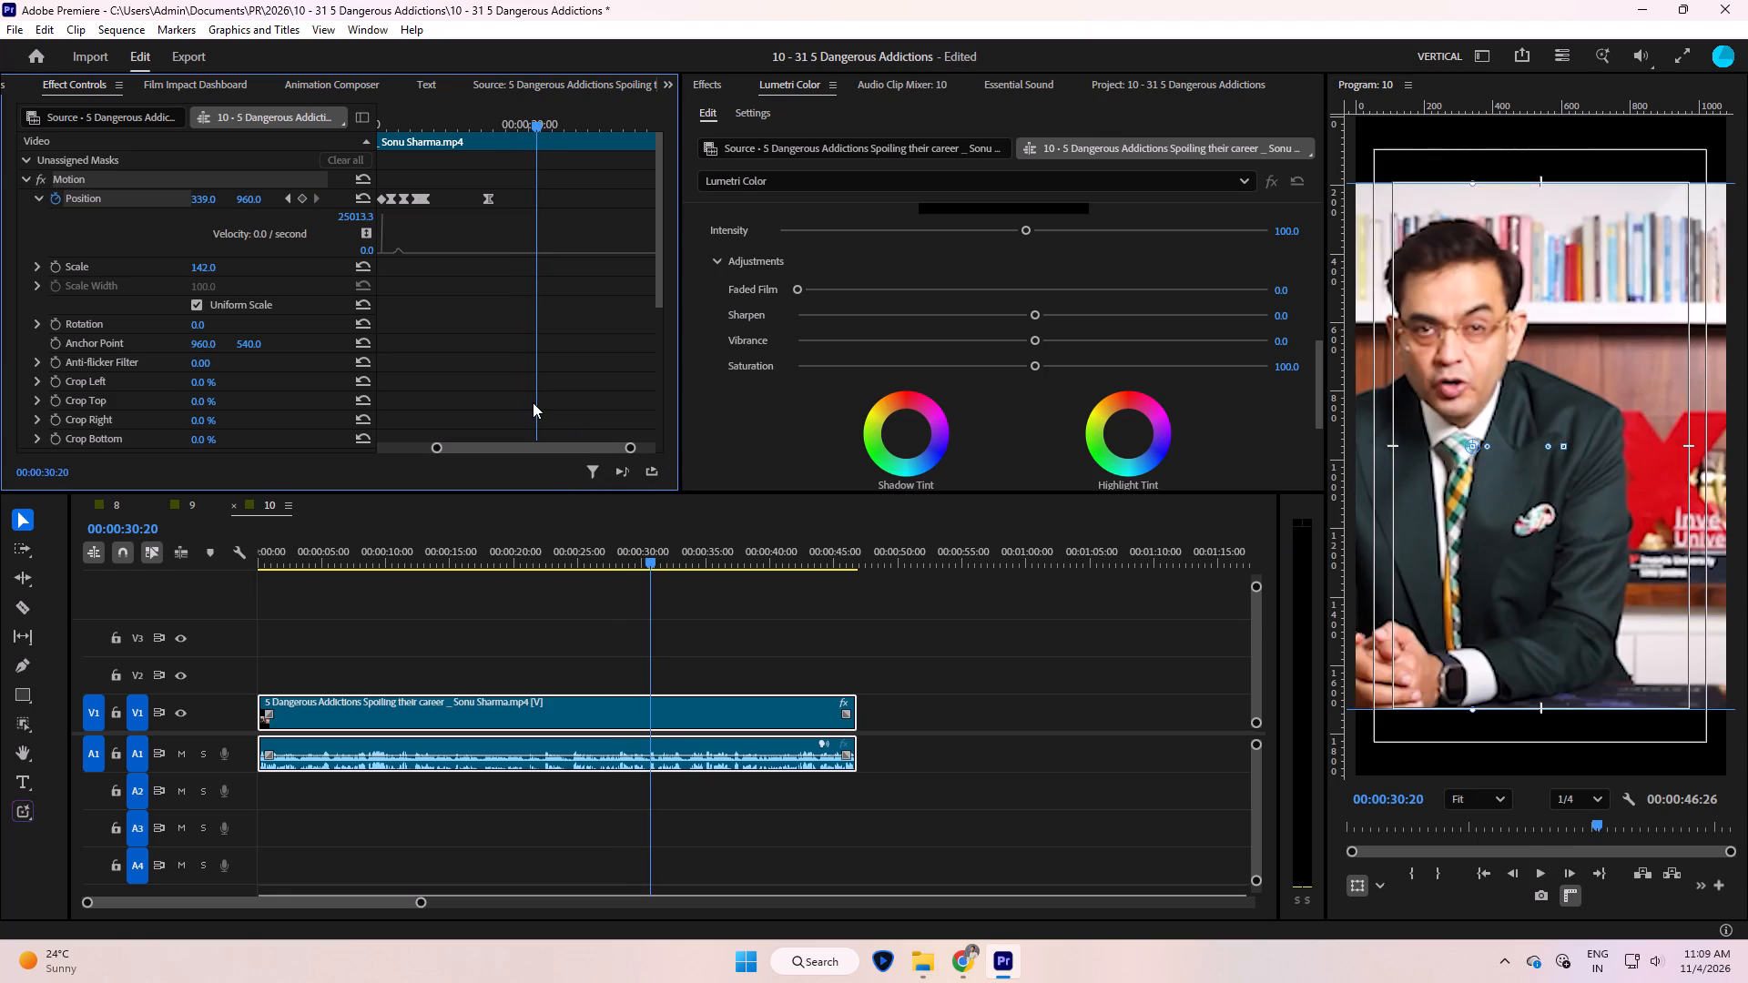
{"action": "key", "text": "Left"}
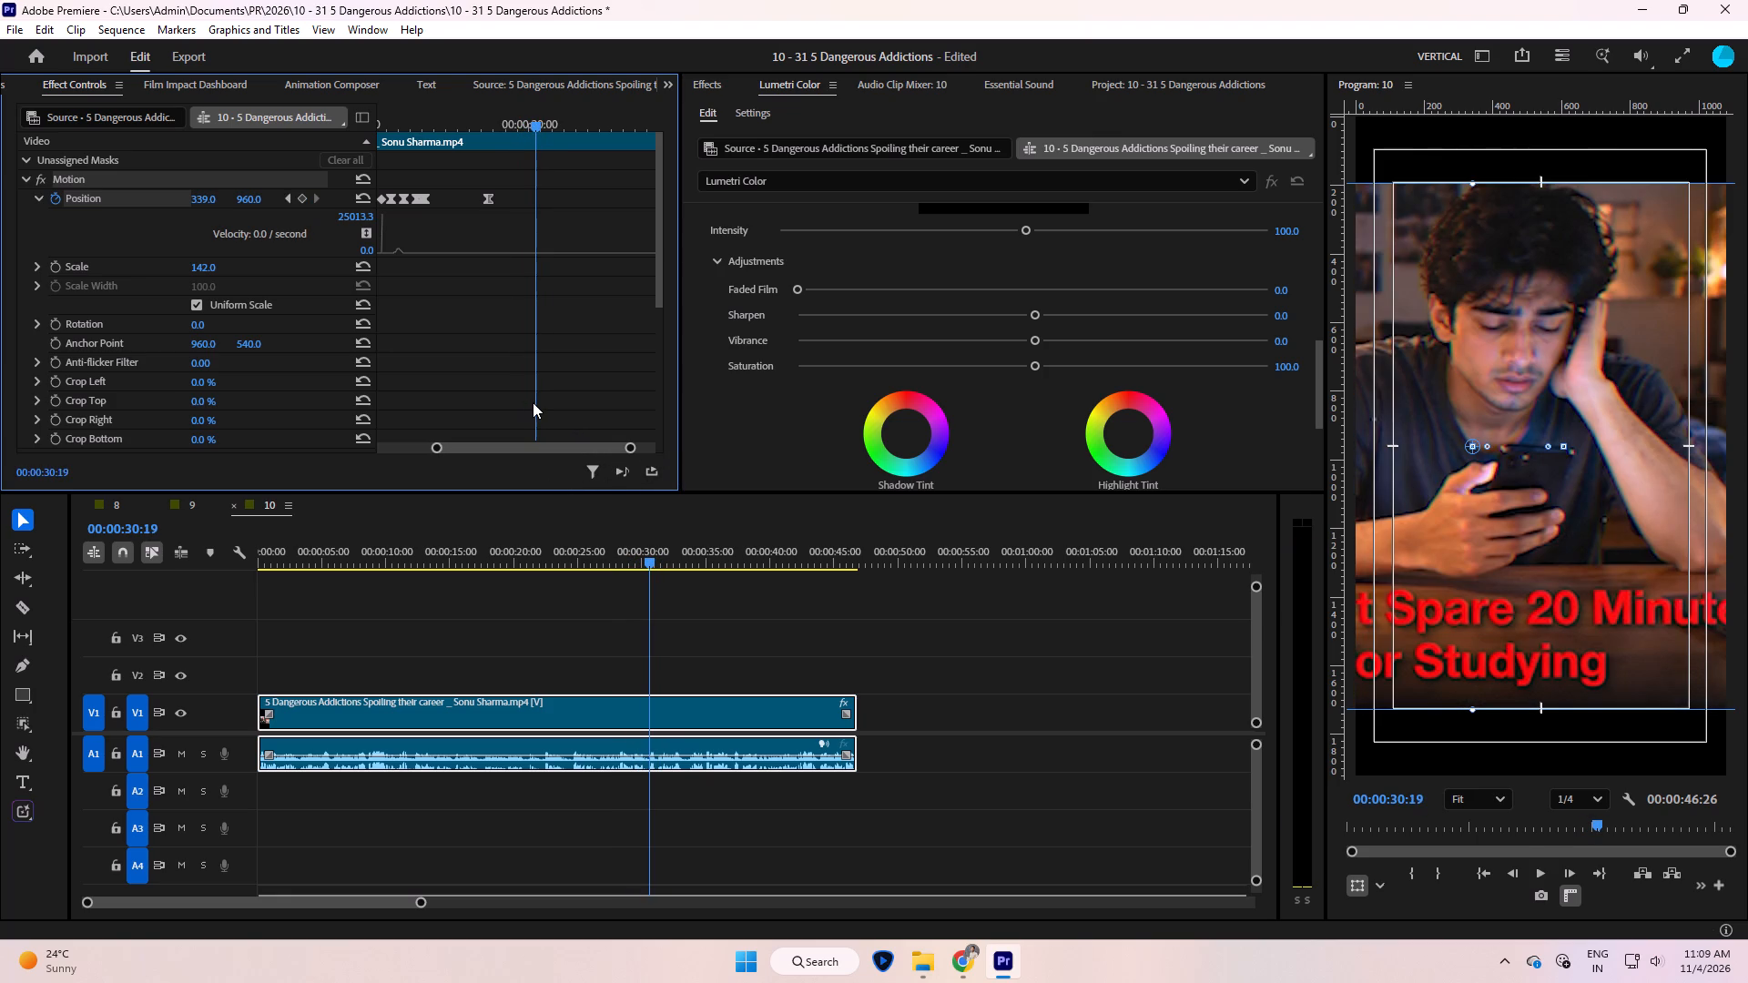
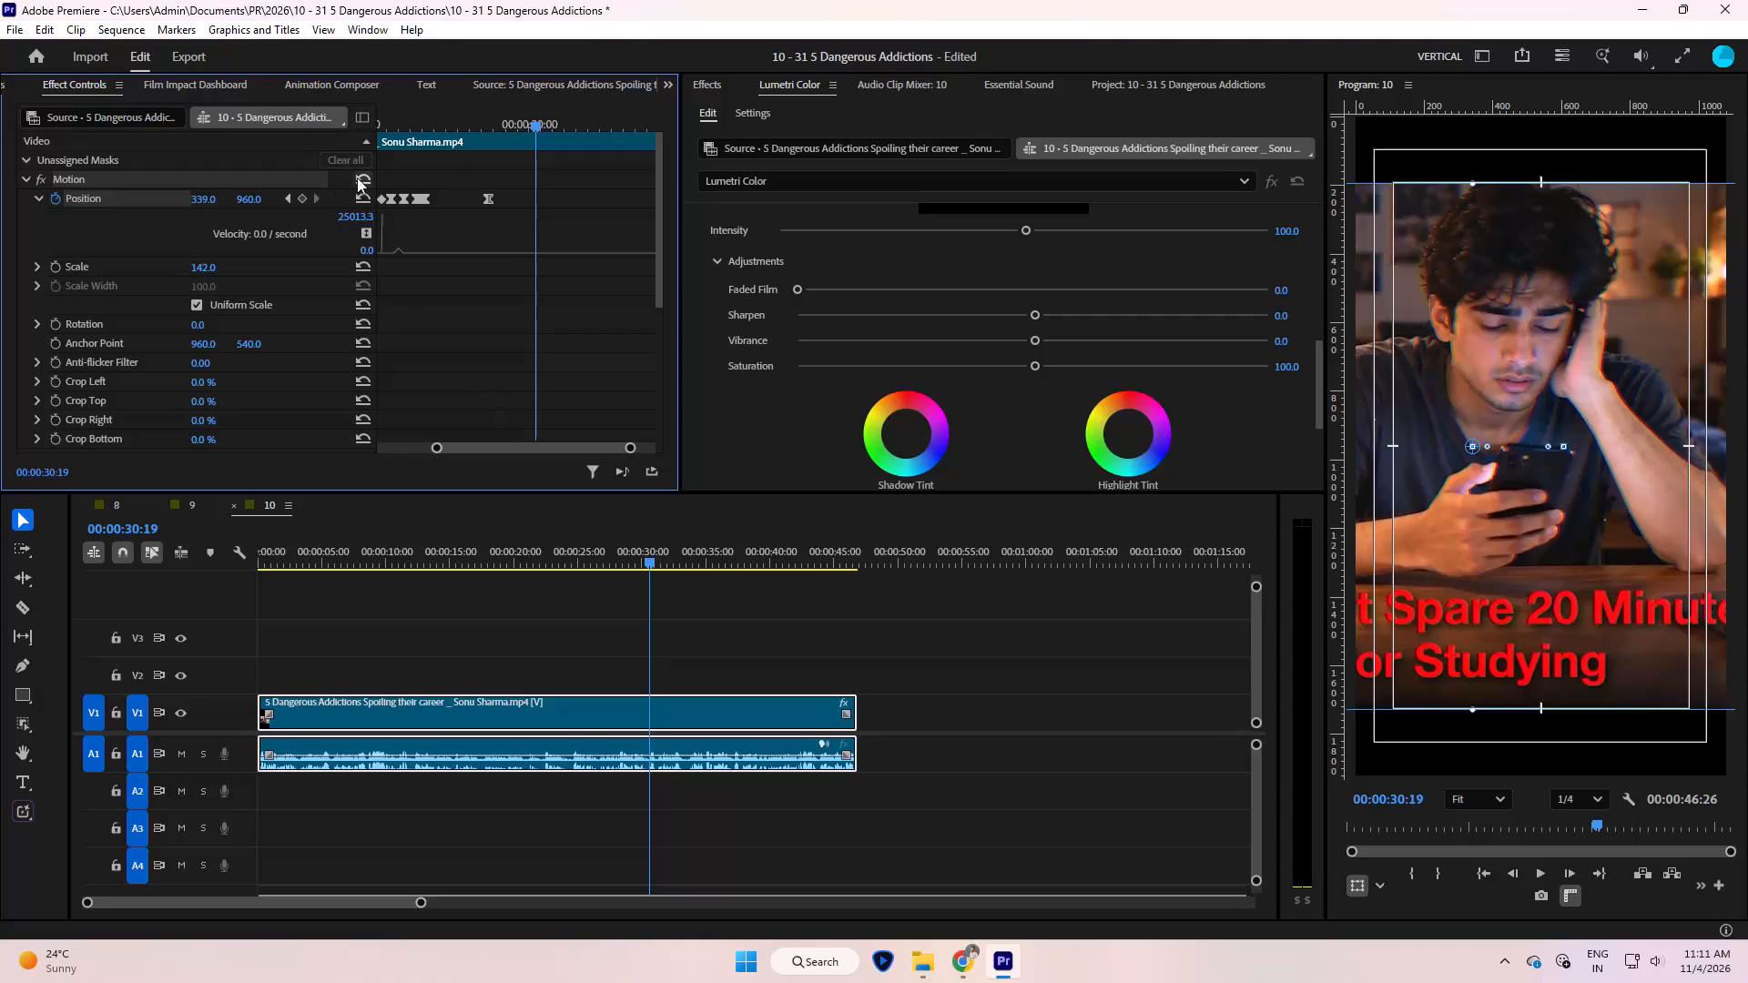
Split the clip at 00:00:26:22, on the first frame of the student-with-phone shot.
{"action": "left_click", "coordinate": [290, 197]}
{"action": "key", "text": "space"}
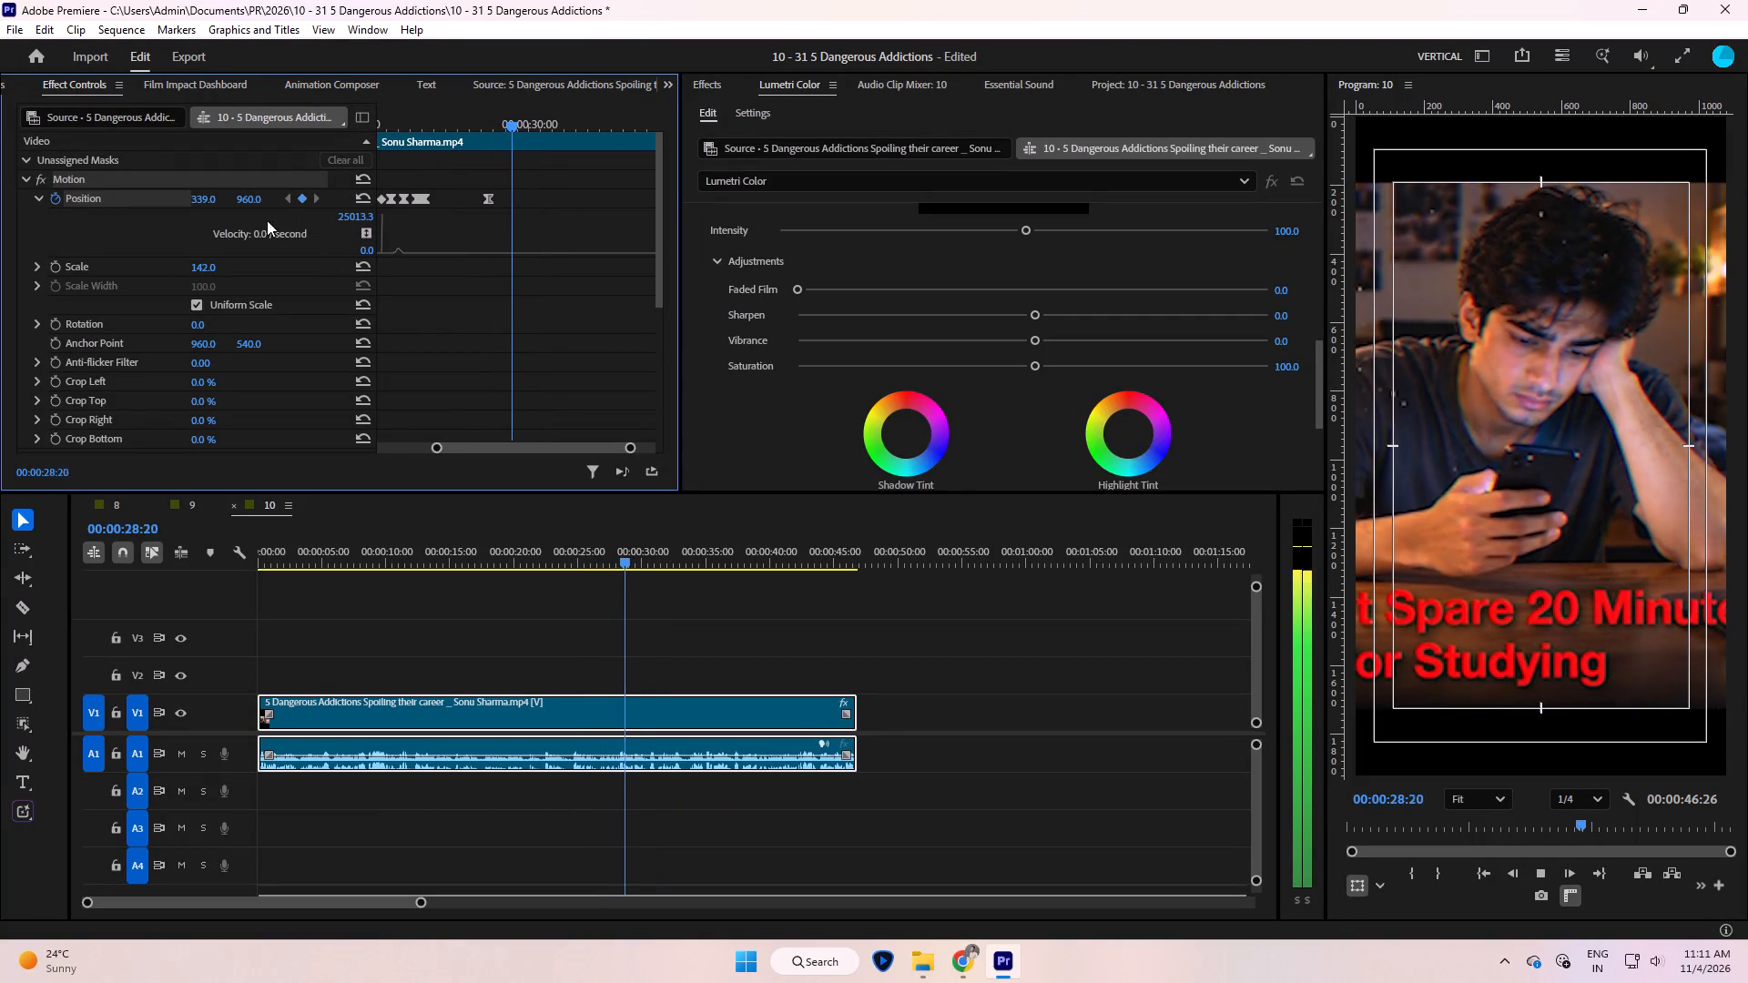
{"action": "key", "text": "space"}
{"action": "left_click", "coordinate": [284, 199]}
{"action": "left_click", "coordinate": [562, 179]}
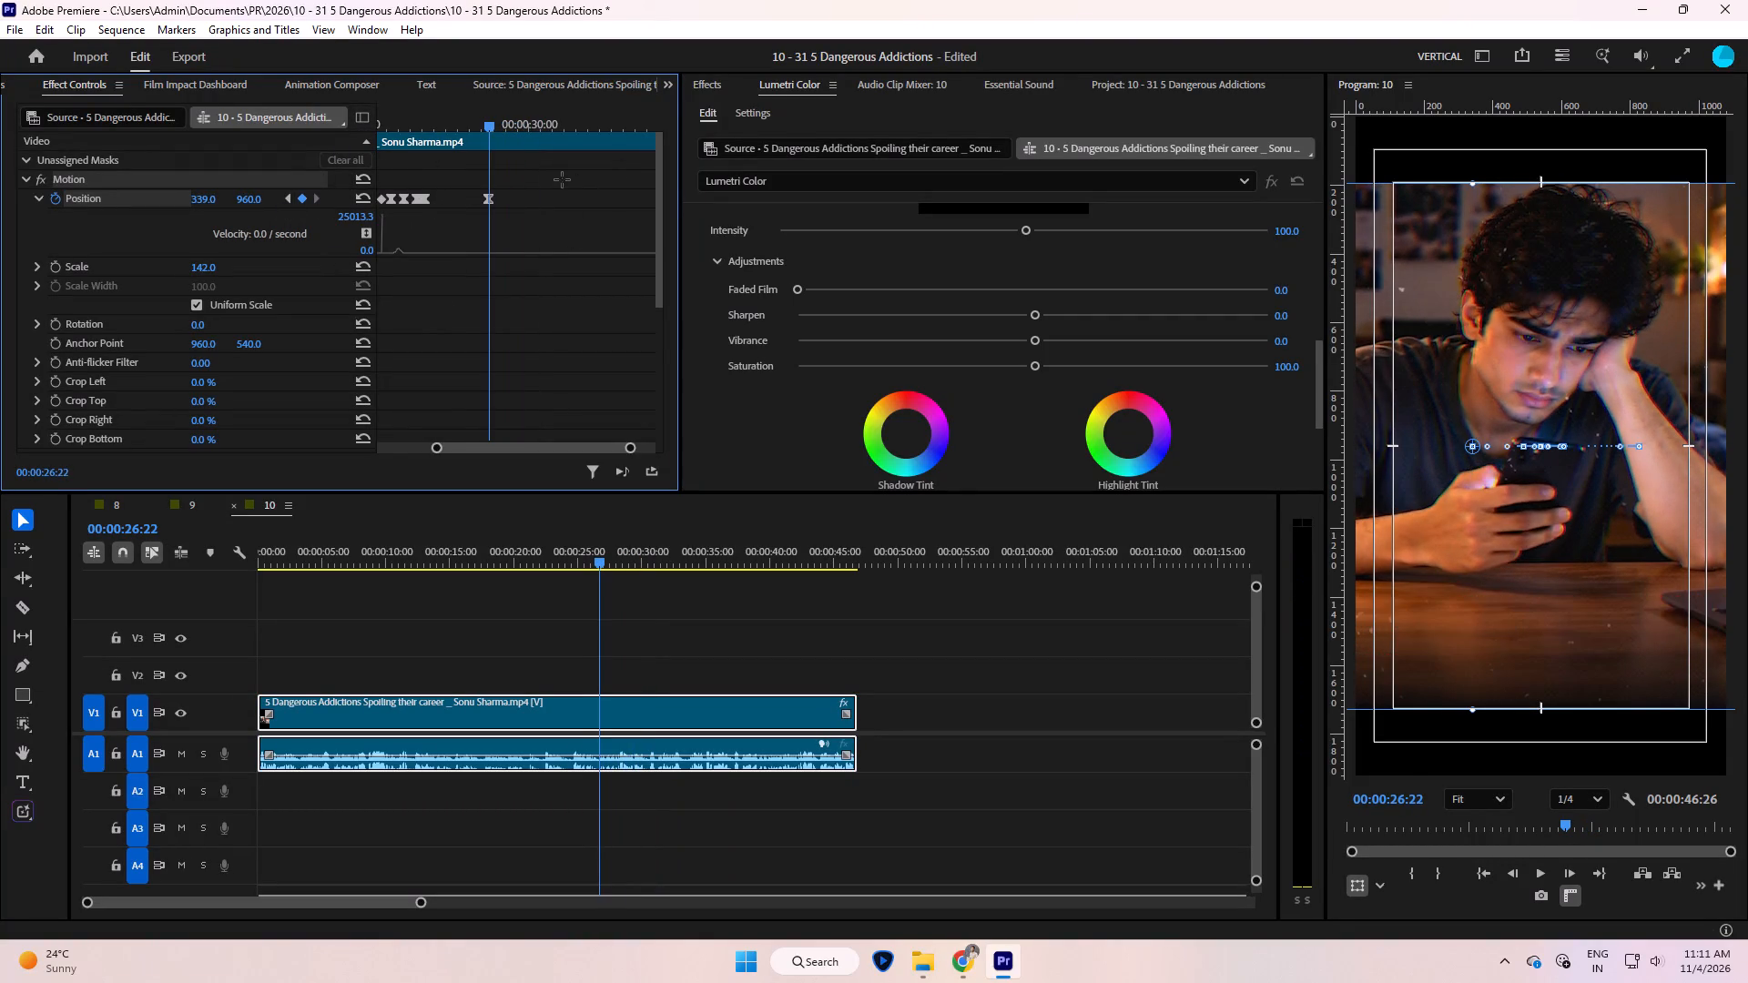
{"action": "key", "text": "Left"}
{"action": "key", "text": "Left"}
{"action": "key", "text": "Left"}
{"action": "key", "text": "Left"}
{"action": "key", "text": "Left"}
{"action": "key", "text": "Left"}
{"action": "key", "text": "Left"}
{"action": "key", "text": "Left"}
{"action": "key", "text": "Right"}
{"action": "key", "text": "Right"}
{"action": "key", "text": "Right"}
{"action": "key", "text": "Right"}
{"action": "key", "text": "Right"}
{"action": "key", "text": "Right"}
{"action": "key", "text": "Right"}
{"action": "key", "text": "Right"}
{"action": "key", "text": "Right"}
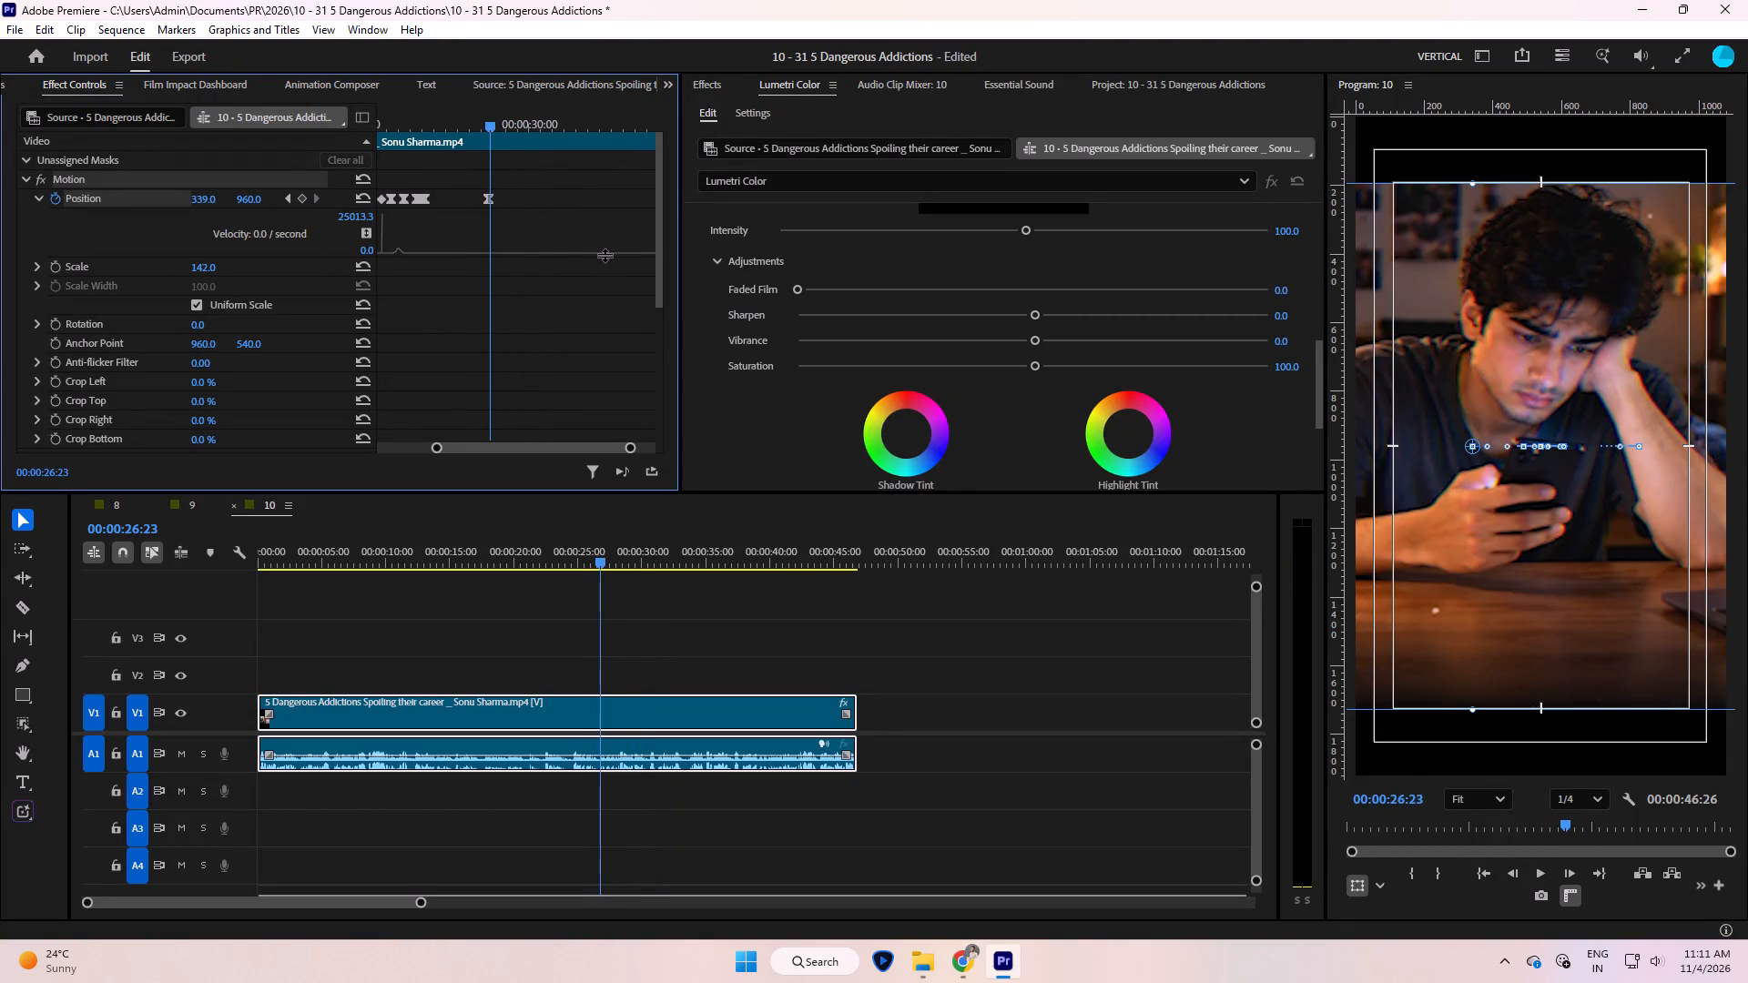
{"action": "key", "text": "Left"}
{"action": "key", "text": "Left"}
{"action": "key", "text": "Right"}
{"action": "left_click", "coordinate": [605, 207]}
{"action": "key", "text": "l"}
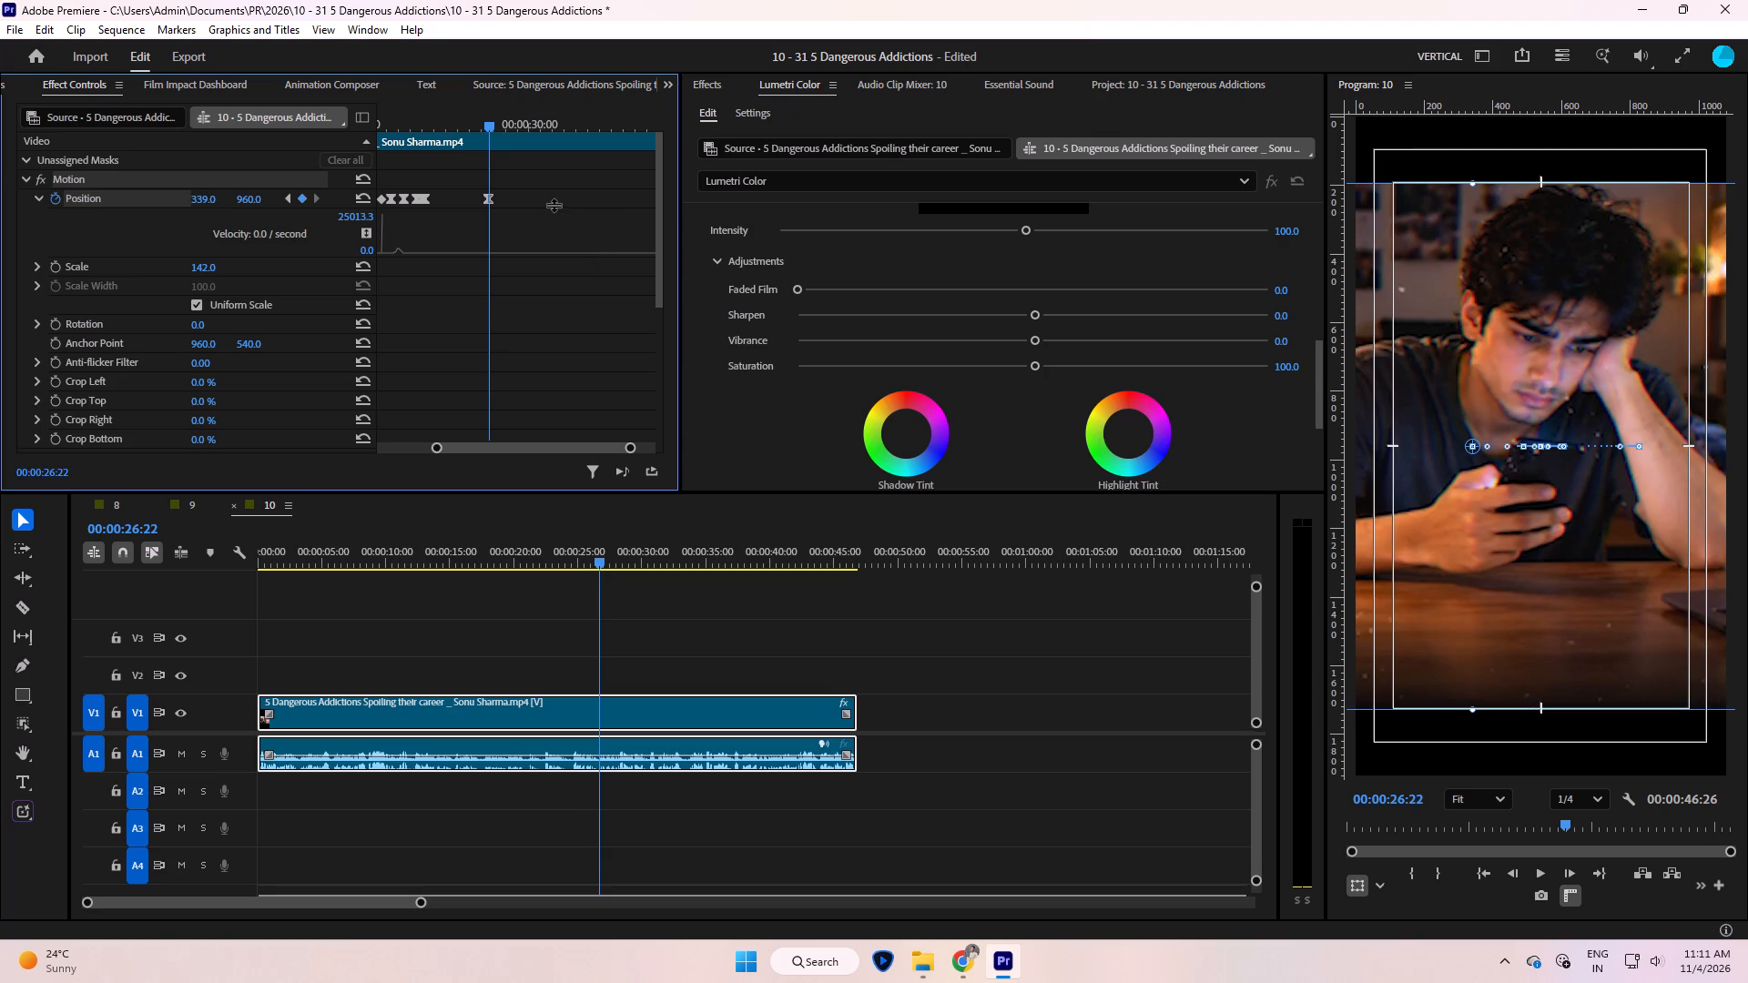
{"action": "left_click", "coordinate": [554, 205]}
{"action": "left_click", "coordinate": [674, 600]}
{"action": "key", "text": "l"}
{"action": "left_click", "coordinate": [689, 606]}
Split the clip again at 00:00:30:20, where the speaker returns after the student shot.
{"action": "key", "text": "space"}
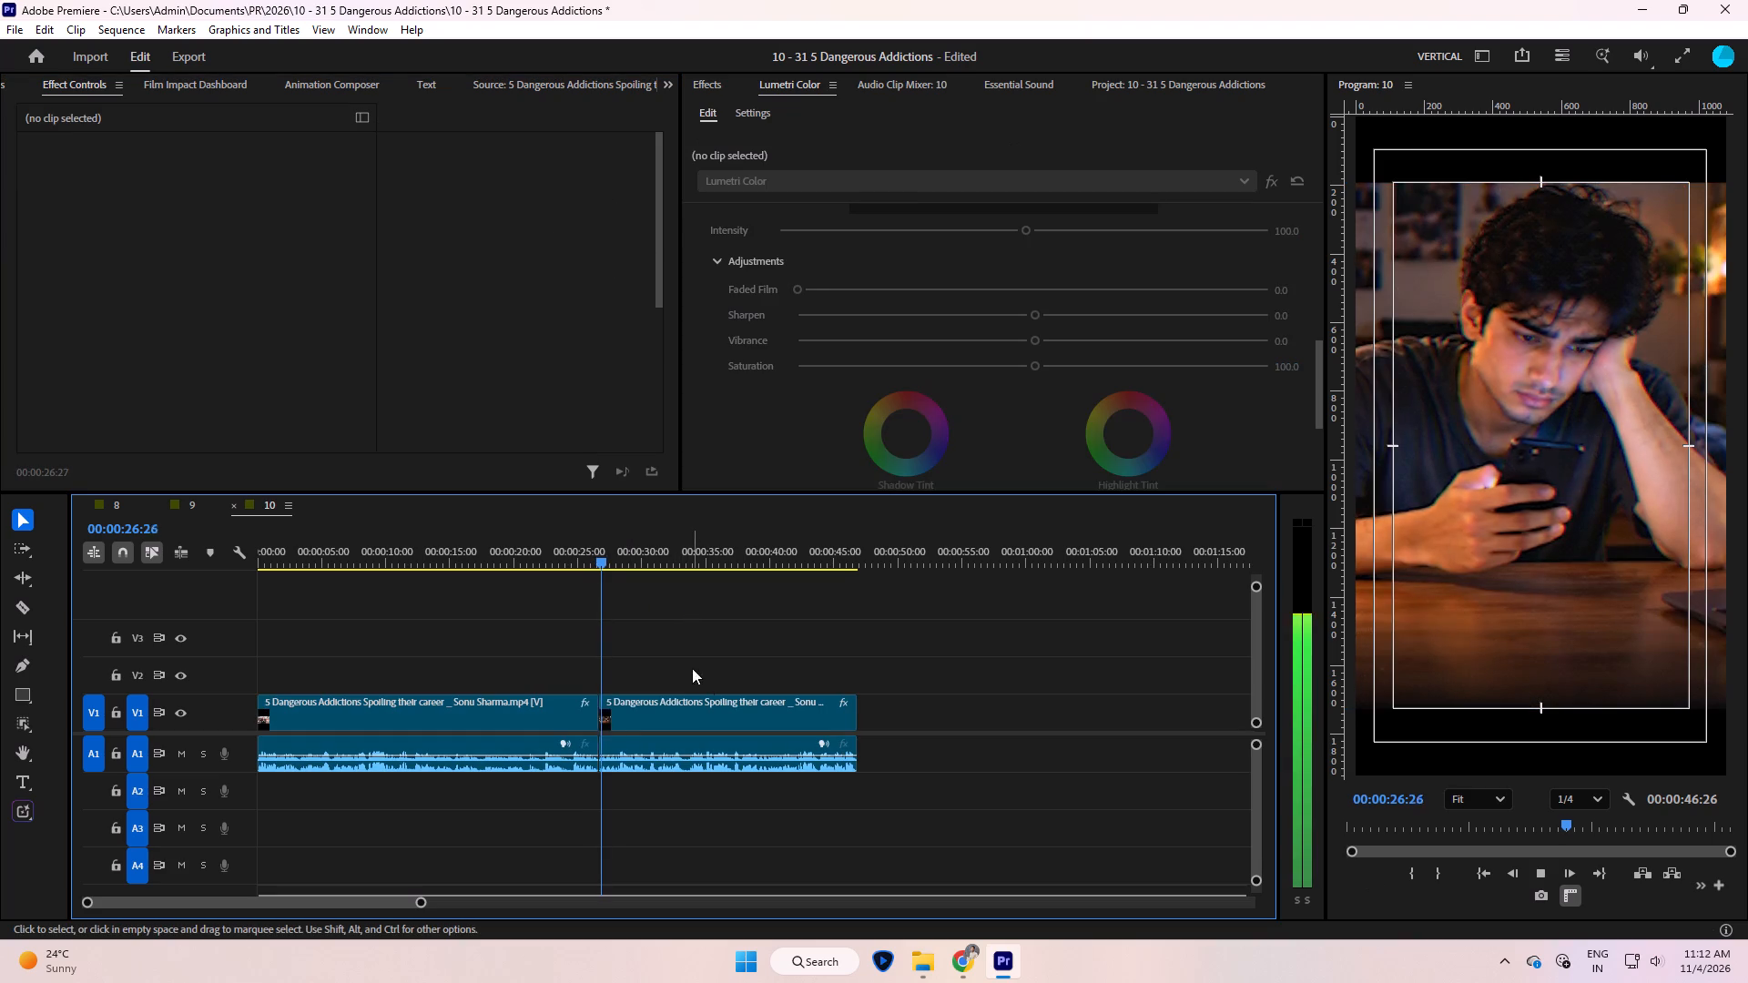
{"action": "left_click", "coordinate": [774, 677]}
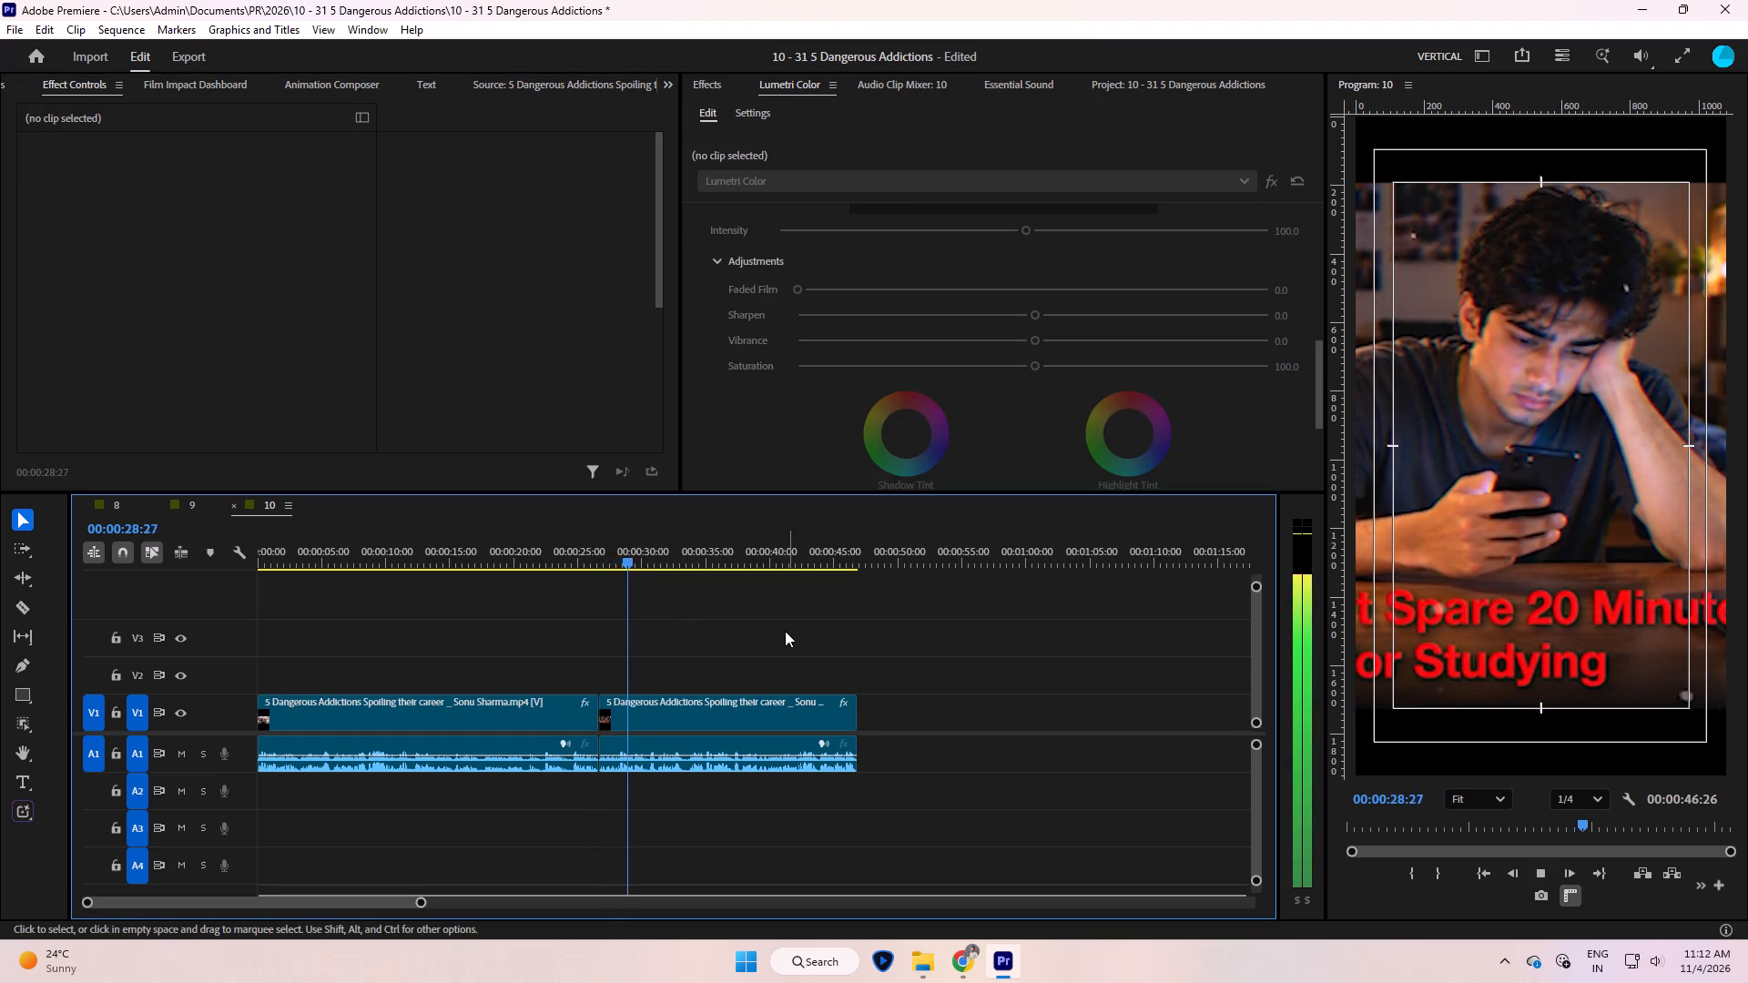
{"action": "left_click", "coordinate": [780, 630]}
{"action": "key", "text": "space"}
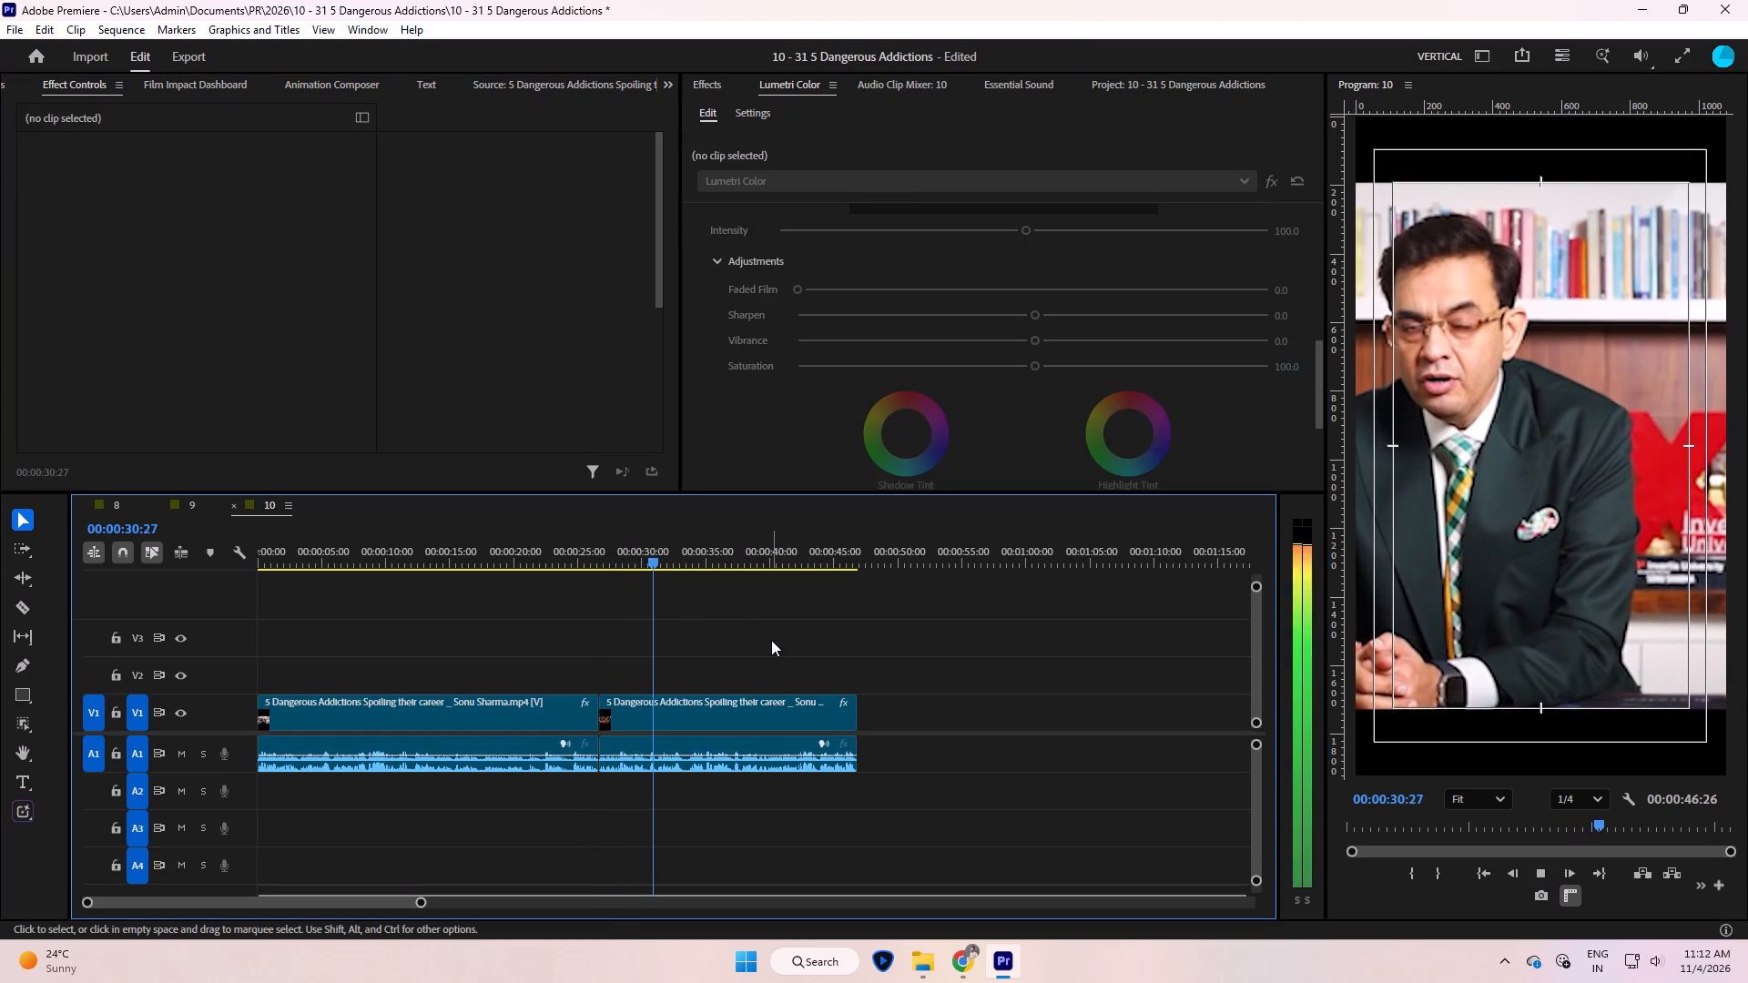
{"action": "key", "text": "Left"}
{"action": "key", "text": "Left"}
{"action": "key", "text": "Left"}
{"action": "key", "text": "Left"}
{"action": "key", "text": "Left"}
{"action": "key", "text": "Left"}
{"action": "key", "text": "Left"}
{"action": "key", "text": "Left"}
{"action": "key", "text": "Left"}
{"action": "key", "text": "Right"}
{"action": "key", "text": "Right"}
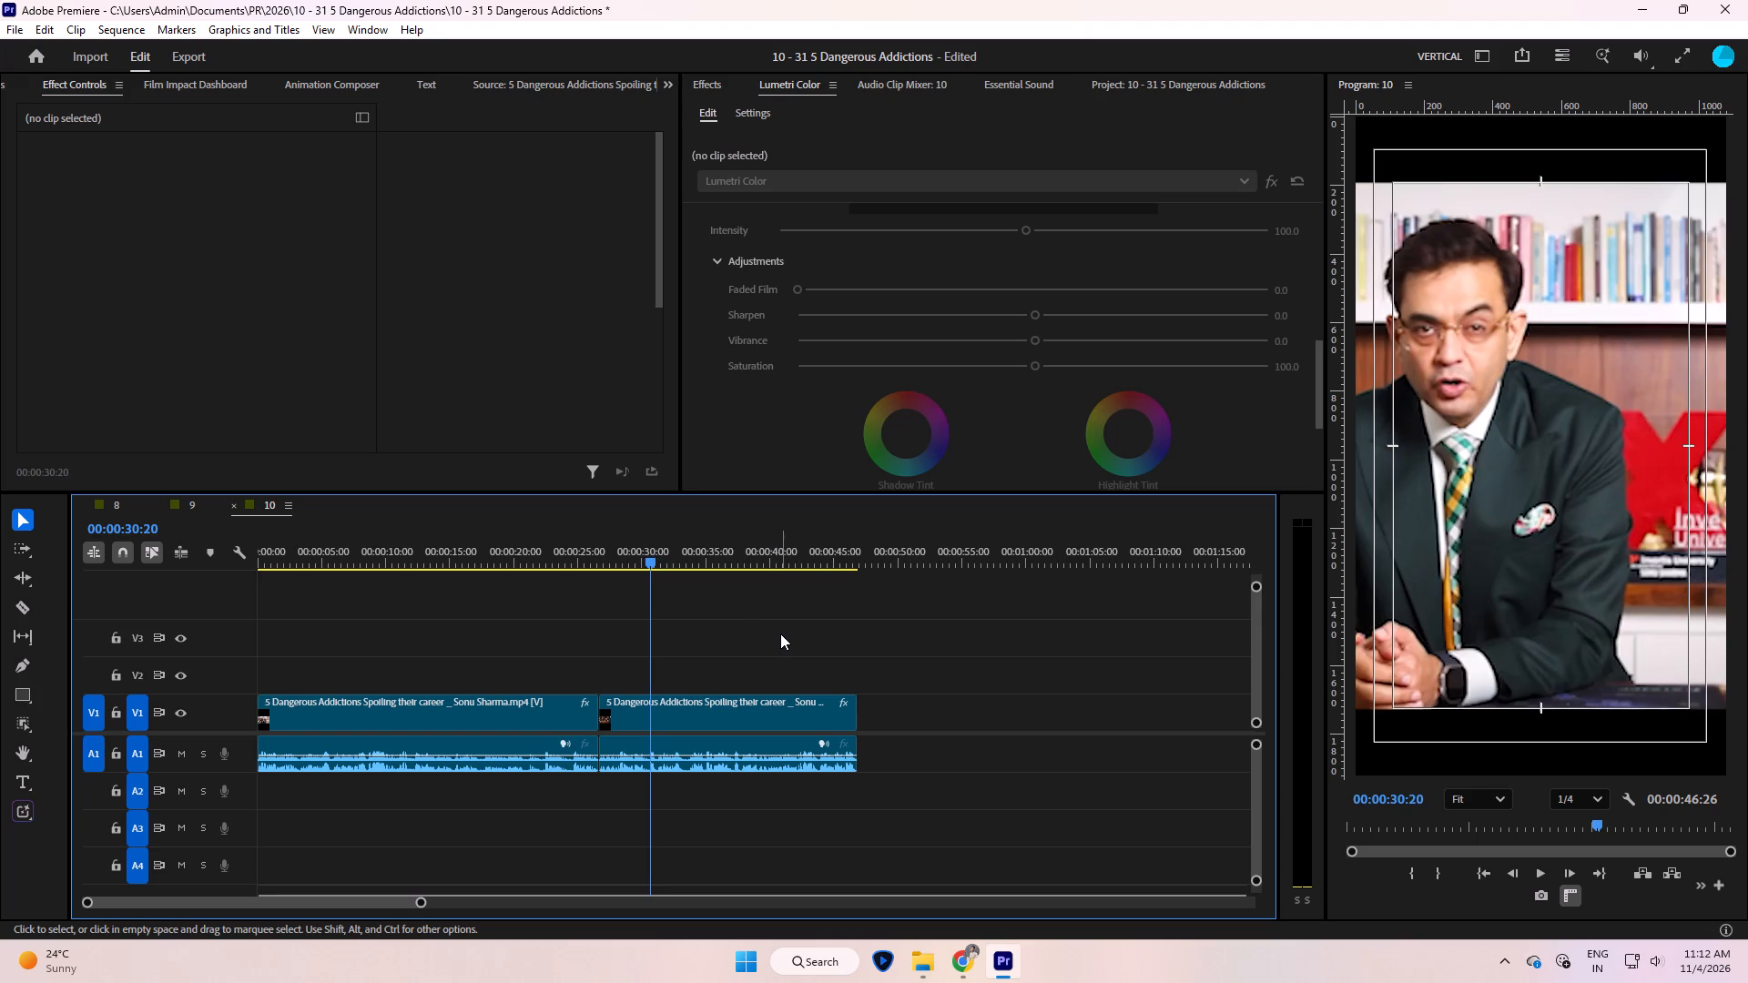
{"action": "key", "text": "Left"}
{"action": "key", "text": "Right"}
{"action": "left_click", "coordinate": [745, 644]}
{"action": "key", "text": "l"}
Apply Scale to Frame Size to the isolated student clip and save the project.
{"action": "left_click", "coordinate": [620, 543]}
{"action": "key", "text": "e"}
{"action": "right_click", "coordinate": [624, 714]}
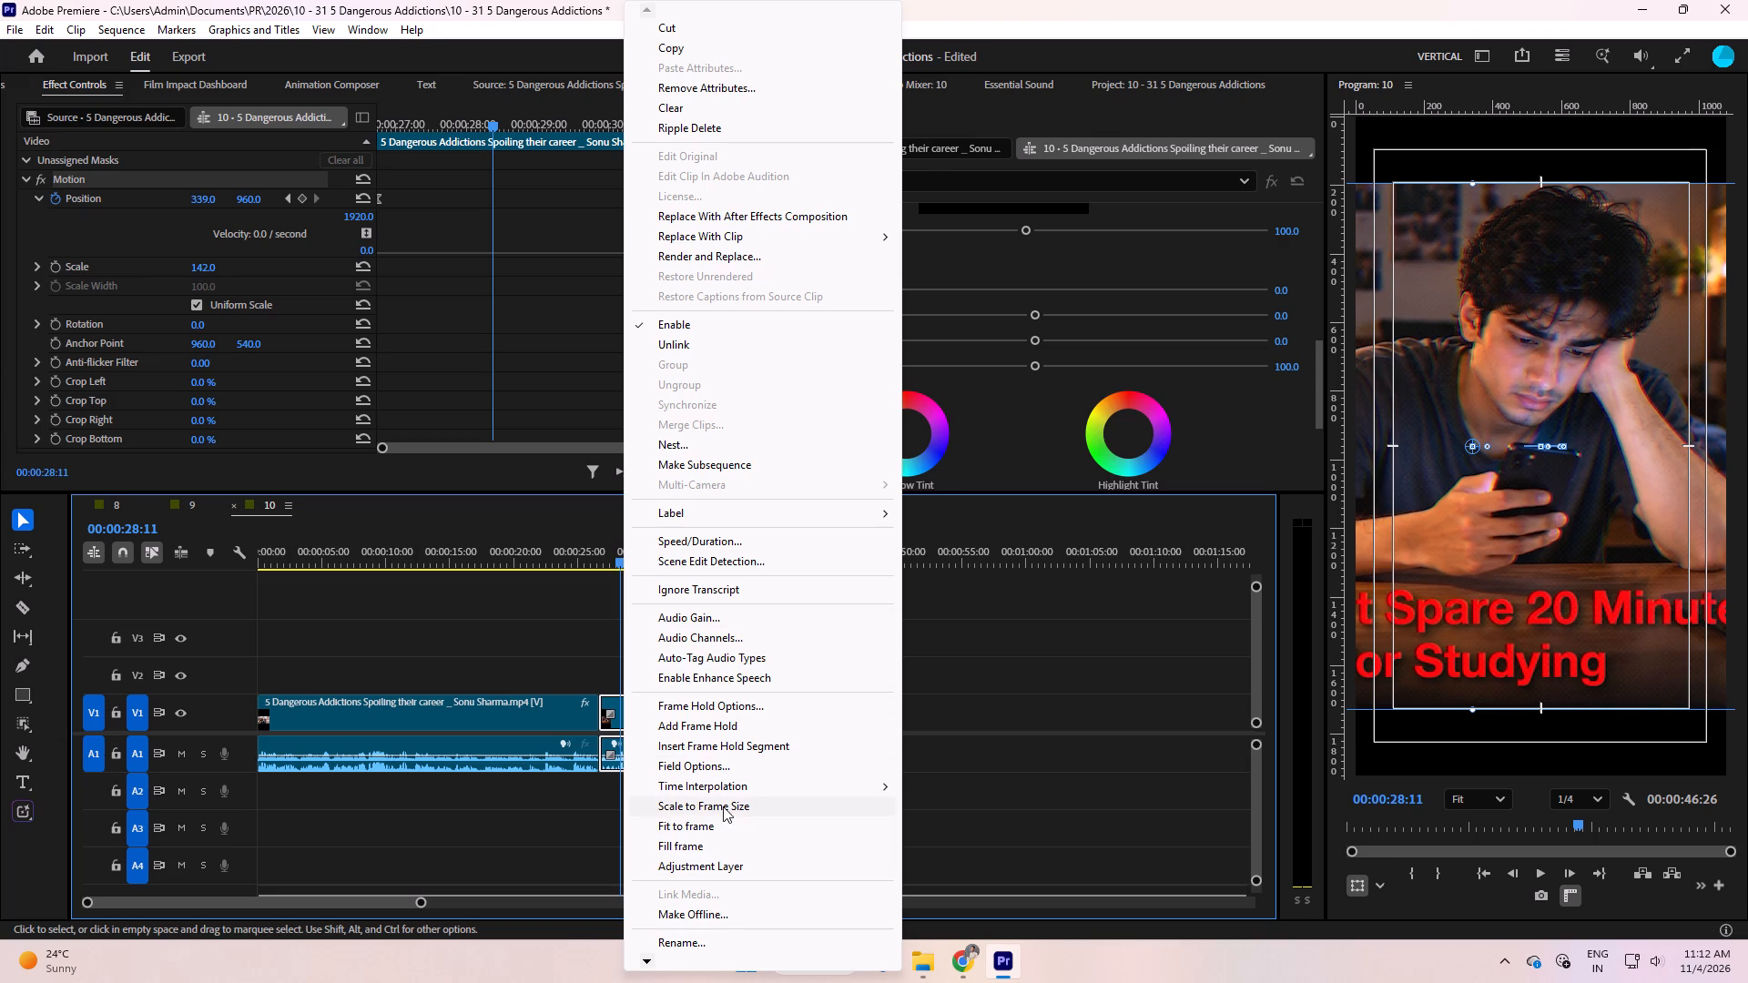
{"action": "left_click", "coordinate": [723, 806]}
{"action": "key", "text": "ctrl+s"}
Remove the student clip's Position keyframes, reset its Position and Scale to defaults, and preview the full-width shot.
{"action": "left_click", "coordinate": [679, 629]}
{"action": "key", "text": "e"}
{"action": "left_click", "coordinate": [632, 725]}
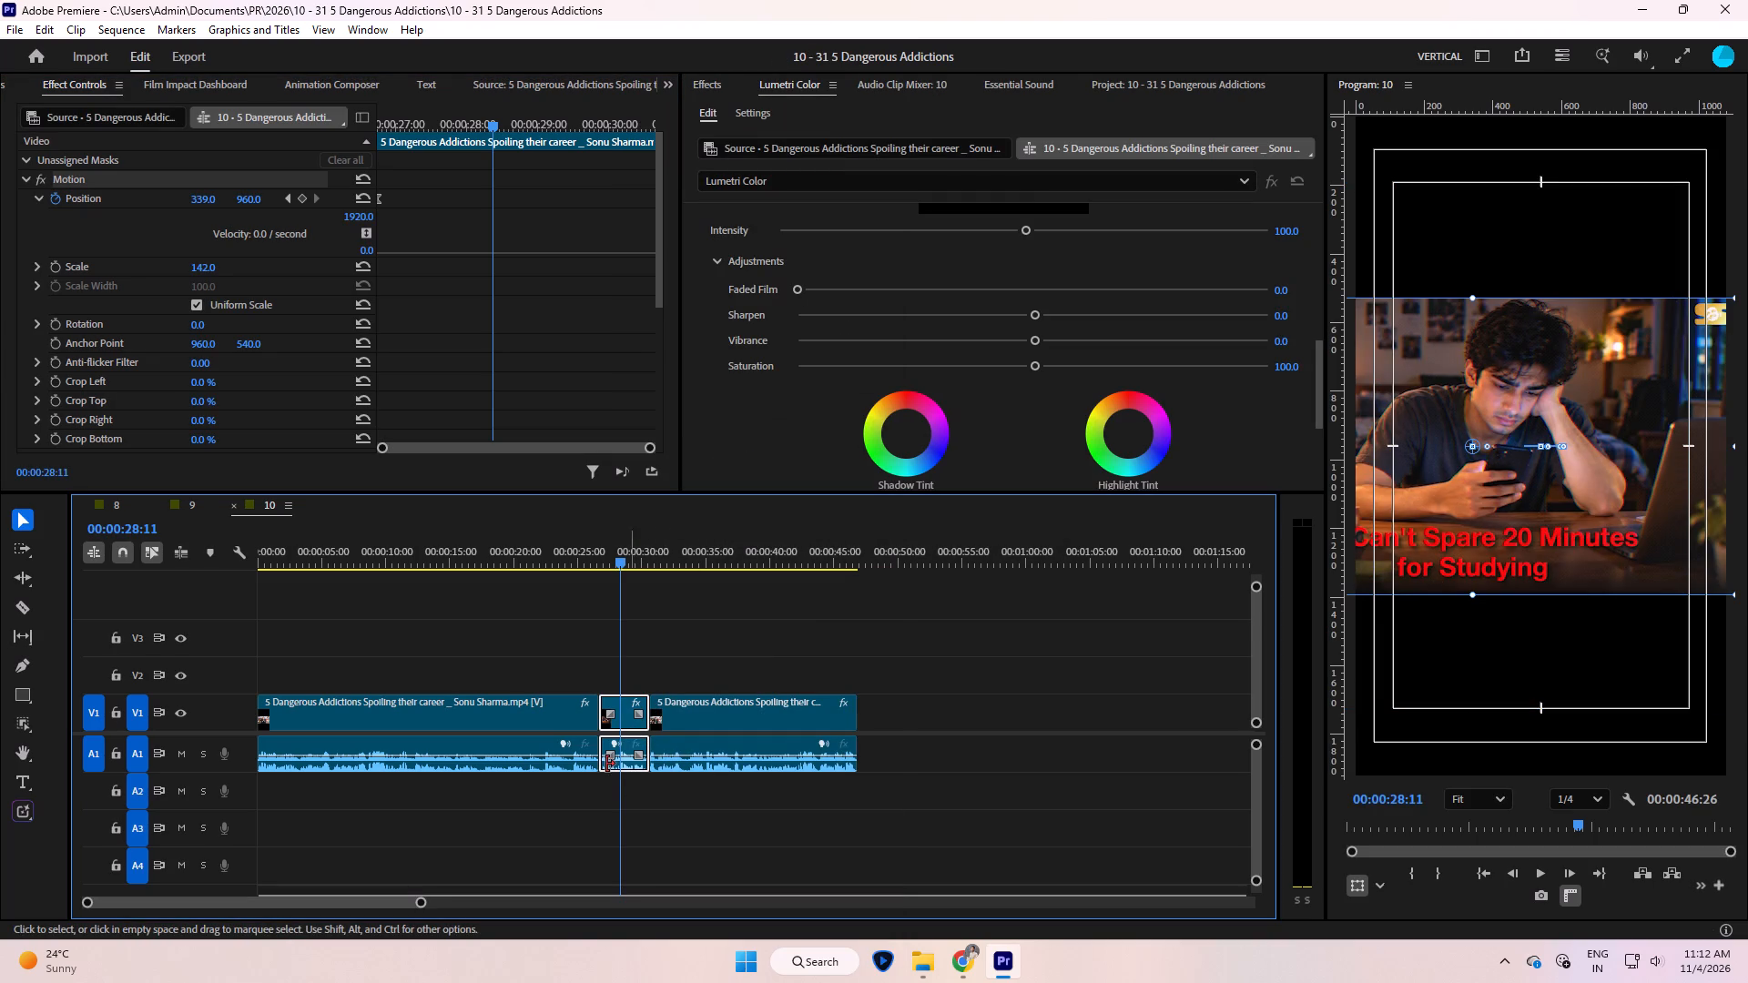
{"action": "left_click", "coordinate": [50, 203]}
{"action": "key", "text": "space"}
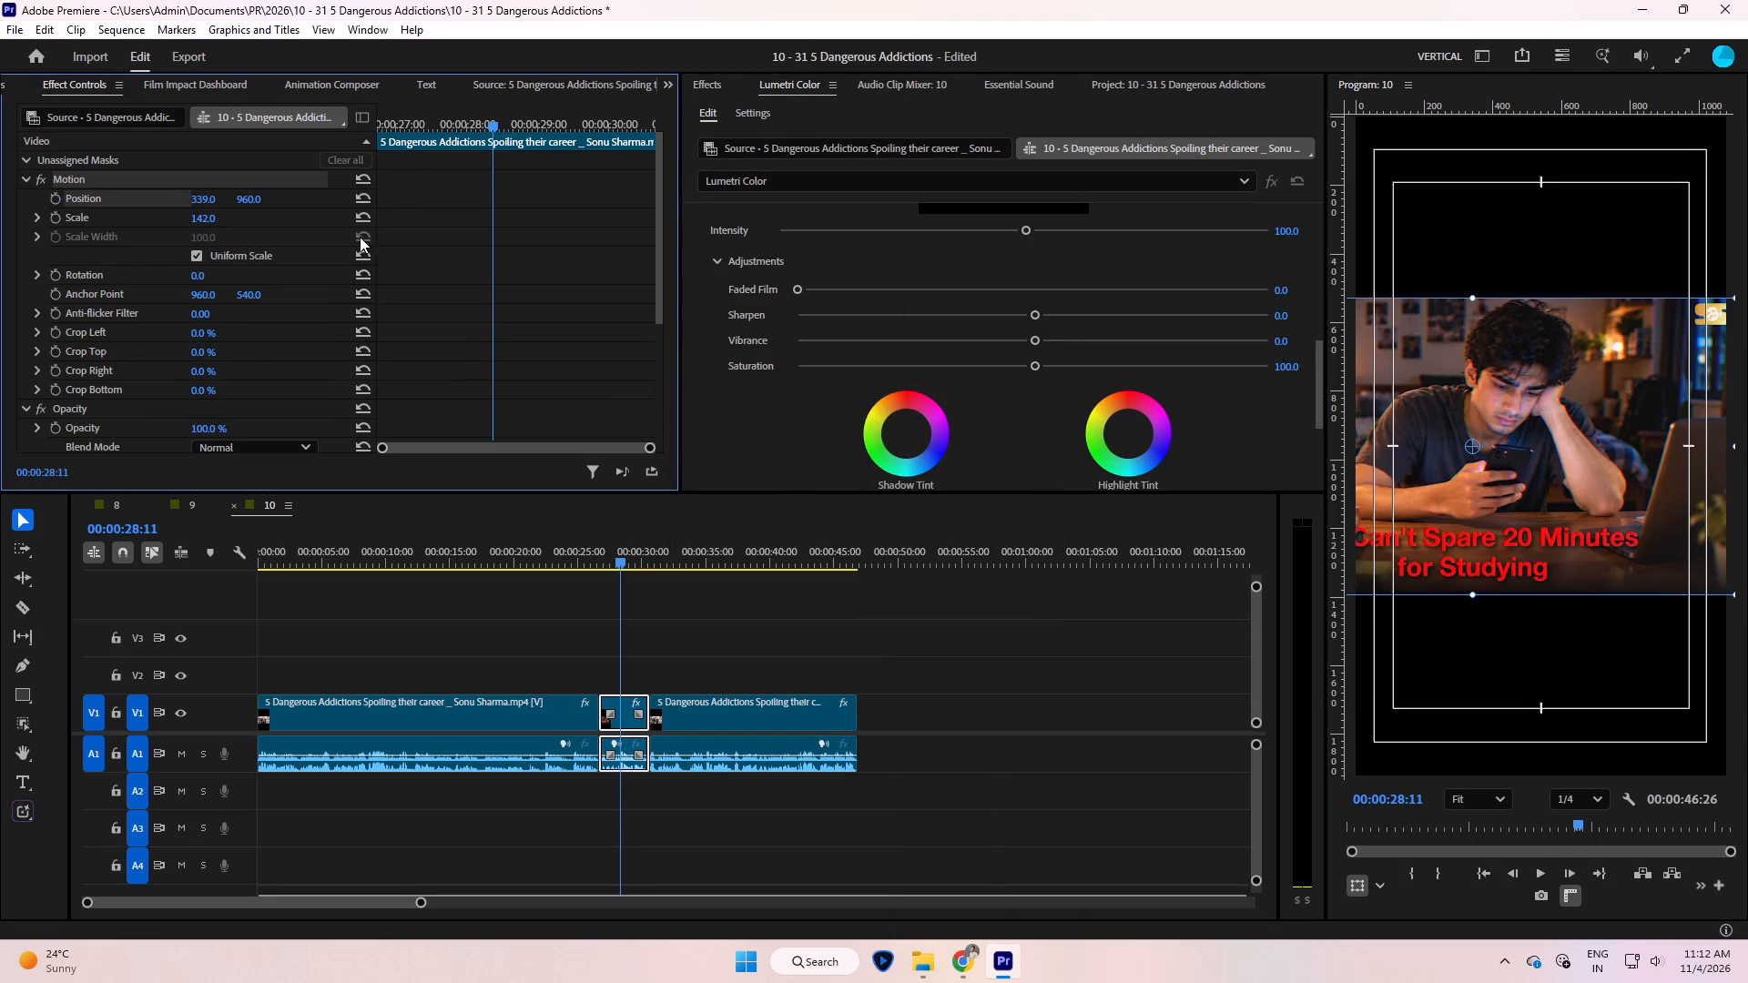
{"action": "left_click", "coordinate": [366, 212]}
{"action": "left_click", "coordinate": [363, 201]}
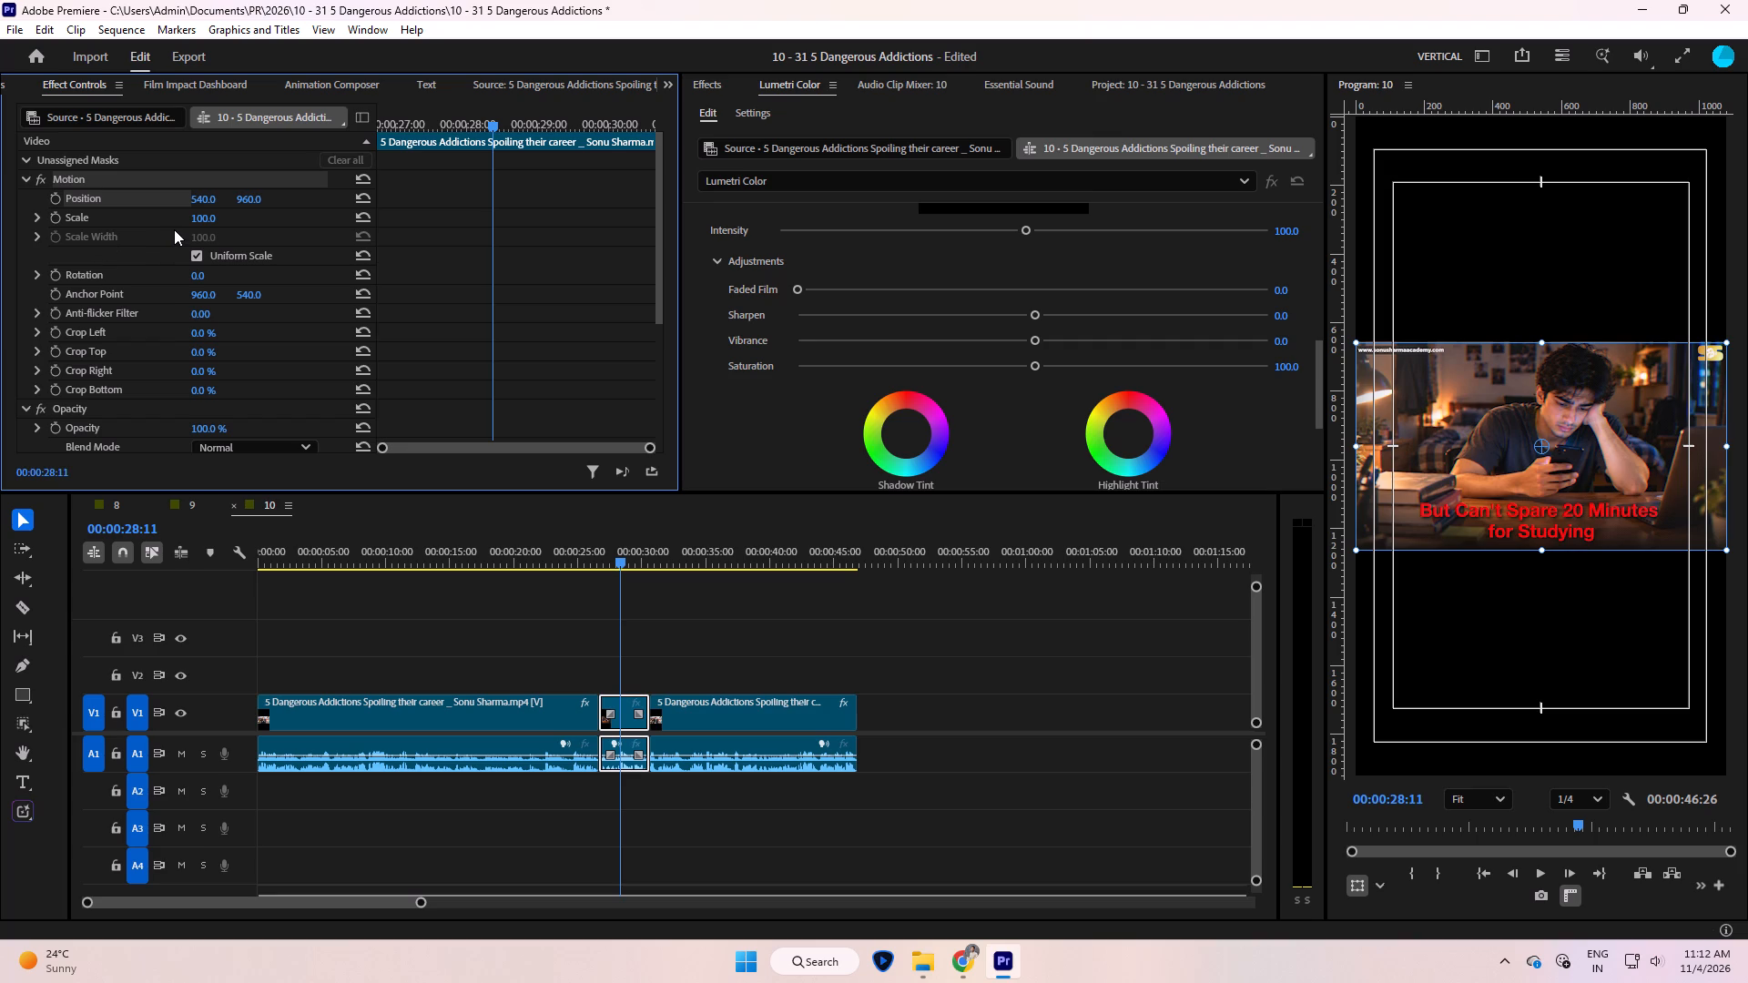
{"action": "key", "text": "ctrl+grave"}
{"action": "key", "text": "ctrl+grave"}
{"action": "left_click", "coordinate": [865, 646]}
{"action": "key", "text": "space"}
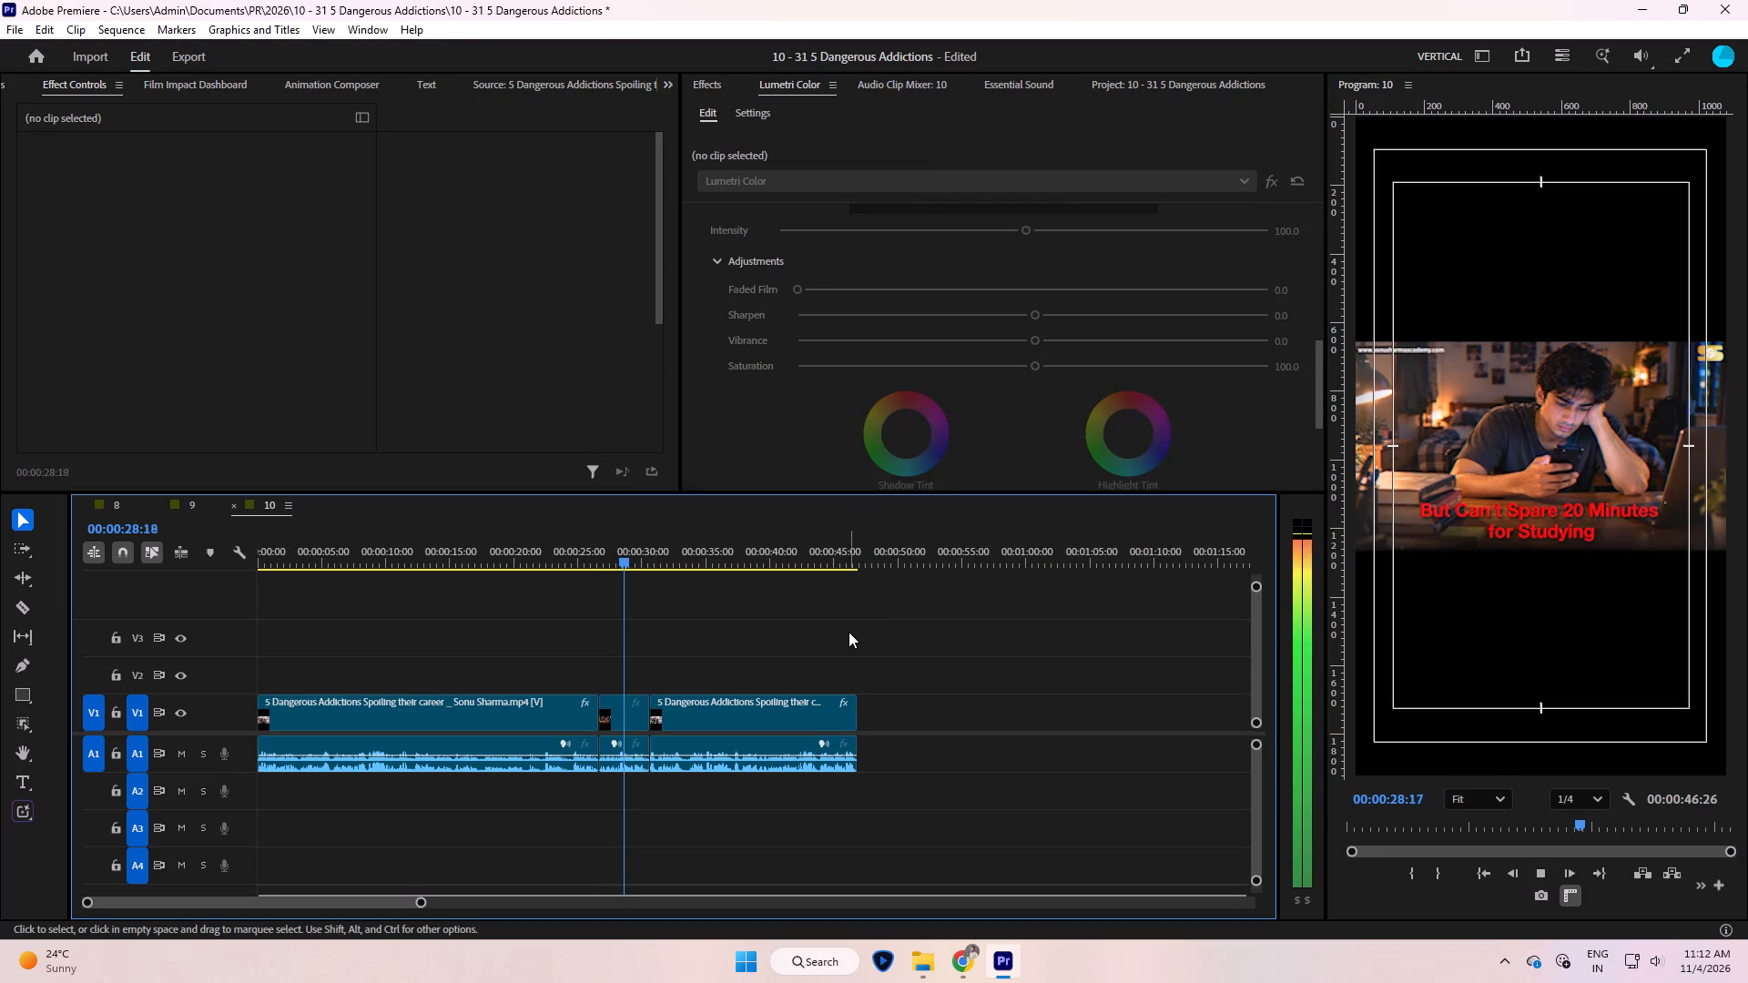
{"action": "key", "text": "space"}
Duplicate the student clip's video onto V3, directly above the original.
{"action": "left_click_drag", "start_coordinate": [623, 713], "coordinate": [631, 624], "text": "alt"}
{"action": "left_click", "coordinate": [632, 646]}
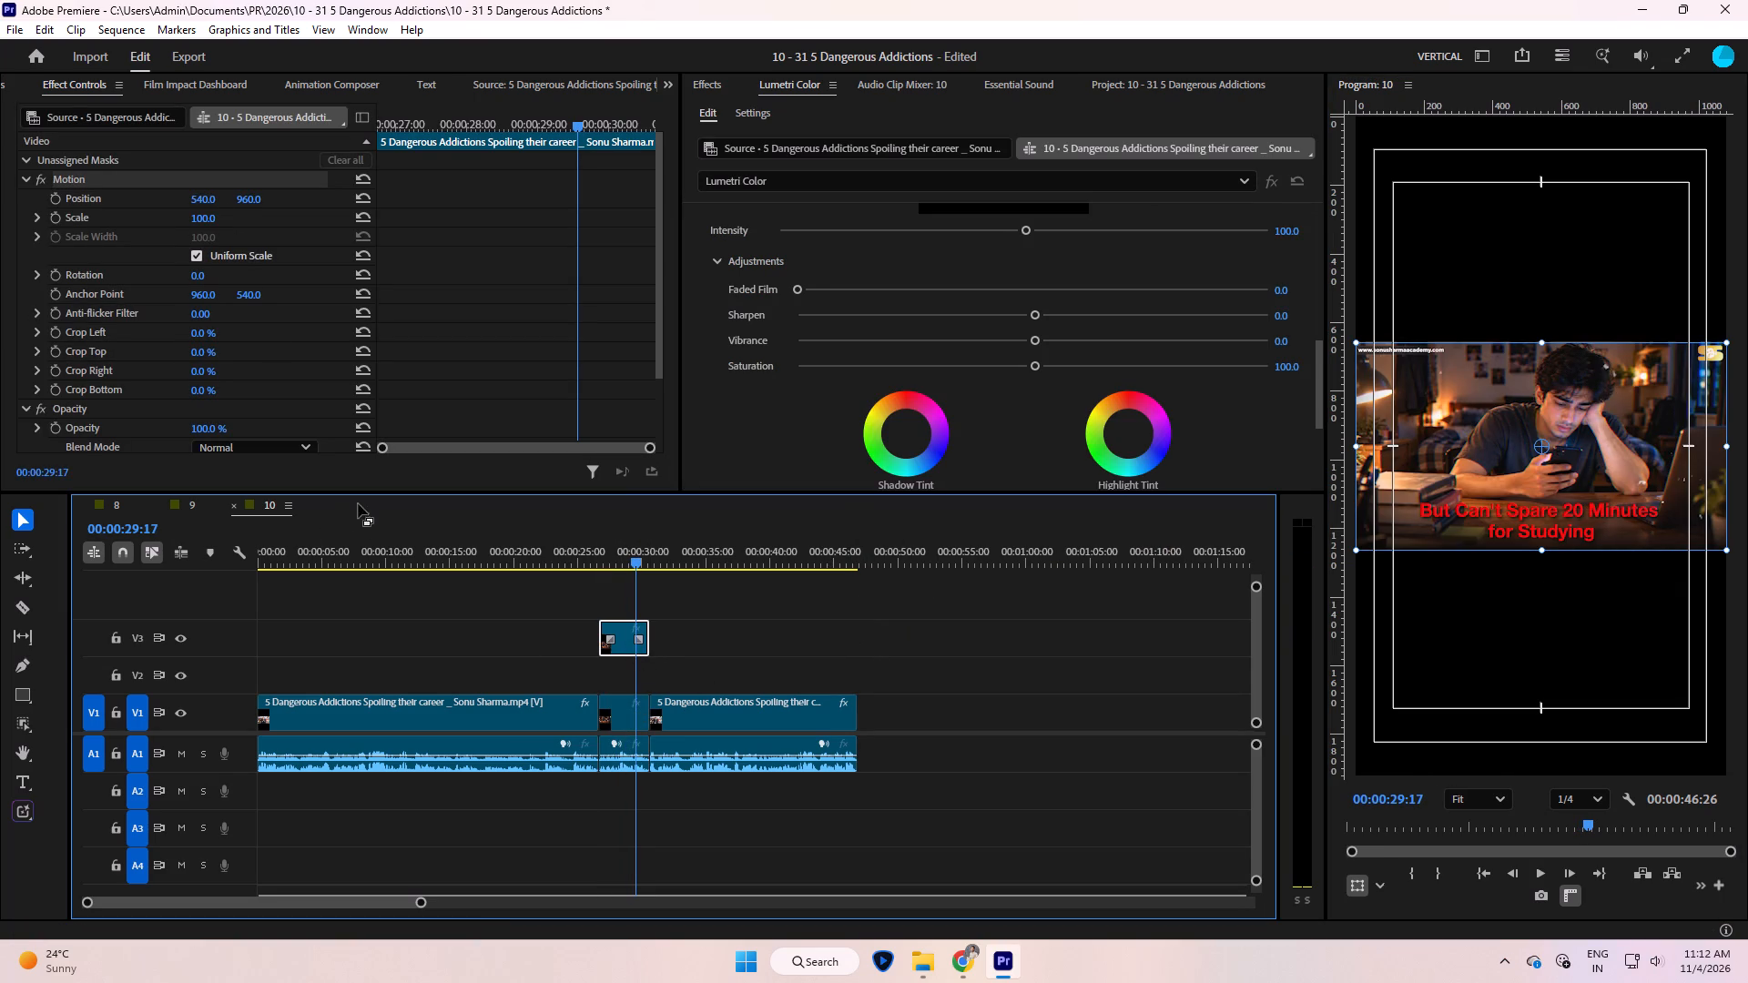
Set the Scale of the V1 student clip to 317 so it fills the vertical frame as a background, and save.
{"action": "left_click", "coordinate": [623, 714]}
{"action": "left_click_drag", "start_coordinate": [206, 222], "coordinate": [275, 212]}
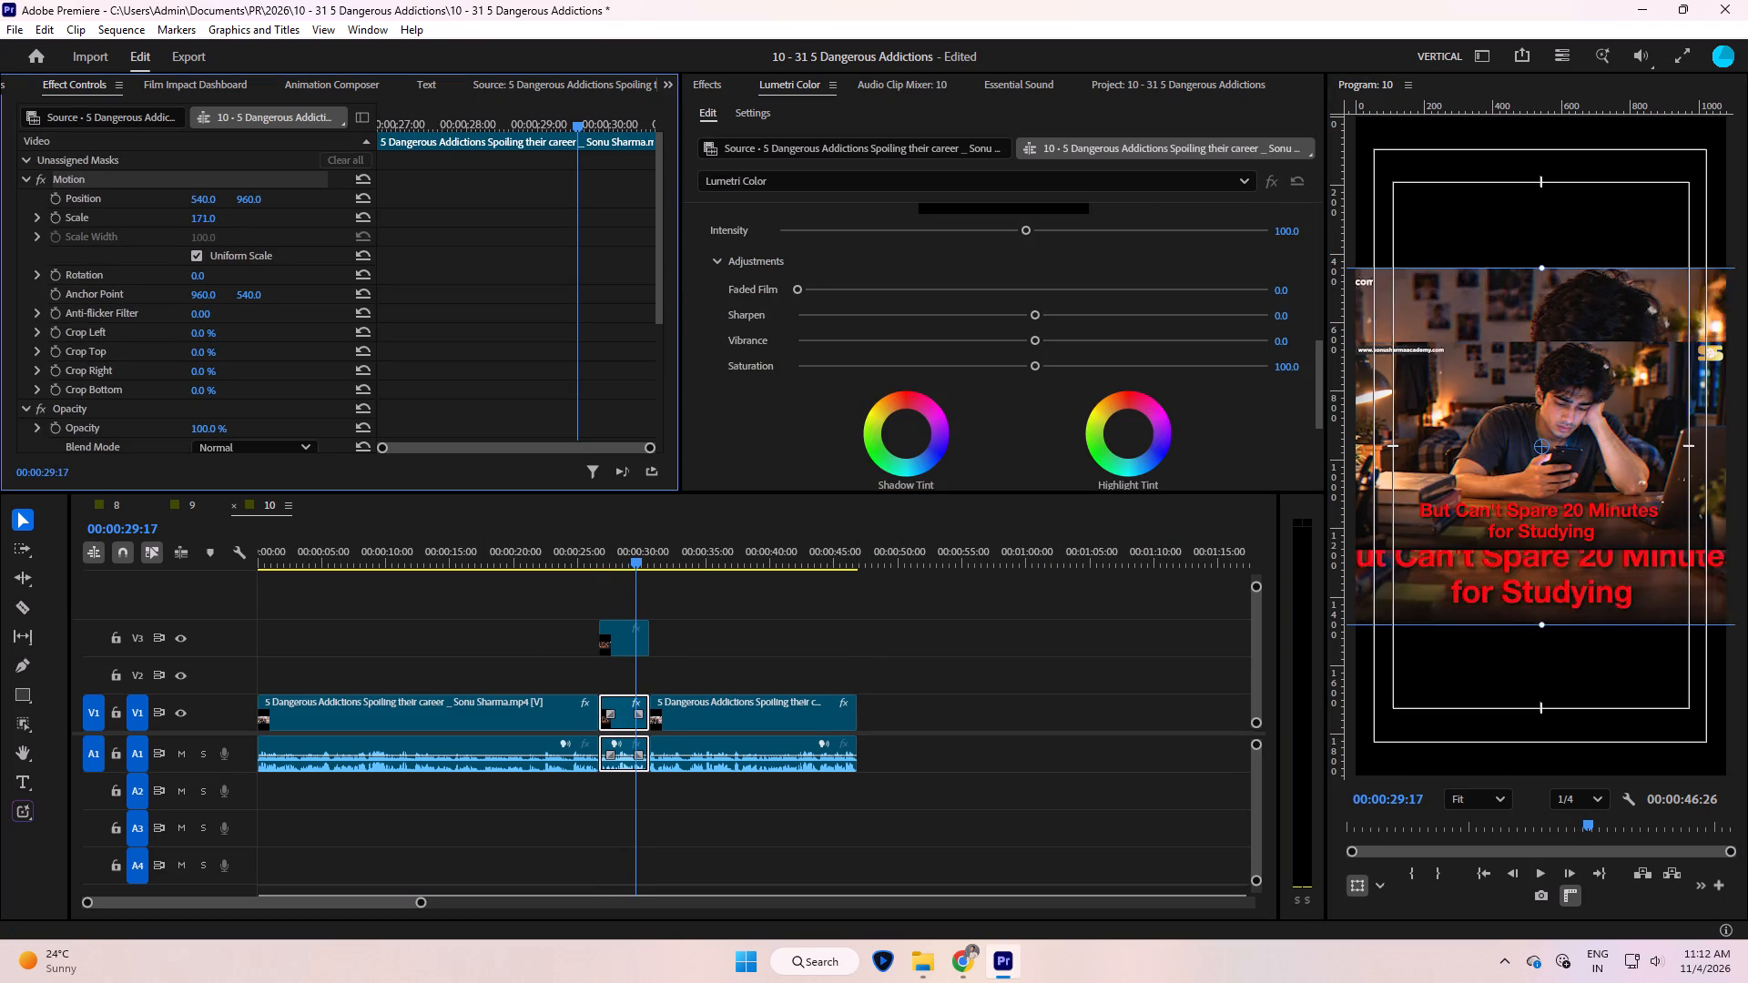
{"action": "left_click_drag", "start_coordinate": [275, 212], "coordinate": [400, 191]}
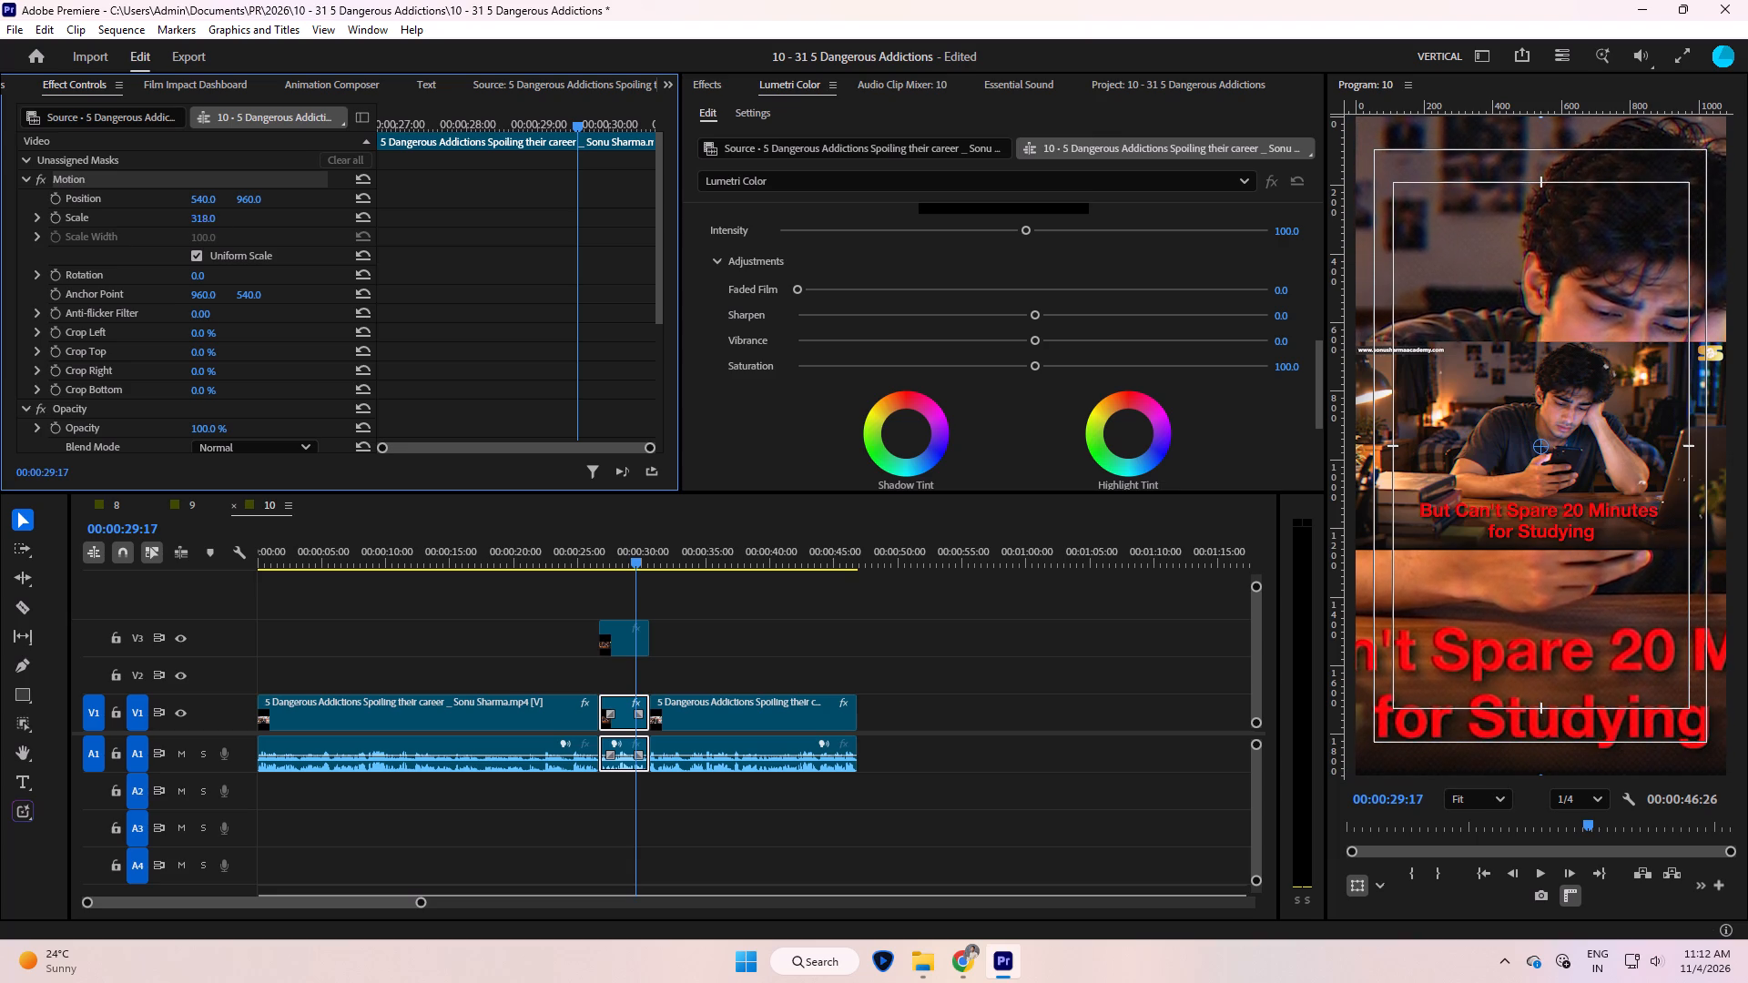
{"action": "left_click_drag", "start_coordinate": [400, 191], "coordinate": [399, 191]}
{"action": "key", "text": "ctrl+s"}
Apply the Gaussian preset to the V1 background clip to blur it.
{"action": "left_click", "coordinate": [623, 724]}
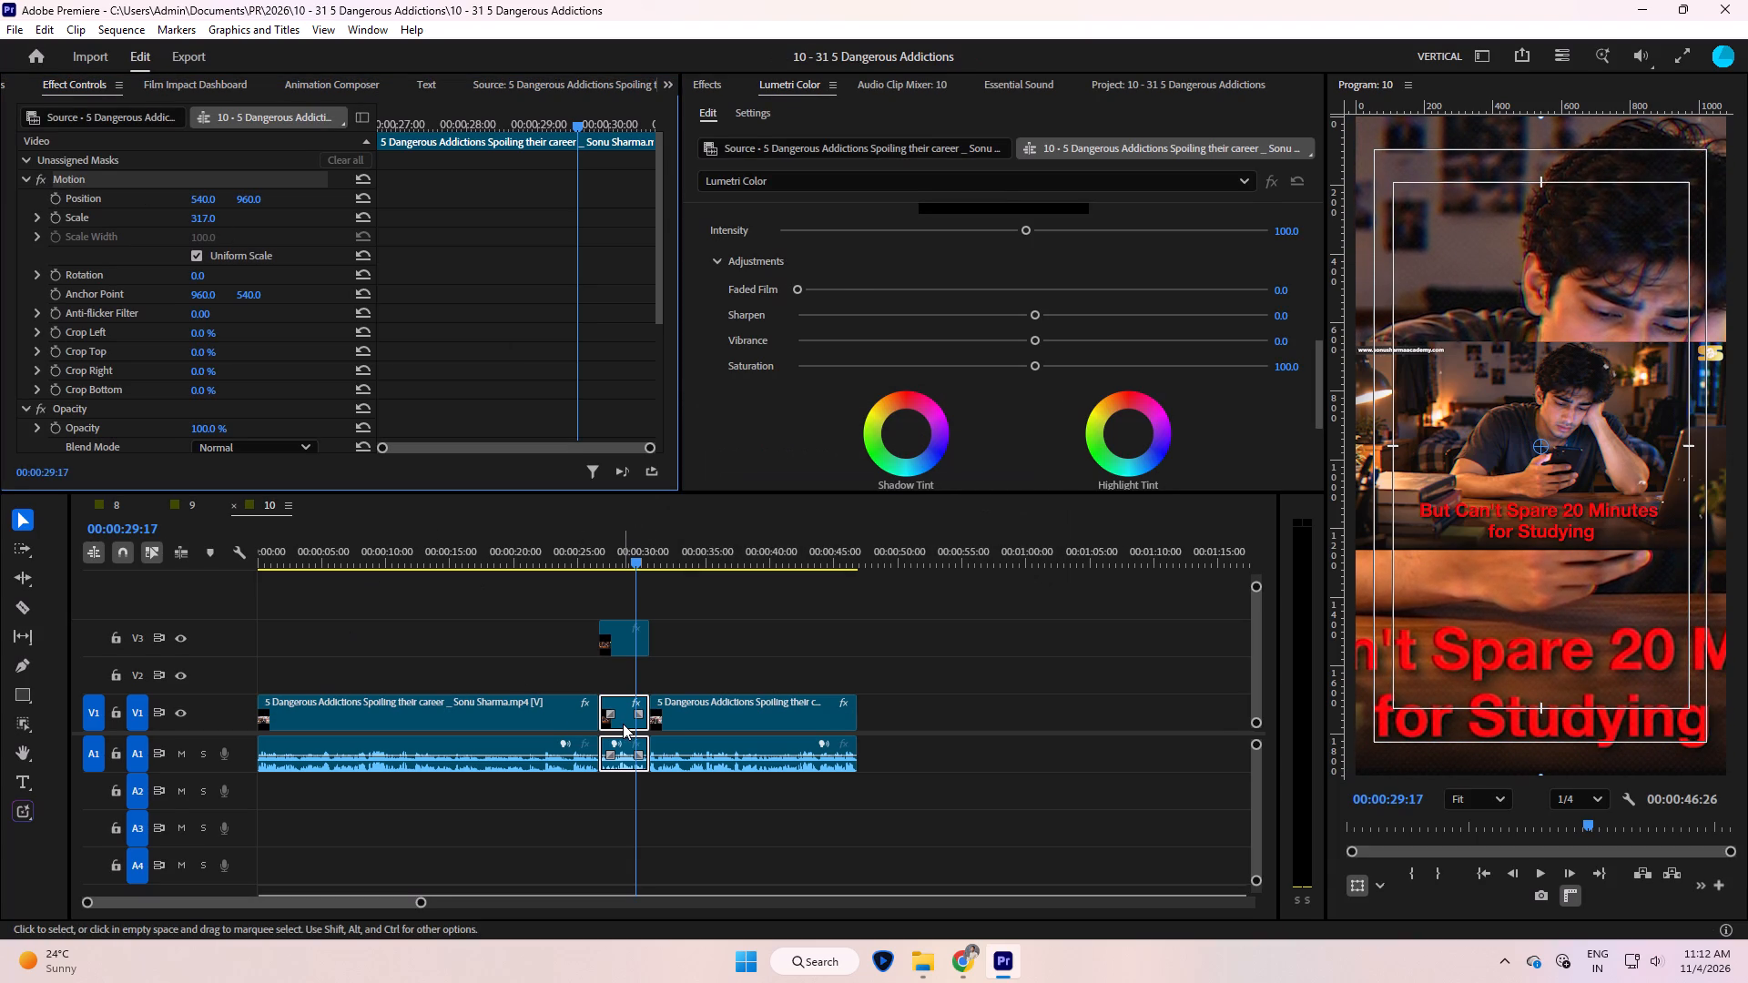
{"action": "key", "text": "5"}
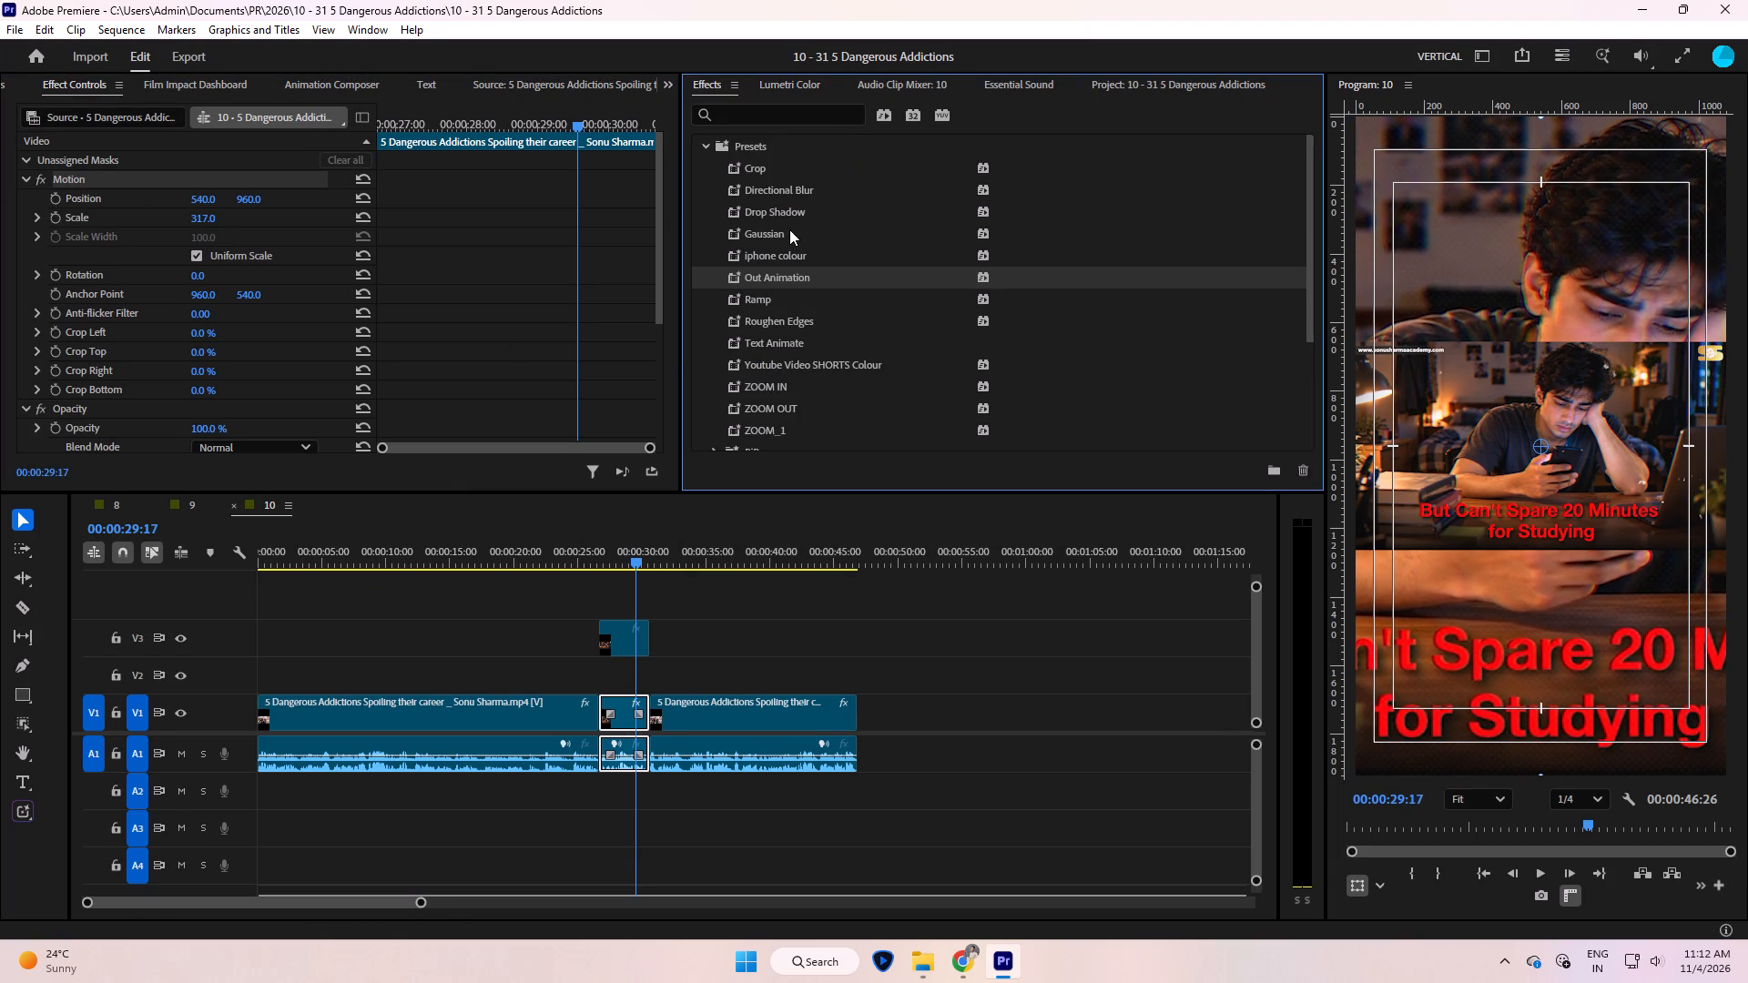
{"action": "left_click_drag", "start_coordinate": [789, 229], "coordinate": [627, 705]}
{"action": "scroll", "coordinate": [391, 338], "scroll_direction": "down", "scroll_amount": 18}
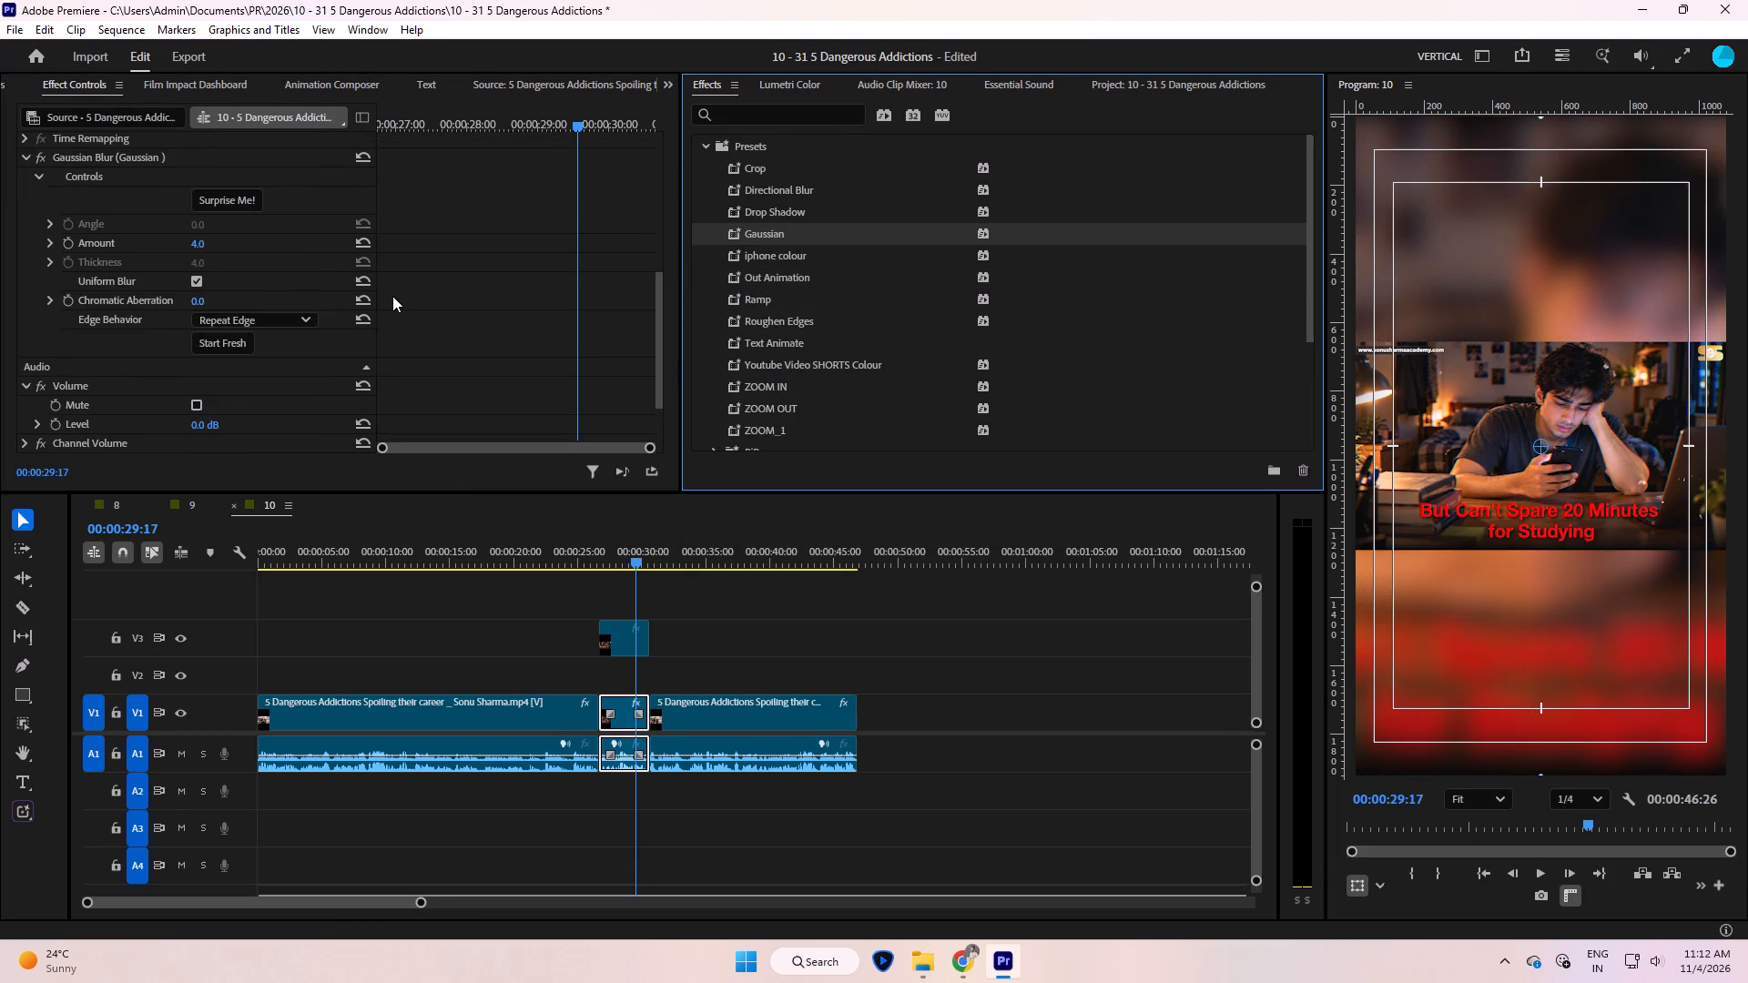
{"action": "scroll", "coordinate": [393, 295], "scroll_direction": "up", "scroll_amount": 3}
{"action": "scroll", "coordinate": [396, 297], "scroll_direction": "down", "scroll_amount": 10}
Darken the V1 background clip with a Lumetri Exposure of -1.1 and save the project.
{"action": "key", "text": "ctrl+b"}
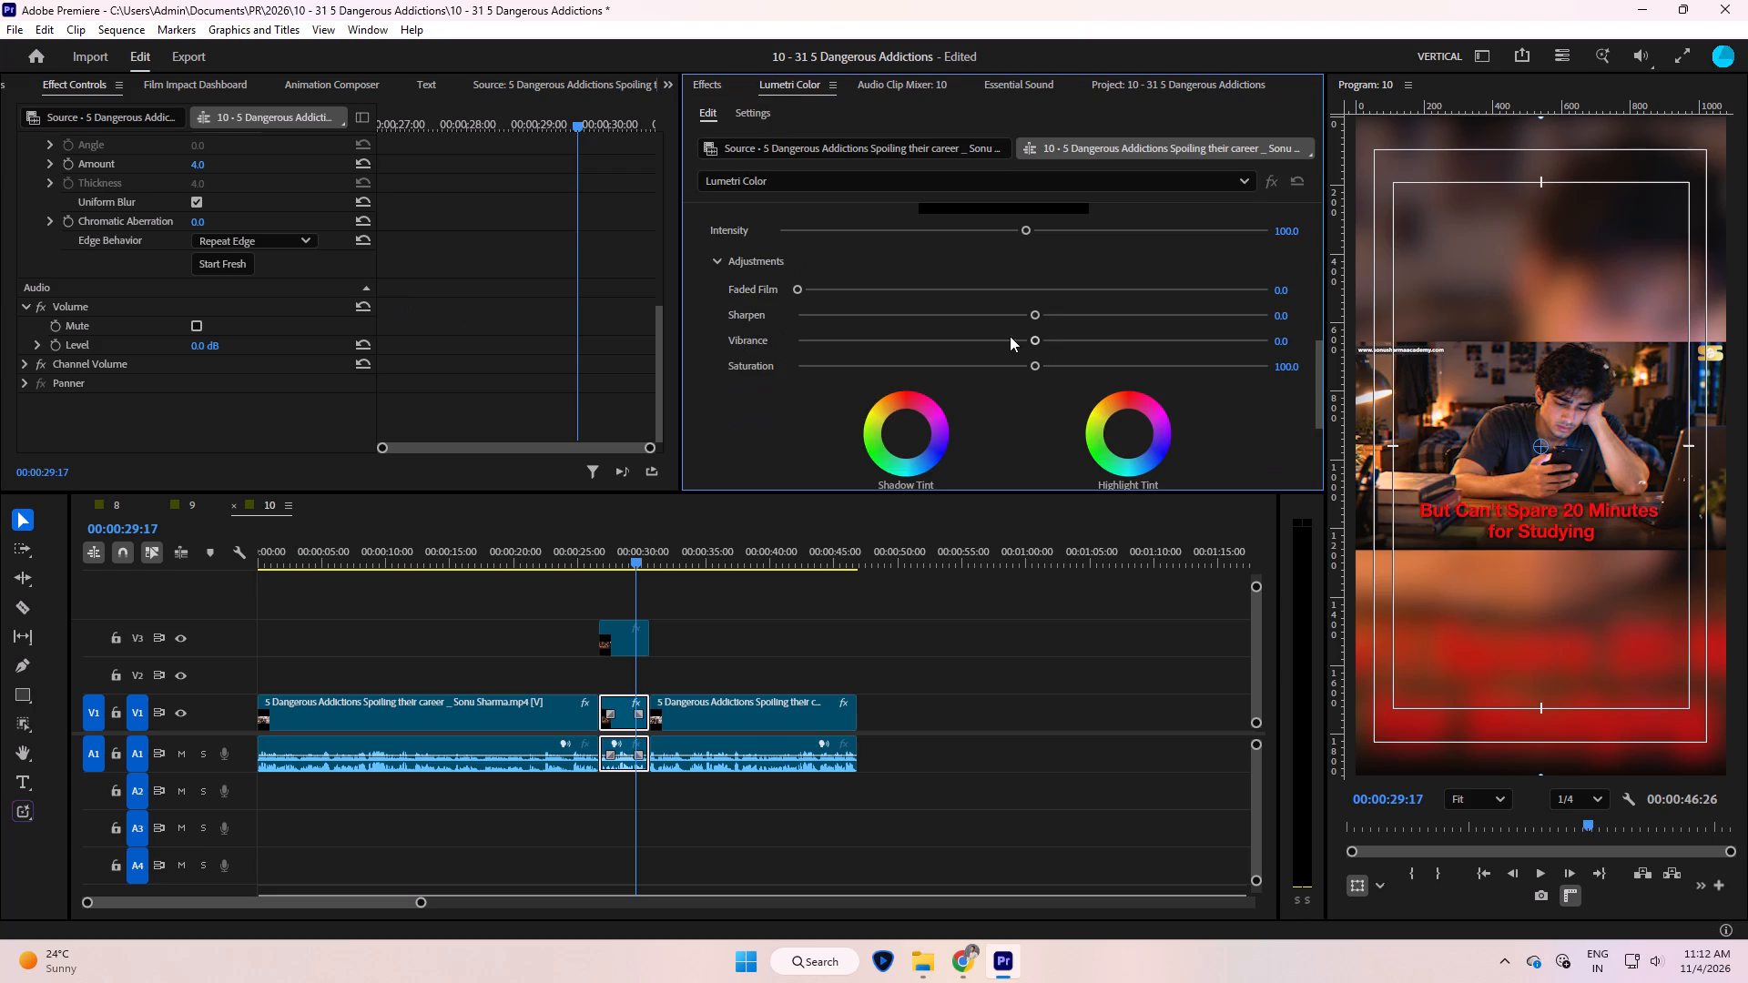
{"action": "scroll", "coordinate": [1015, 294], "scroll_direction": "up", "scroll_amount": 20}
{"action": "scroll", "coordinate": [1015, 294], "scroll_direction": "up", "scroll_amount": 7}
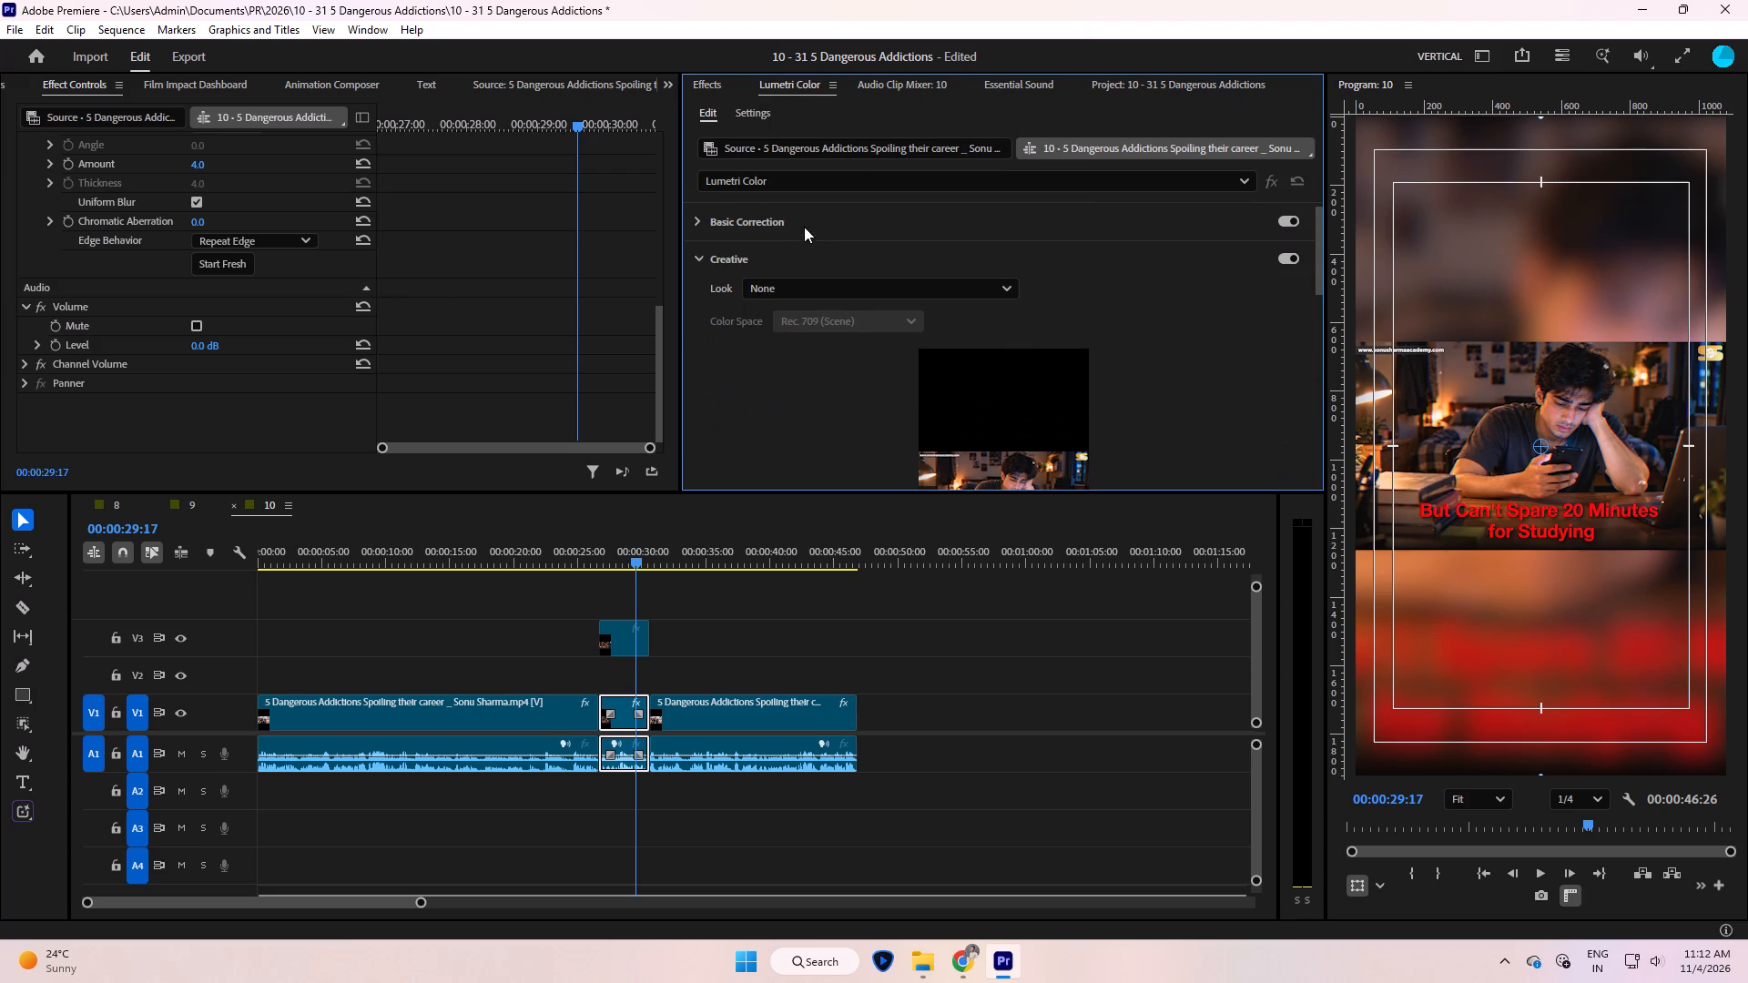
{"action": "left_click", "coordinate": [780, 220]}
{"action": "scroll", "coordinate": [1039, 272], "scroll_direction": "down", "scroll_amount": 8}
{"action": "left_click_drag", "start_coordinate": [1031, 387], "coordinate": [944, 403]}
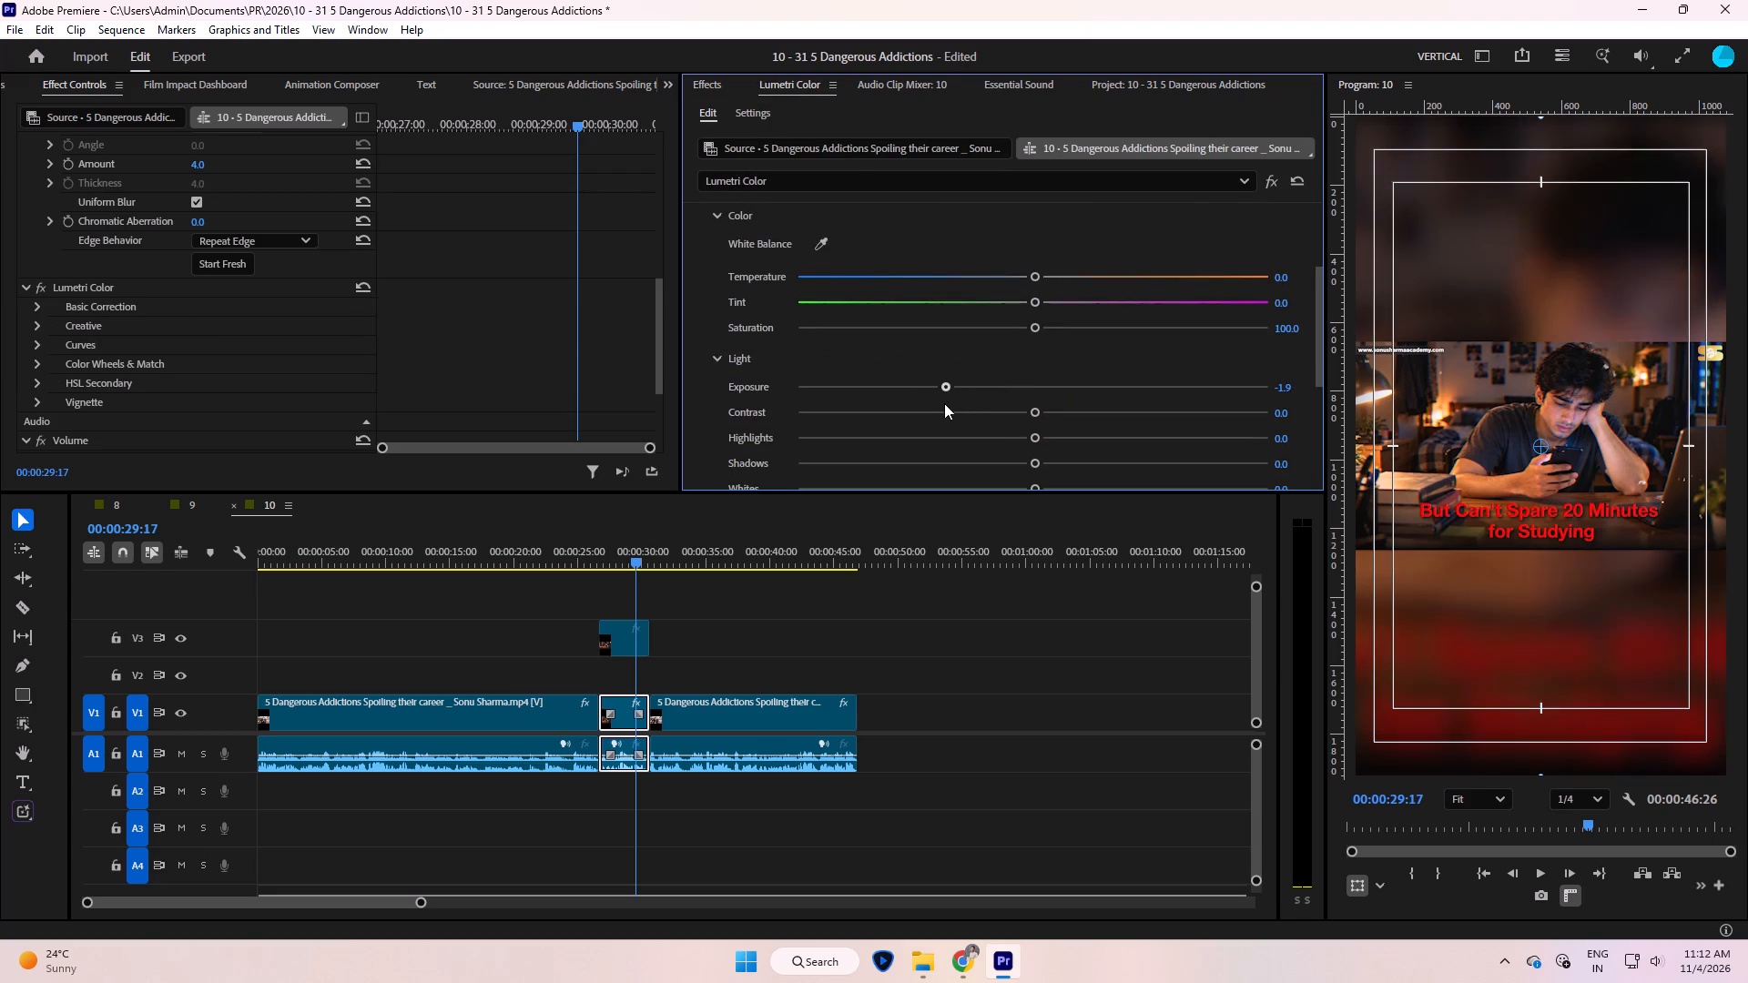
{"action": "left_click_drag", "start_coordinate": [944, 403], "coordinate": [978, 407]}
{"action": "key", "text": "ctrl+s"}
{"action": "left_click", "coordinate": [843, 621]}
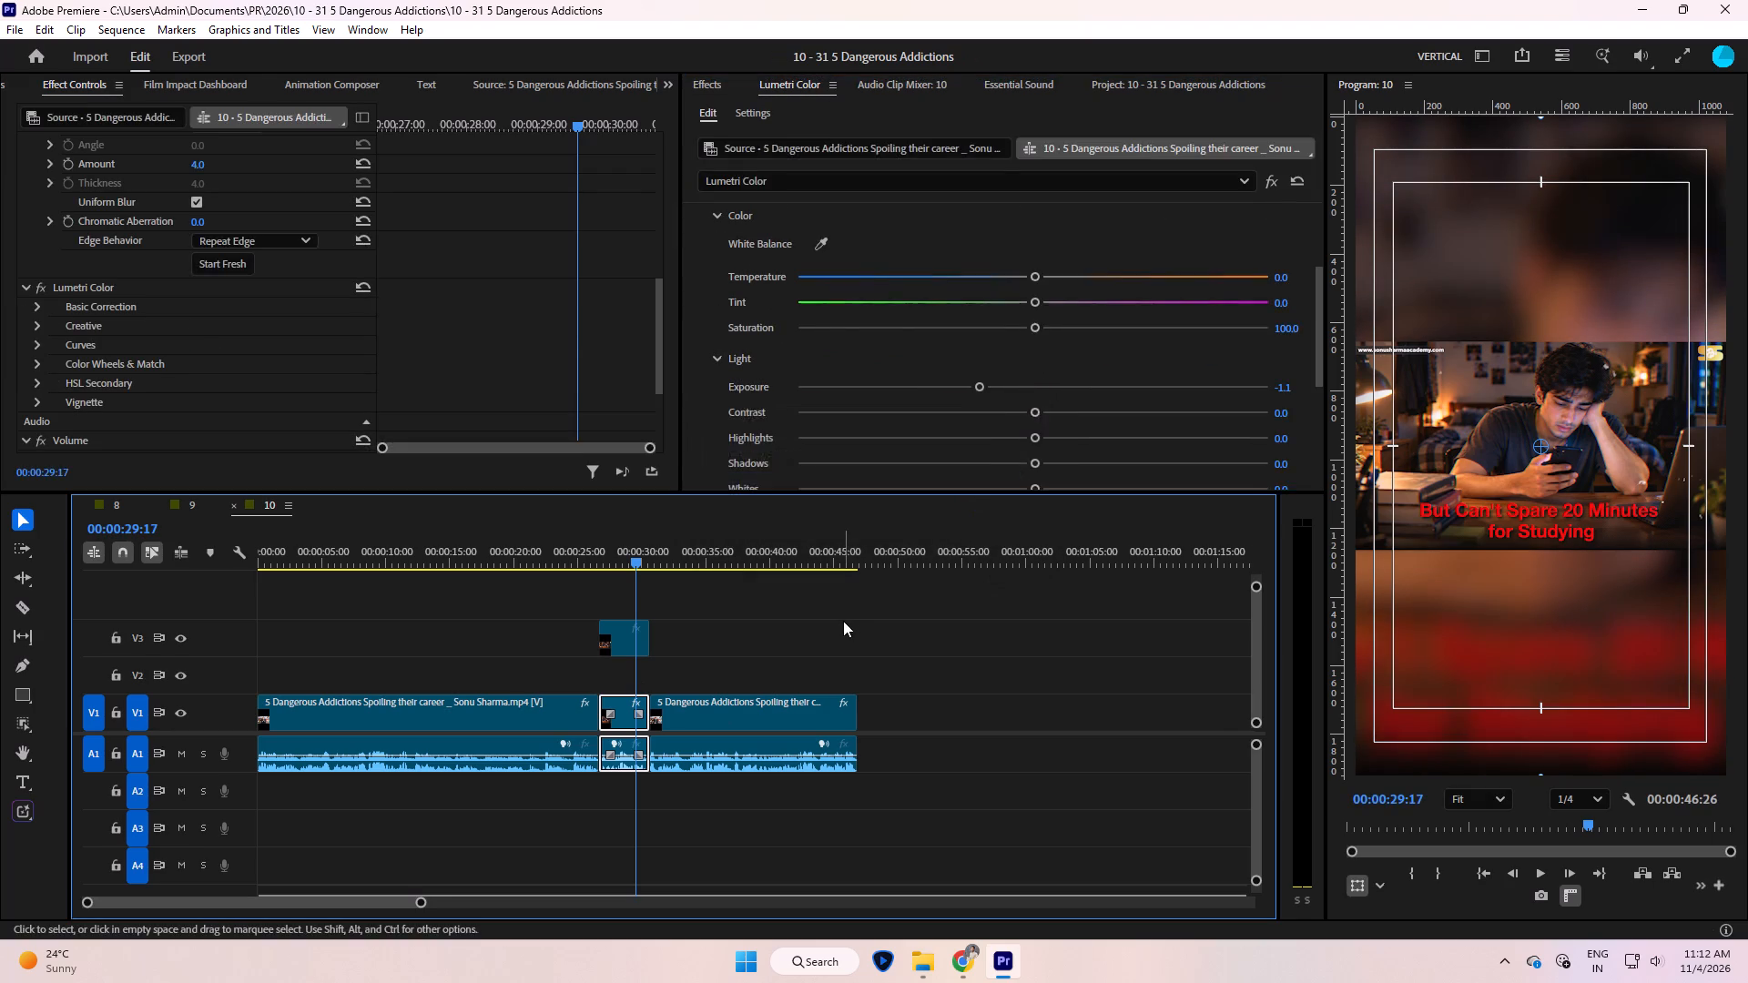
Copy the WhatsApp texture image from sequence 9 onto V2 of sequence 10, trim it to the student clip's length, and preview.
{"action": "left_click", "coordinate": [187, 502]}
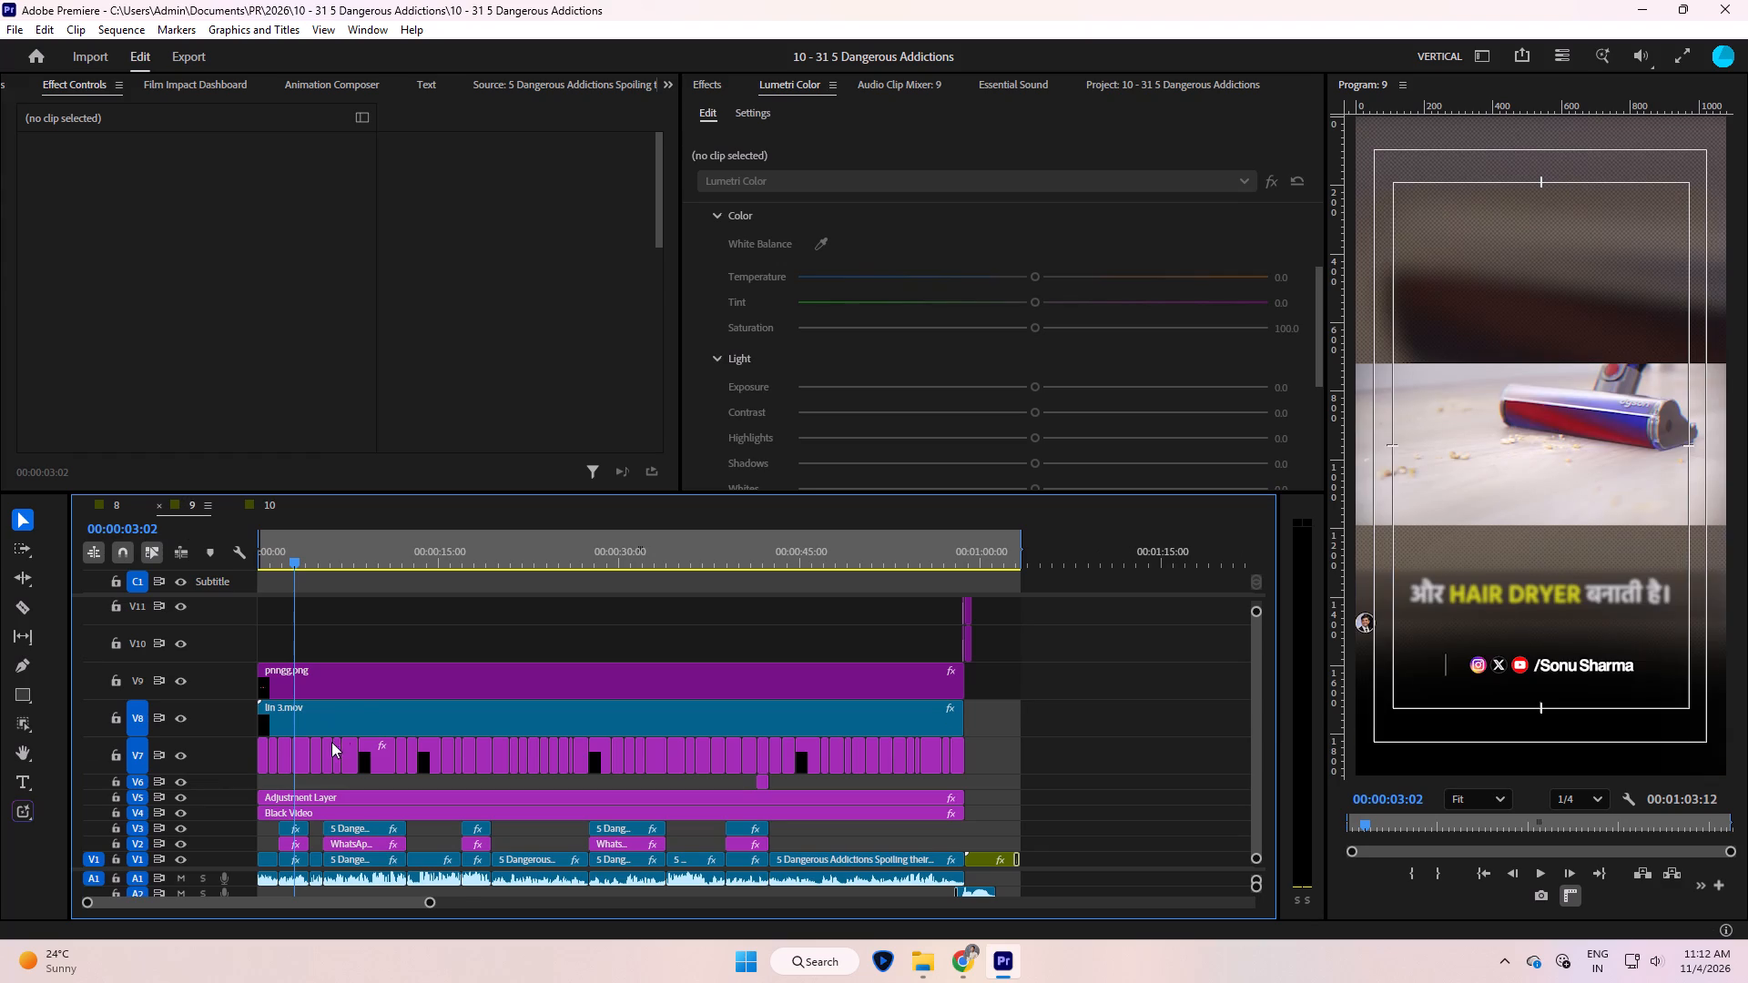
{"action": "left_click_drag", "start_coordinate": [359, 840], "coordinate": [274, 503]}
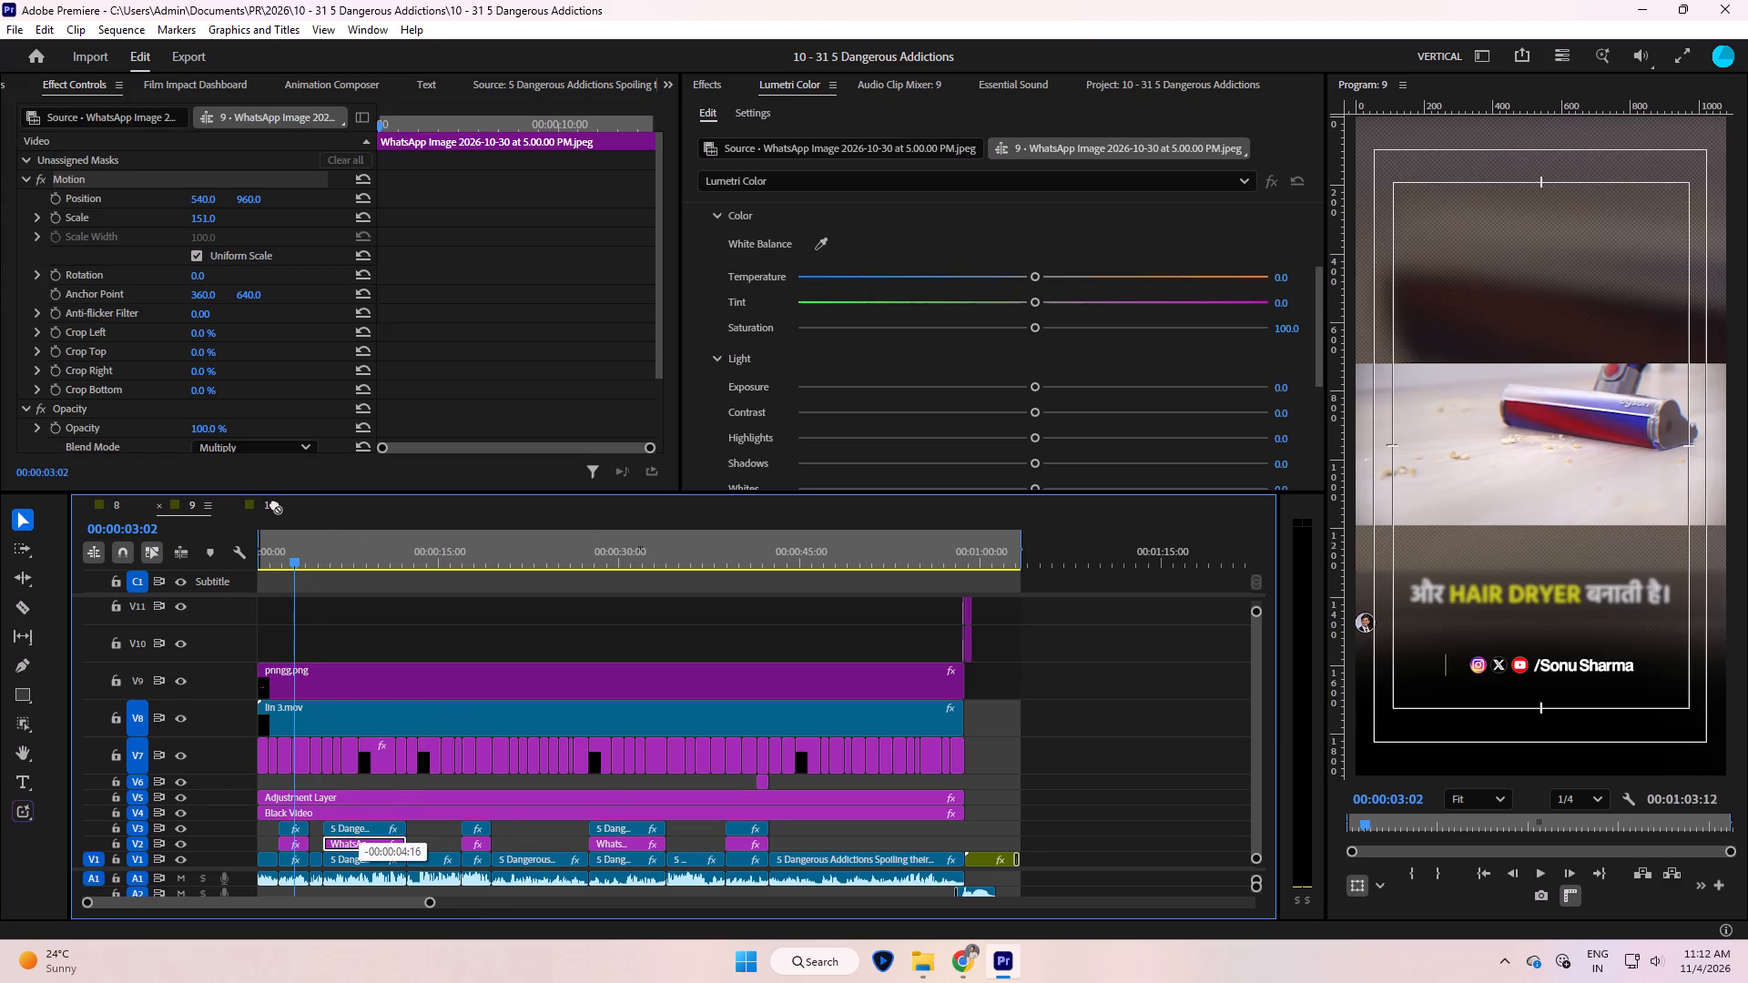
{"action": "left_click_drag", "start_coordinate": [274, 503], "coordinate": [630, 674]}
{"action": "left_click_drag", "start_coordinate": [692, 674], "coordinate": [651, 692]}
{"action": "left_click", "coordinate": [682, 645]}
{"action": "key", "text": "space"}
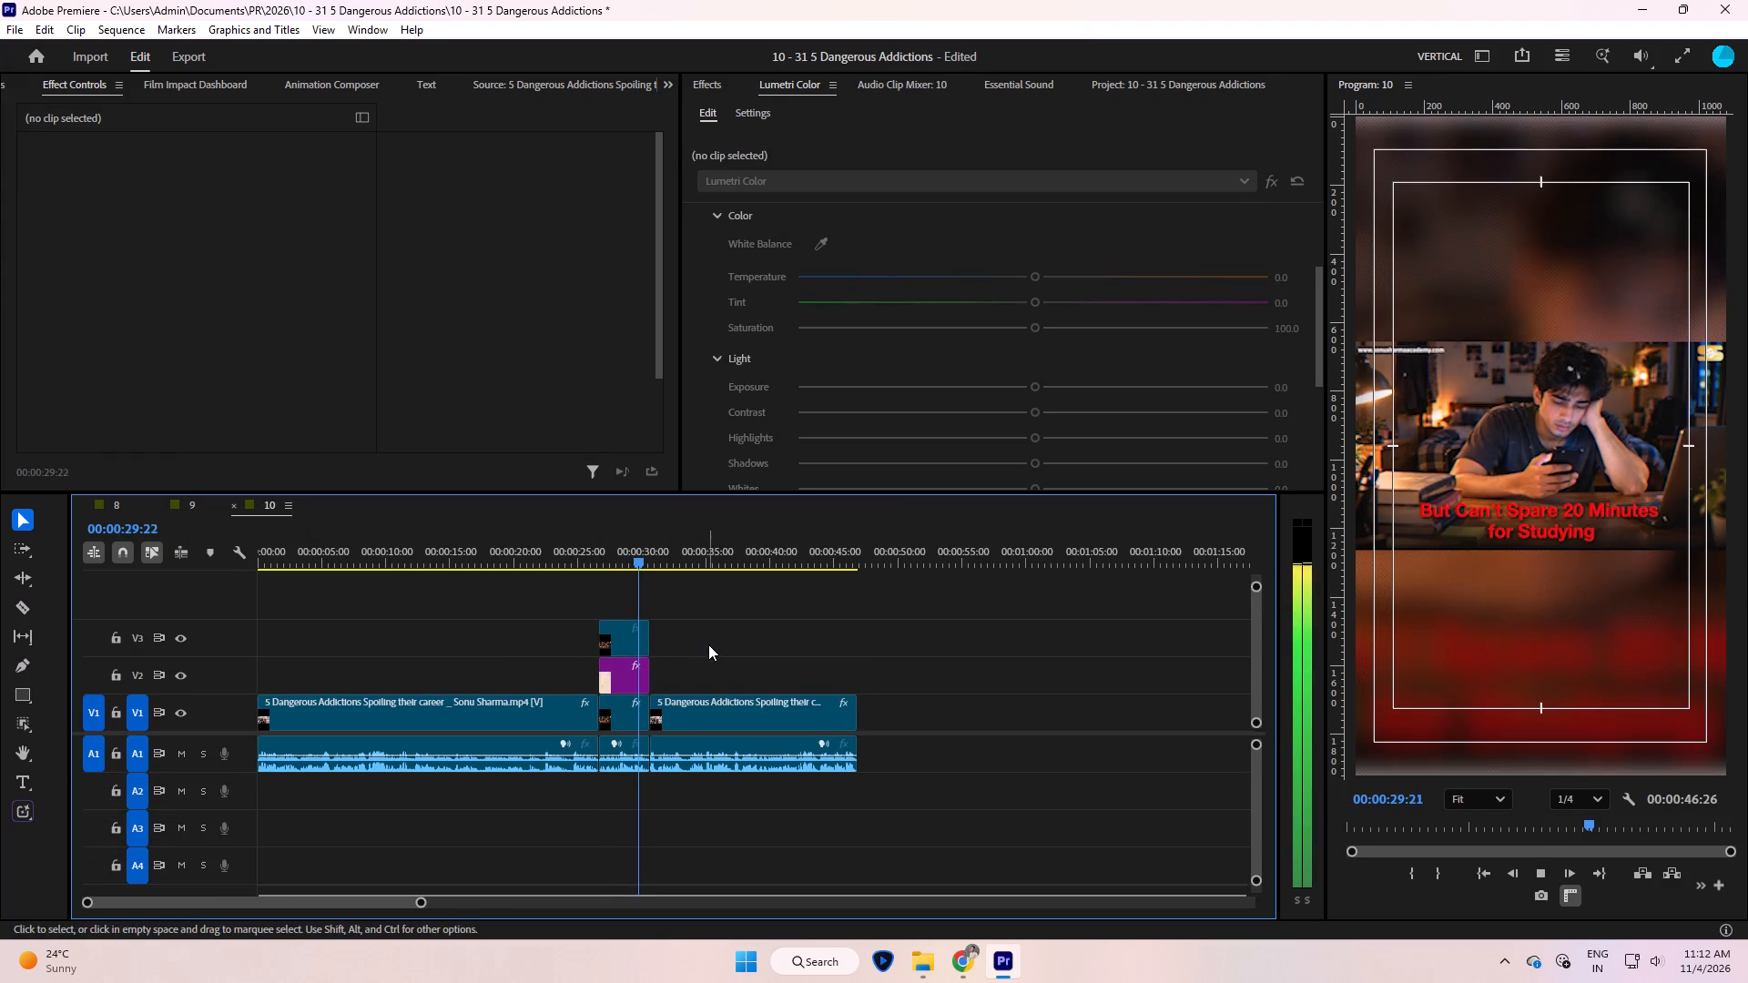
{"action": "key", "text": "space"}
{"action": "key", "text": "ctrl+grave"}
{"action": "key", "text": "ctrl+grave"}
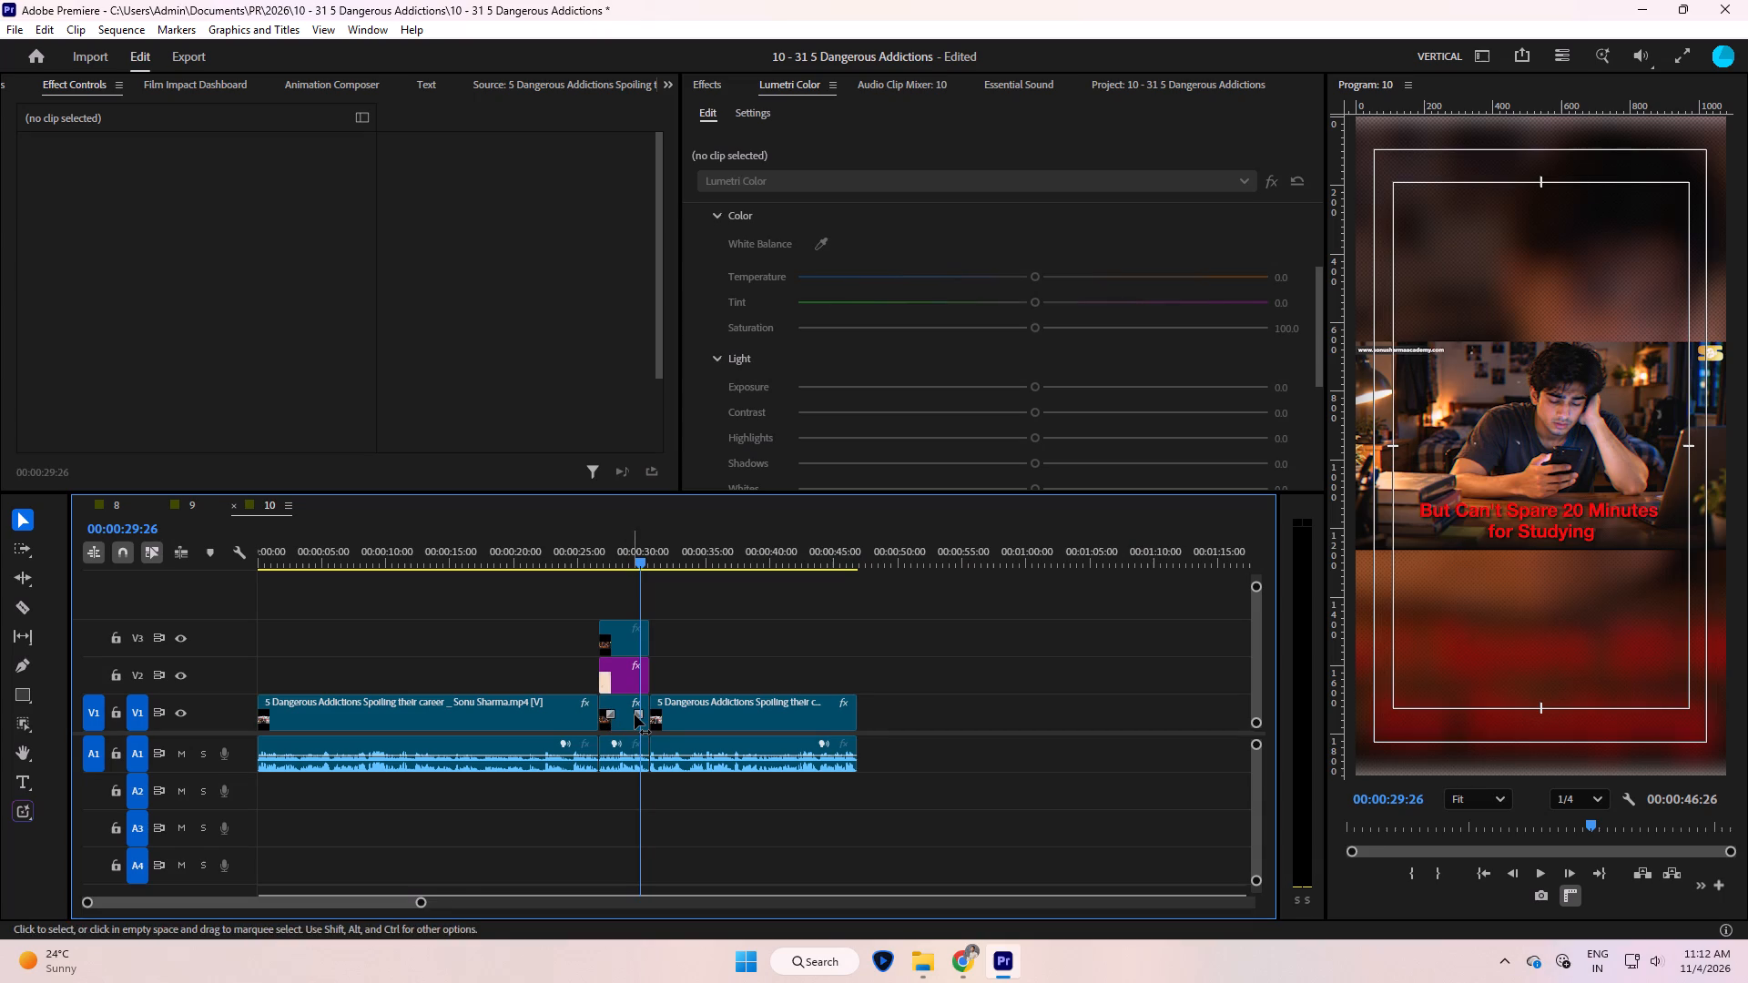
Set the Scale of the blurred V1 background clip to 328 and play back the student shot.
{"action": "left_click", "coordinate": [635, 714]}
{"action": "key", "text": "e"}
{"action": "left_click", "coordinate": [620, 726]}
{"action": "left_click_drag", "start_coordinate": [248, 199], "coordinate": [263, 198]}
{"action": "key", "text": "ctrl+z"}
{"action": "left_click_drag", "start_coordinate": [213, 220], "coordinate": [218, 219]}
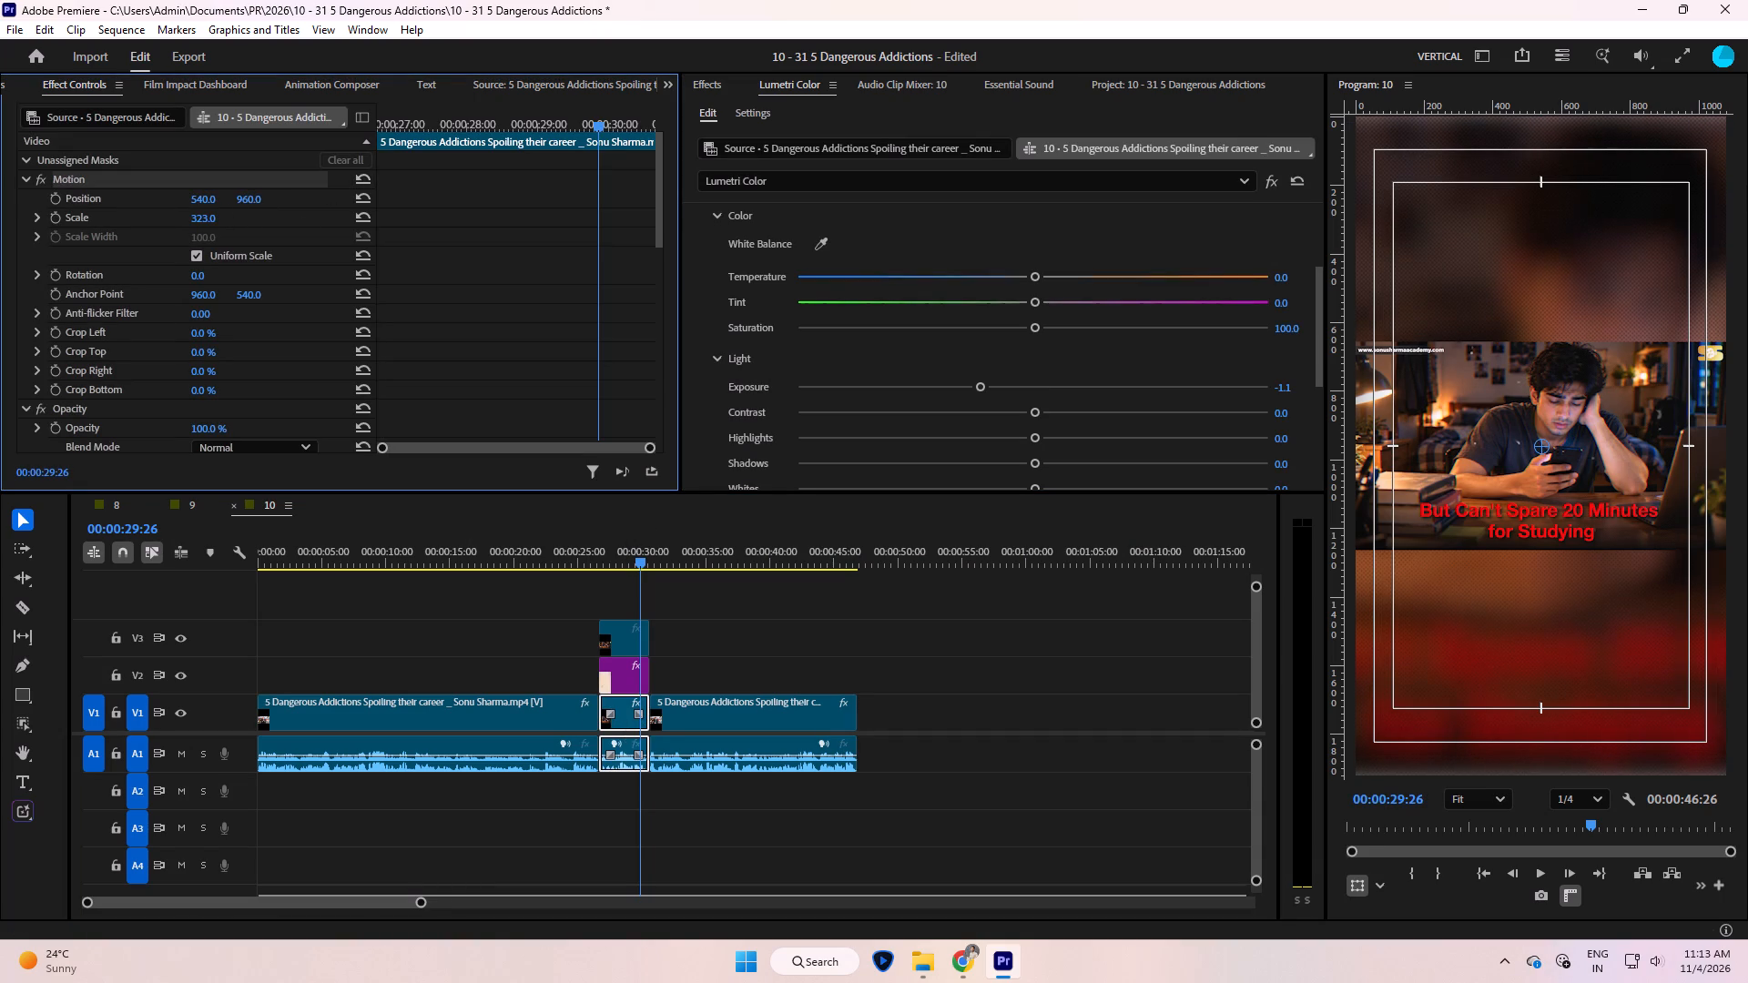
{"action": "left_click_drag", "start_coordinate": [218, 219], "coordinate": [222, 219]}
{"action": "key", "text": "space"}
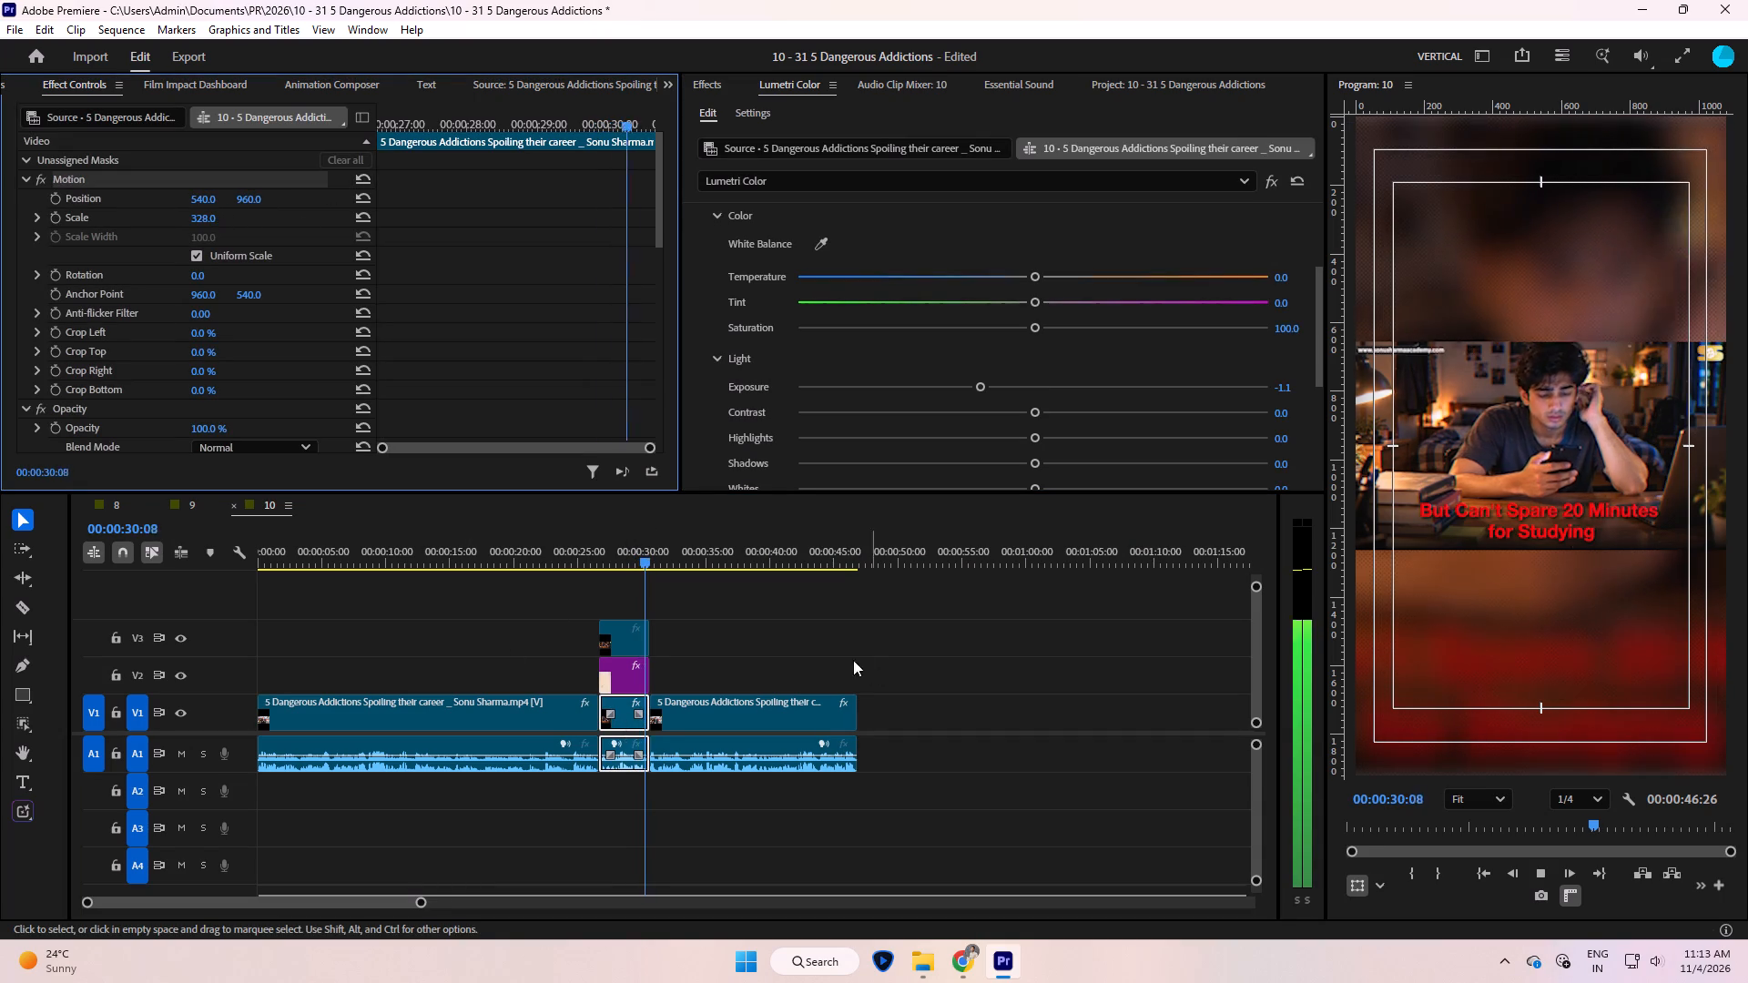
{"action": "key", "text": "space"}
{"action": "left_click", "coordinate": [627, 551]}
{"action": "key", "text": "space"}
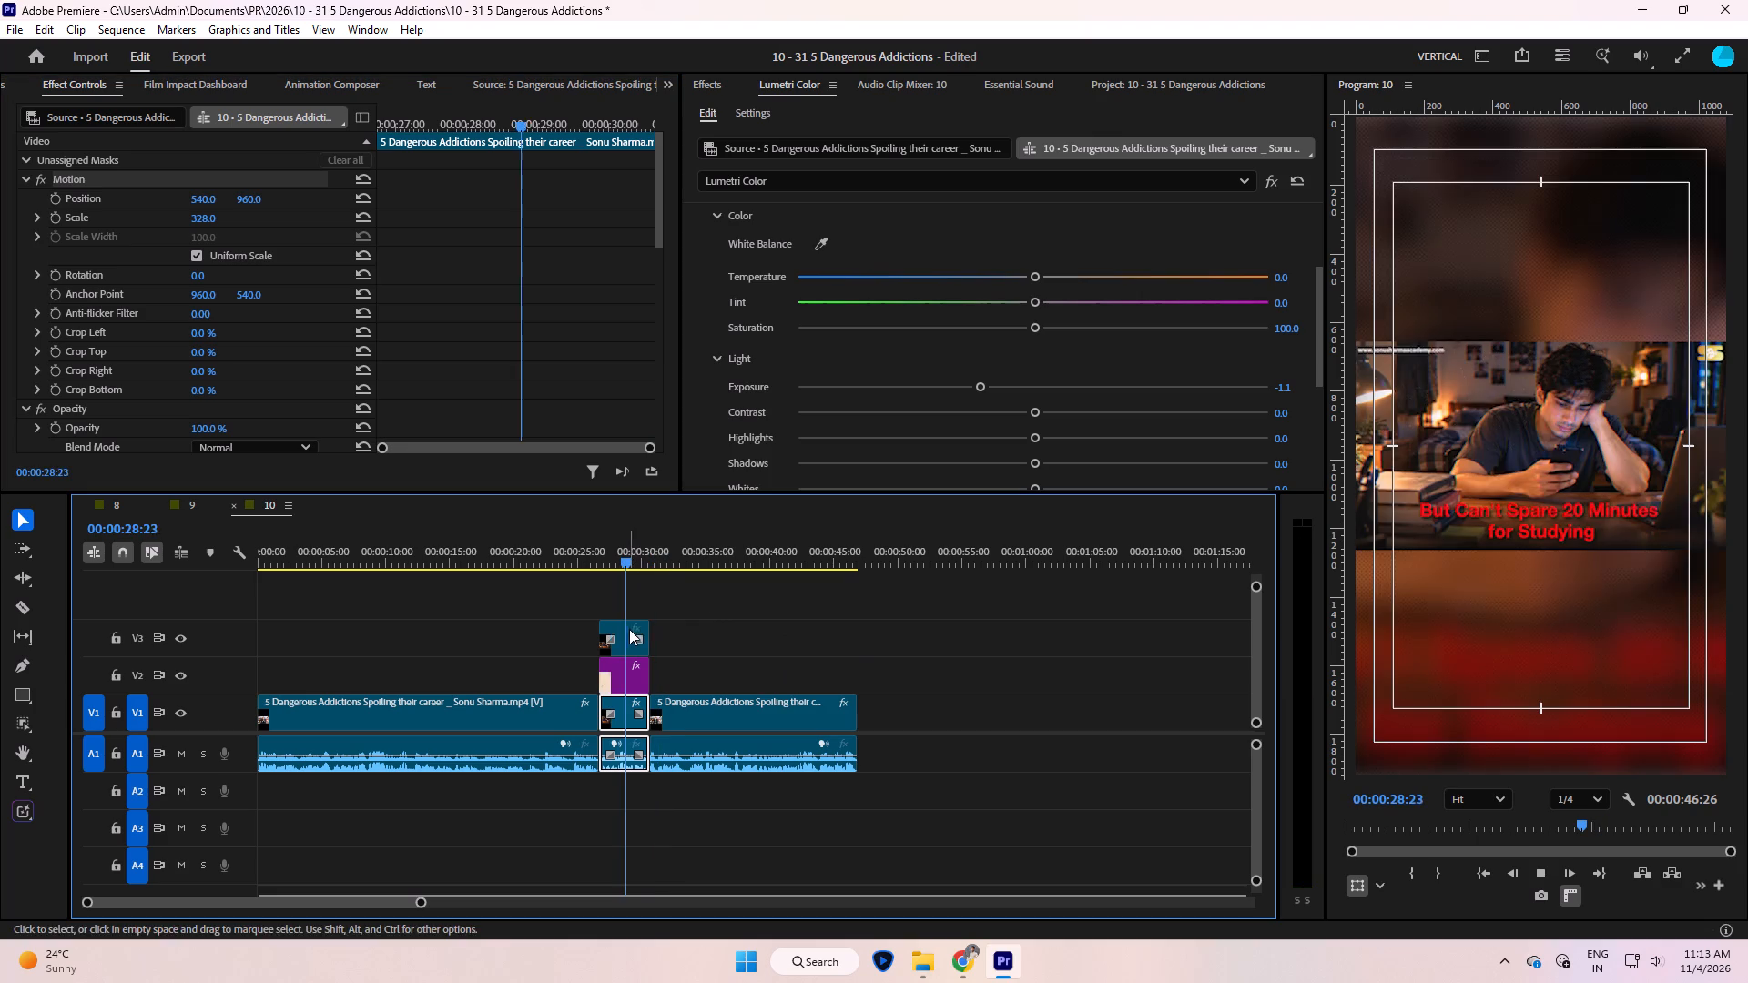
{"action": "key", "text": "space"}
Apply the Lens Distortion effect to the WhatsApp texture image on V2.
{"action": "left_click", "coordinate": [634, 681]}
{"action": "key", "text": "e"}
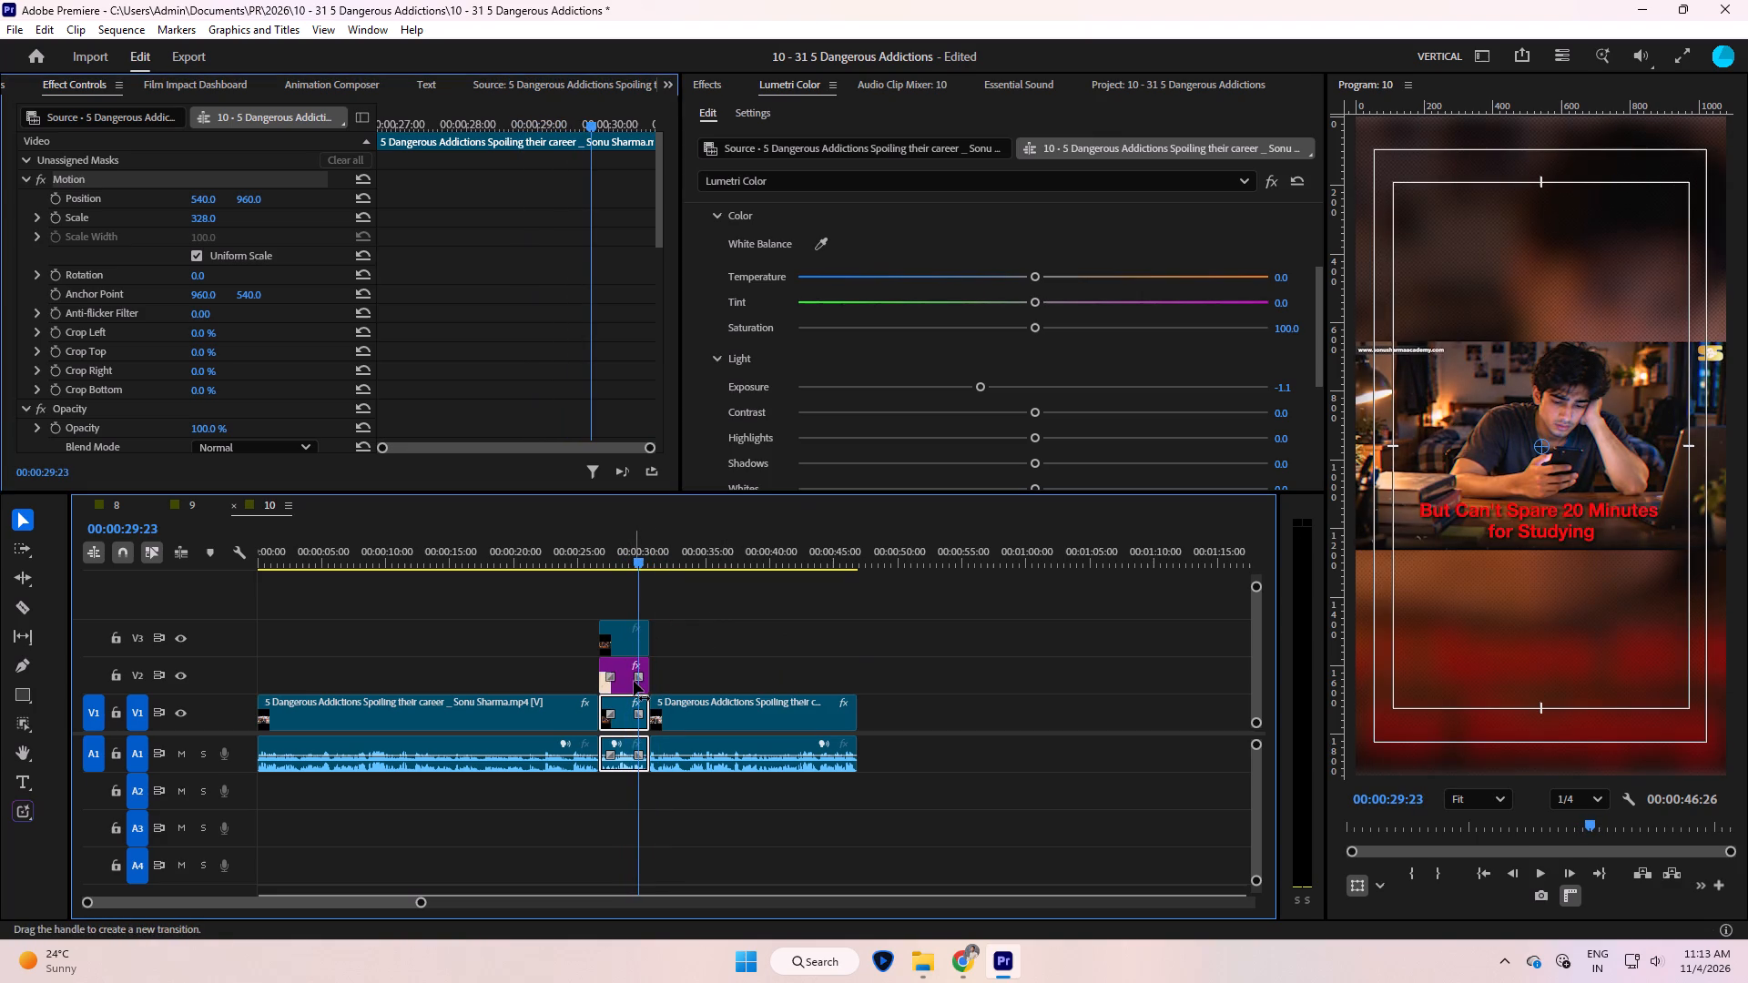
{"action": "left_click", "coordinate": [620, 674]}
{"action": "key", "text": "5"}
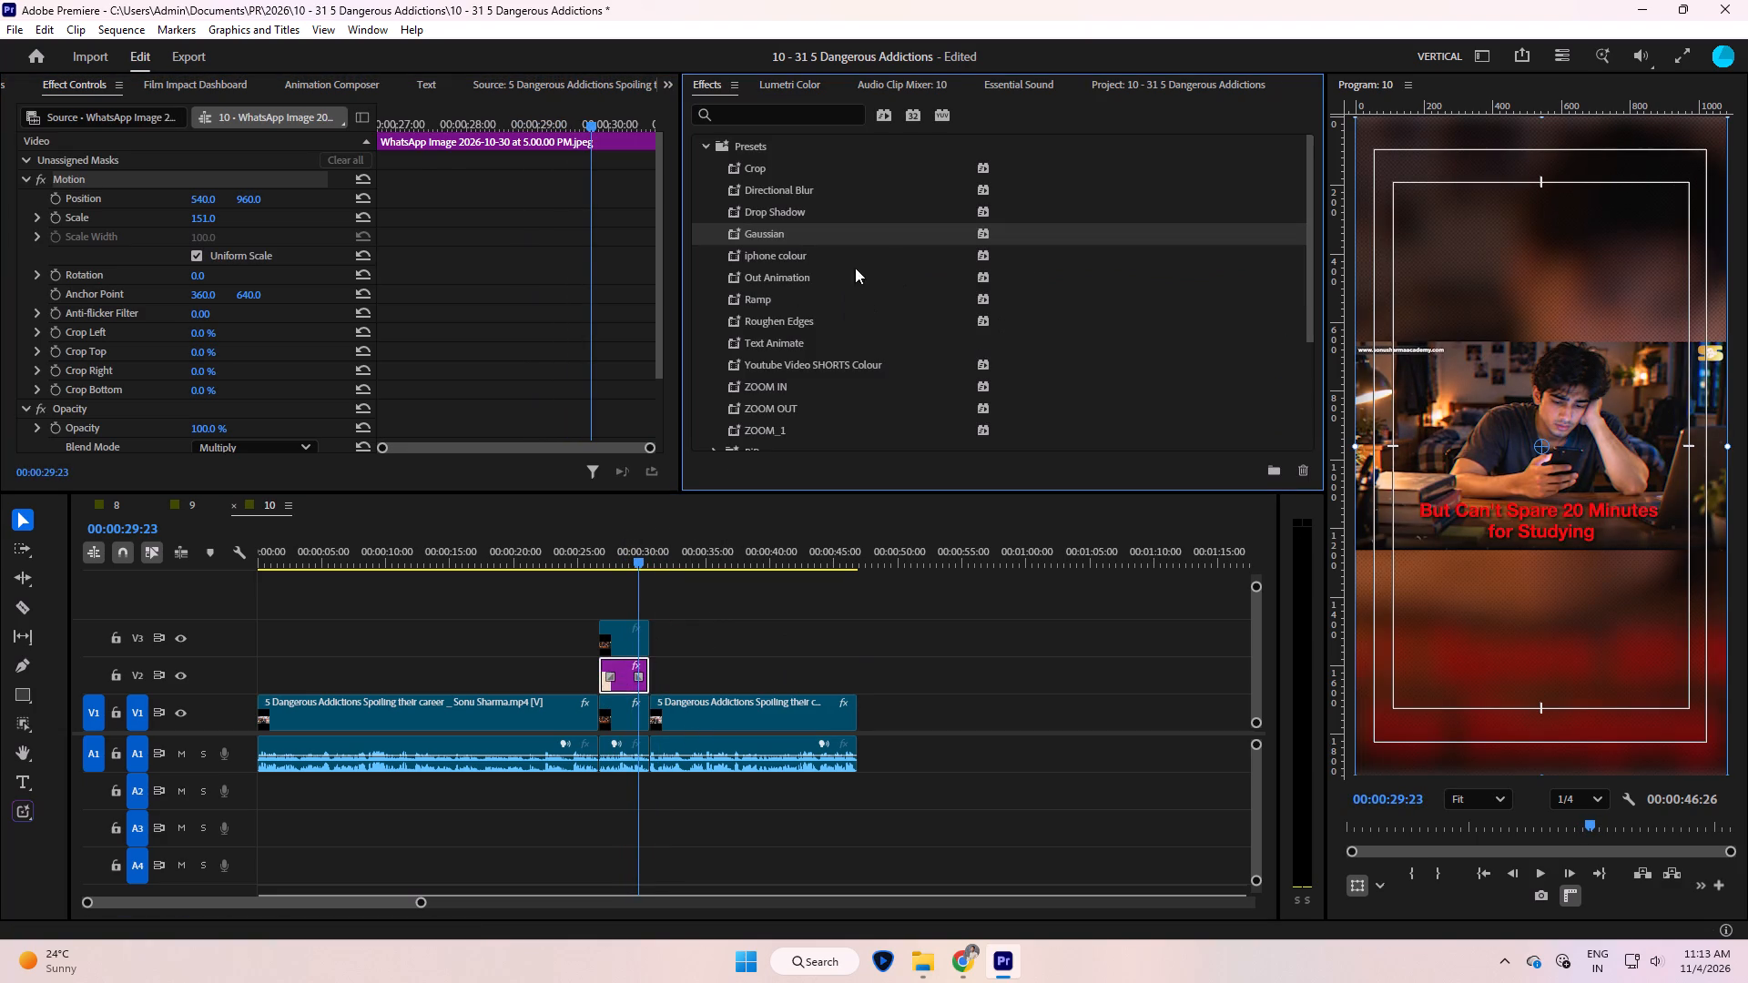
{"action": "left_click", "coordinate": [777, 115]}
{"action": "type", "text": "le"}
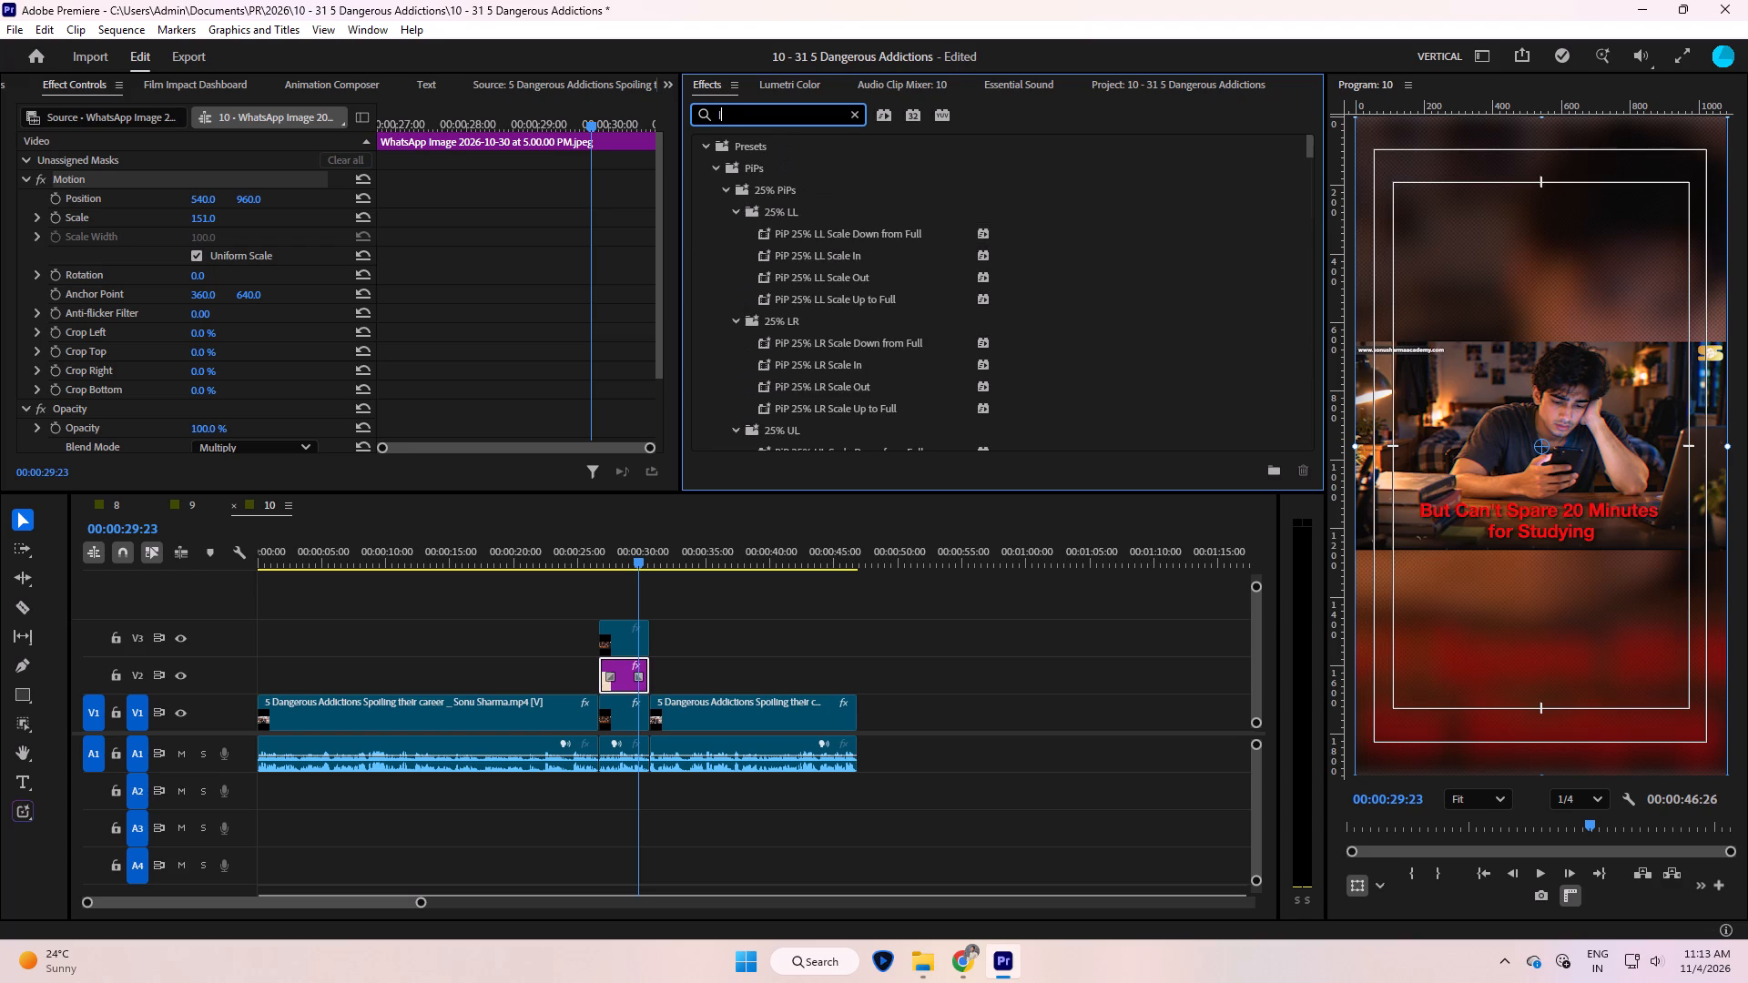
{"action": "type", "text": "ns"}
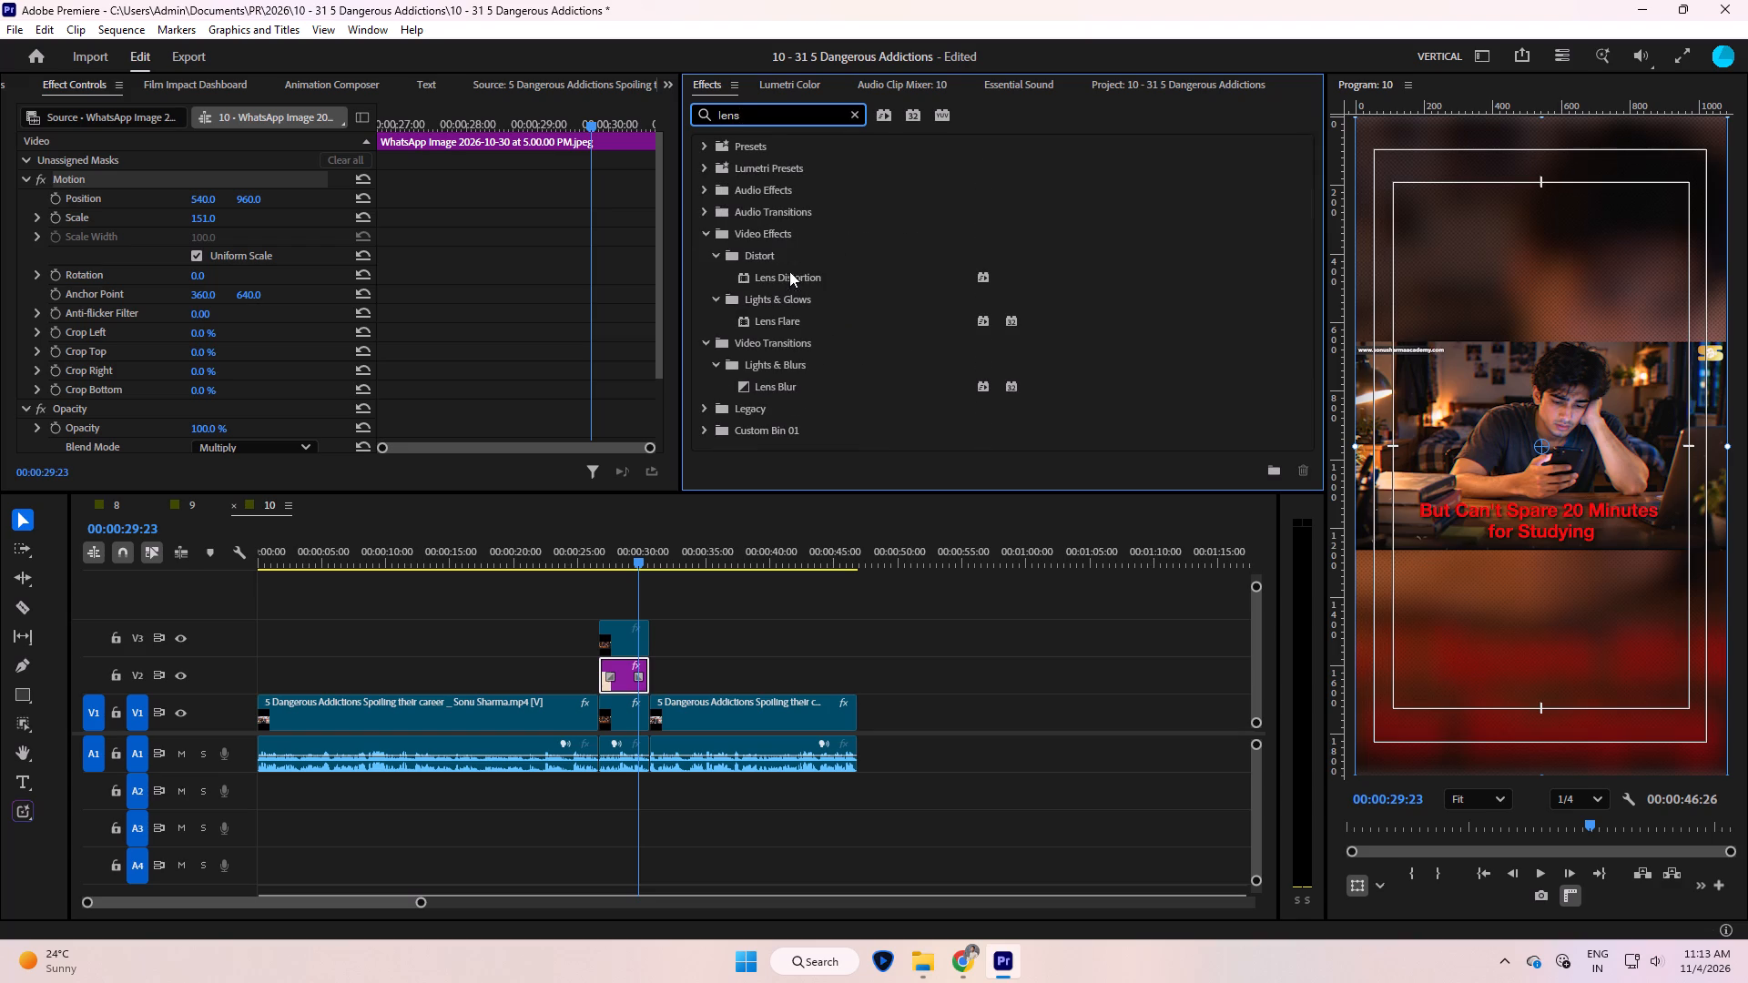
{"action": "left_click_drag", "start_coordinate": [789, 271], "coordinate": [639, 676]}
Set the texture image's Lens Distortion Curvature to -47 and play back the student shot into the following speaker clip.
{"action": "scroll", "coordinate": [457, 260], "scroll_direction": "down", "scroll_amount": 16}
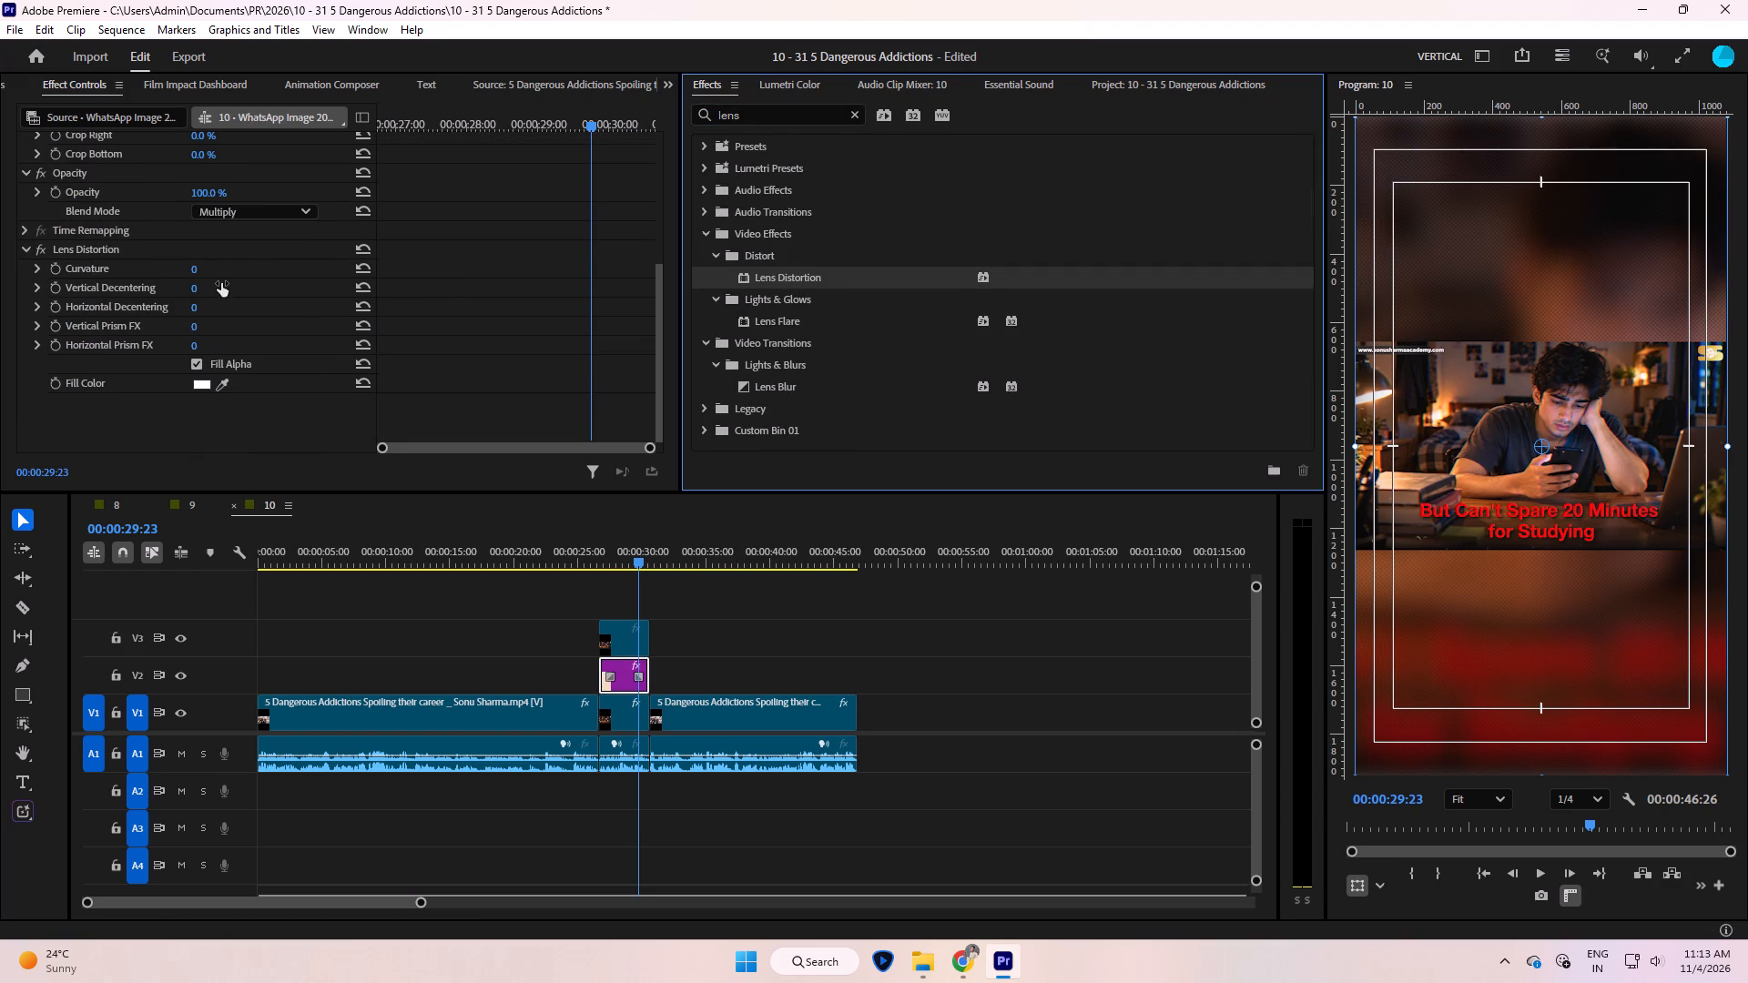
{"action": "left_click_drag", "start_coordinate": [201, 271], "coordinate": [173, 293]}
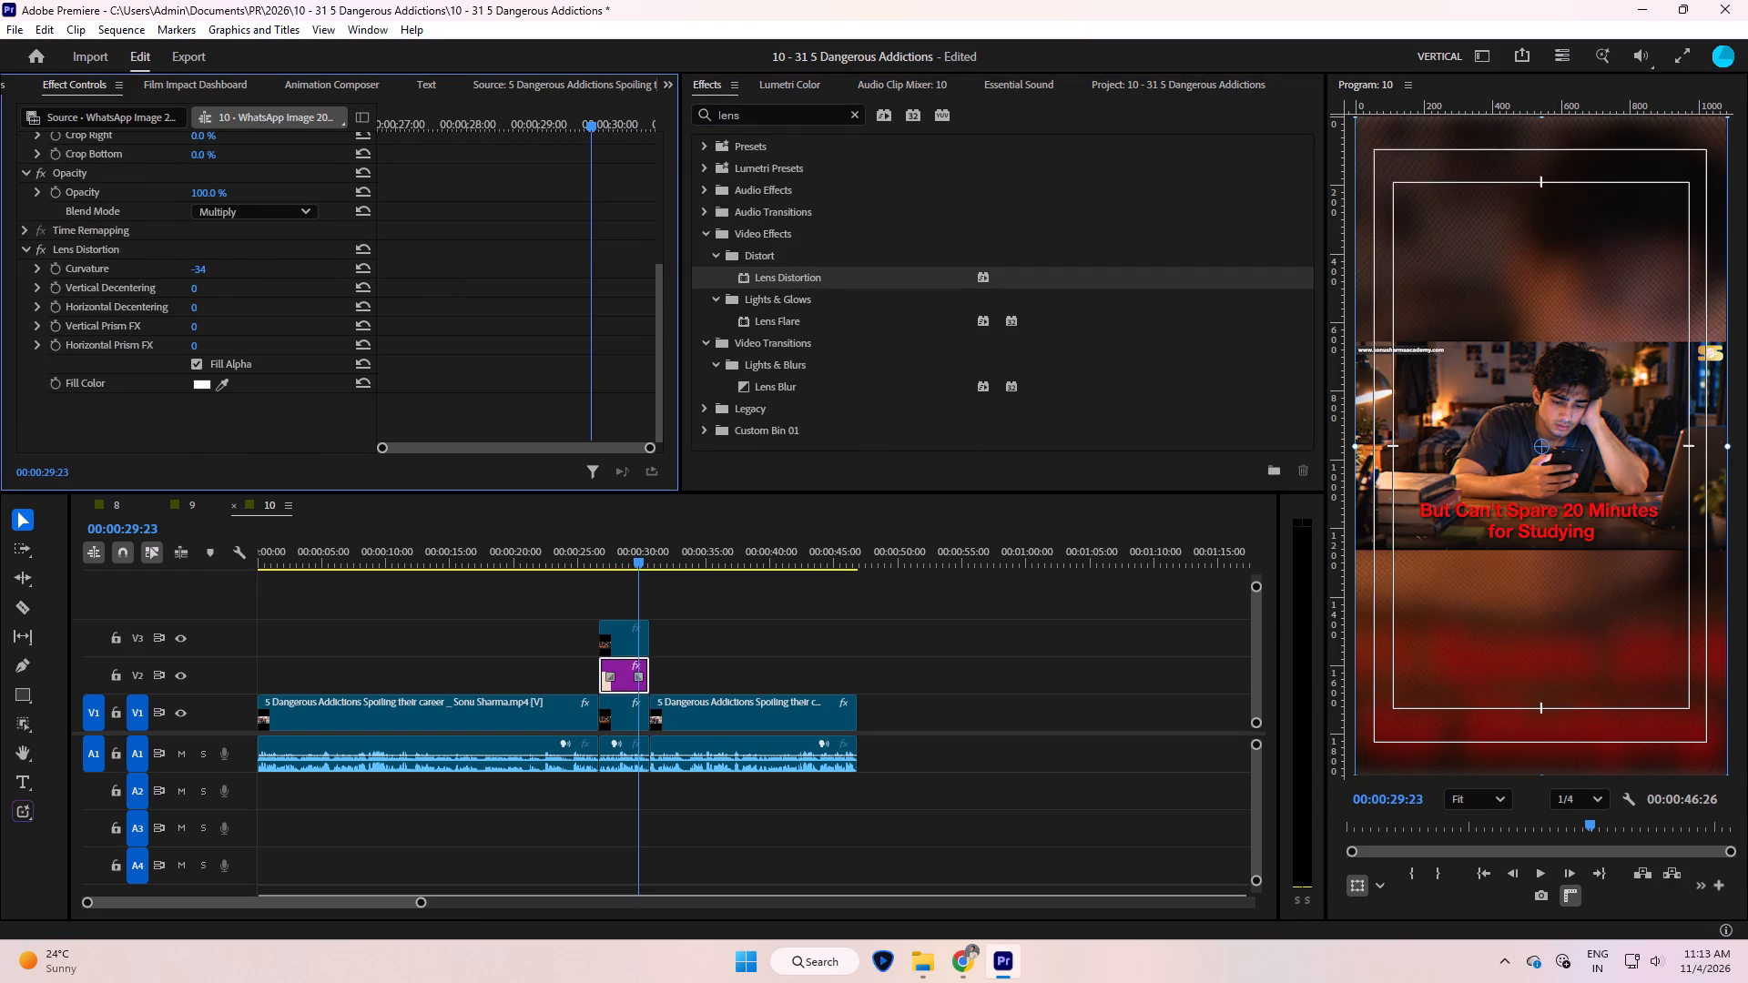
{"action": "left_click_drag", "start_coordinate": [173, 293], "coordinate": [161, 297]}
{"action": "key", "text": "ctrl+grave"}
{"action": "key", "text": "ctrl+grave"}
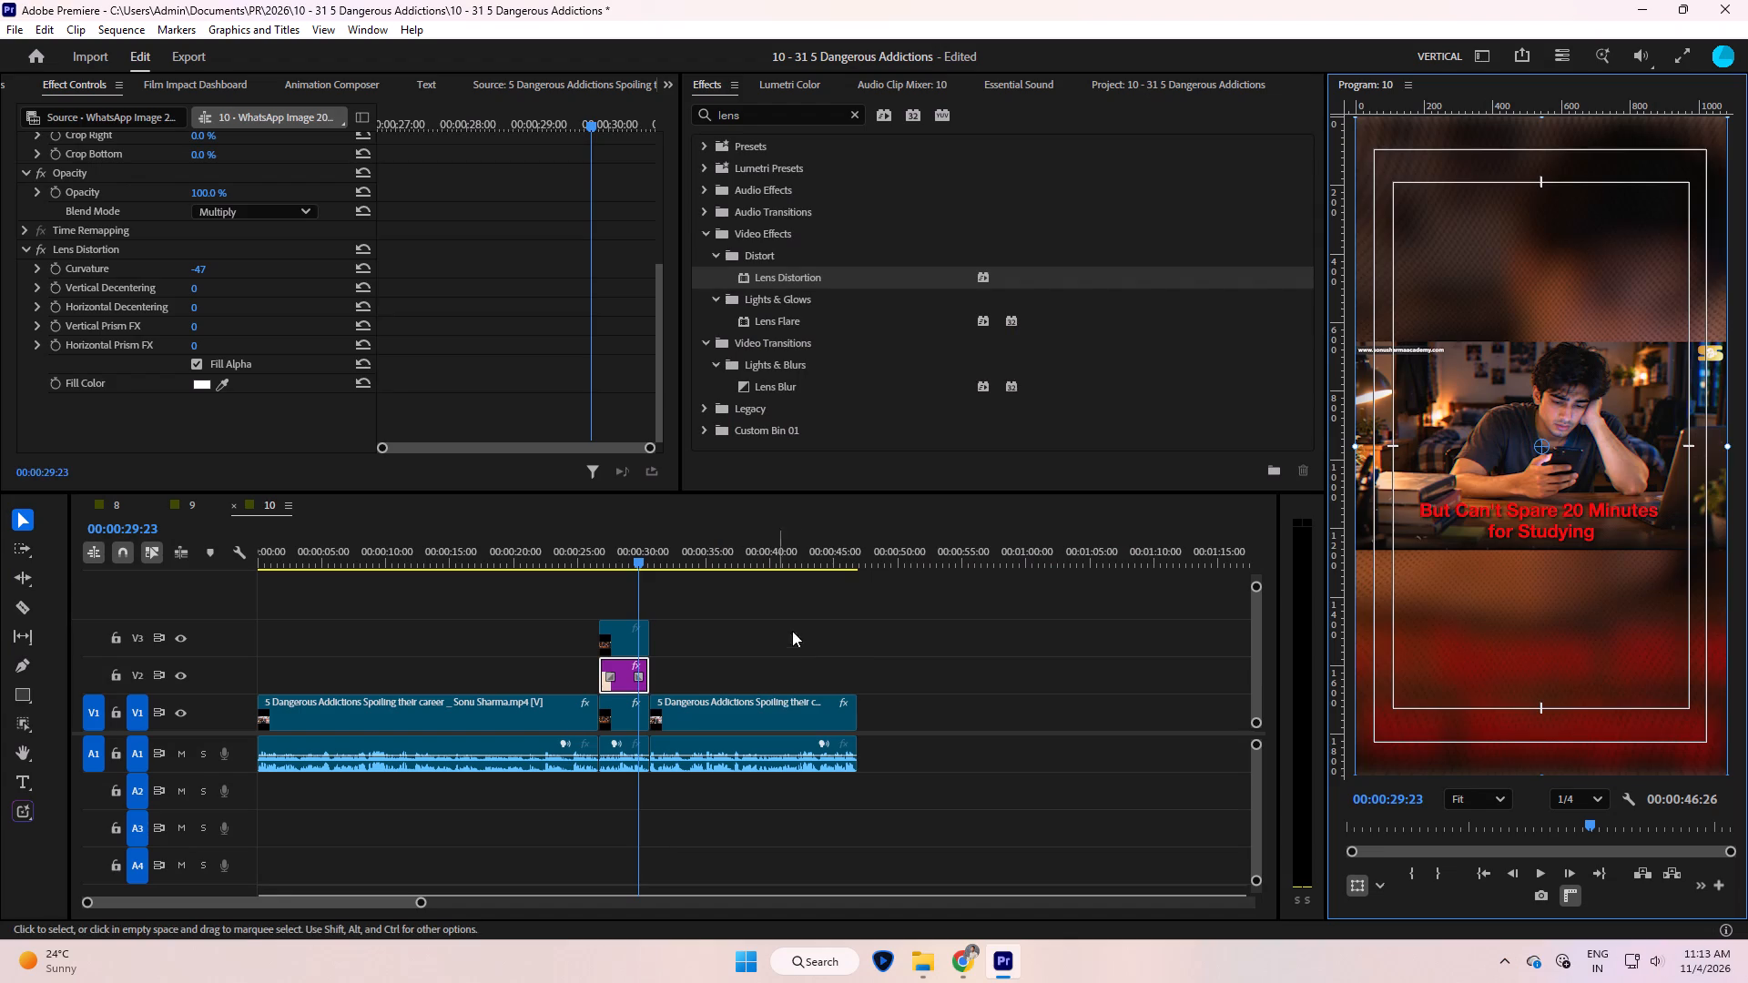
{"action": "key", "text": "space"}
{"action": "left_click", "coordinate": [837, 658]}
{"action": "left_click", "coordinate": [875, 659]}
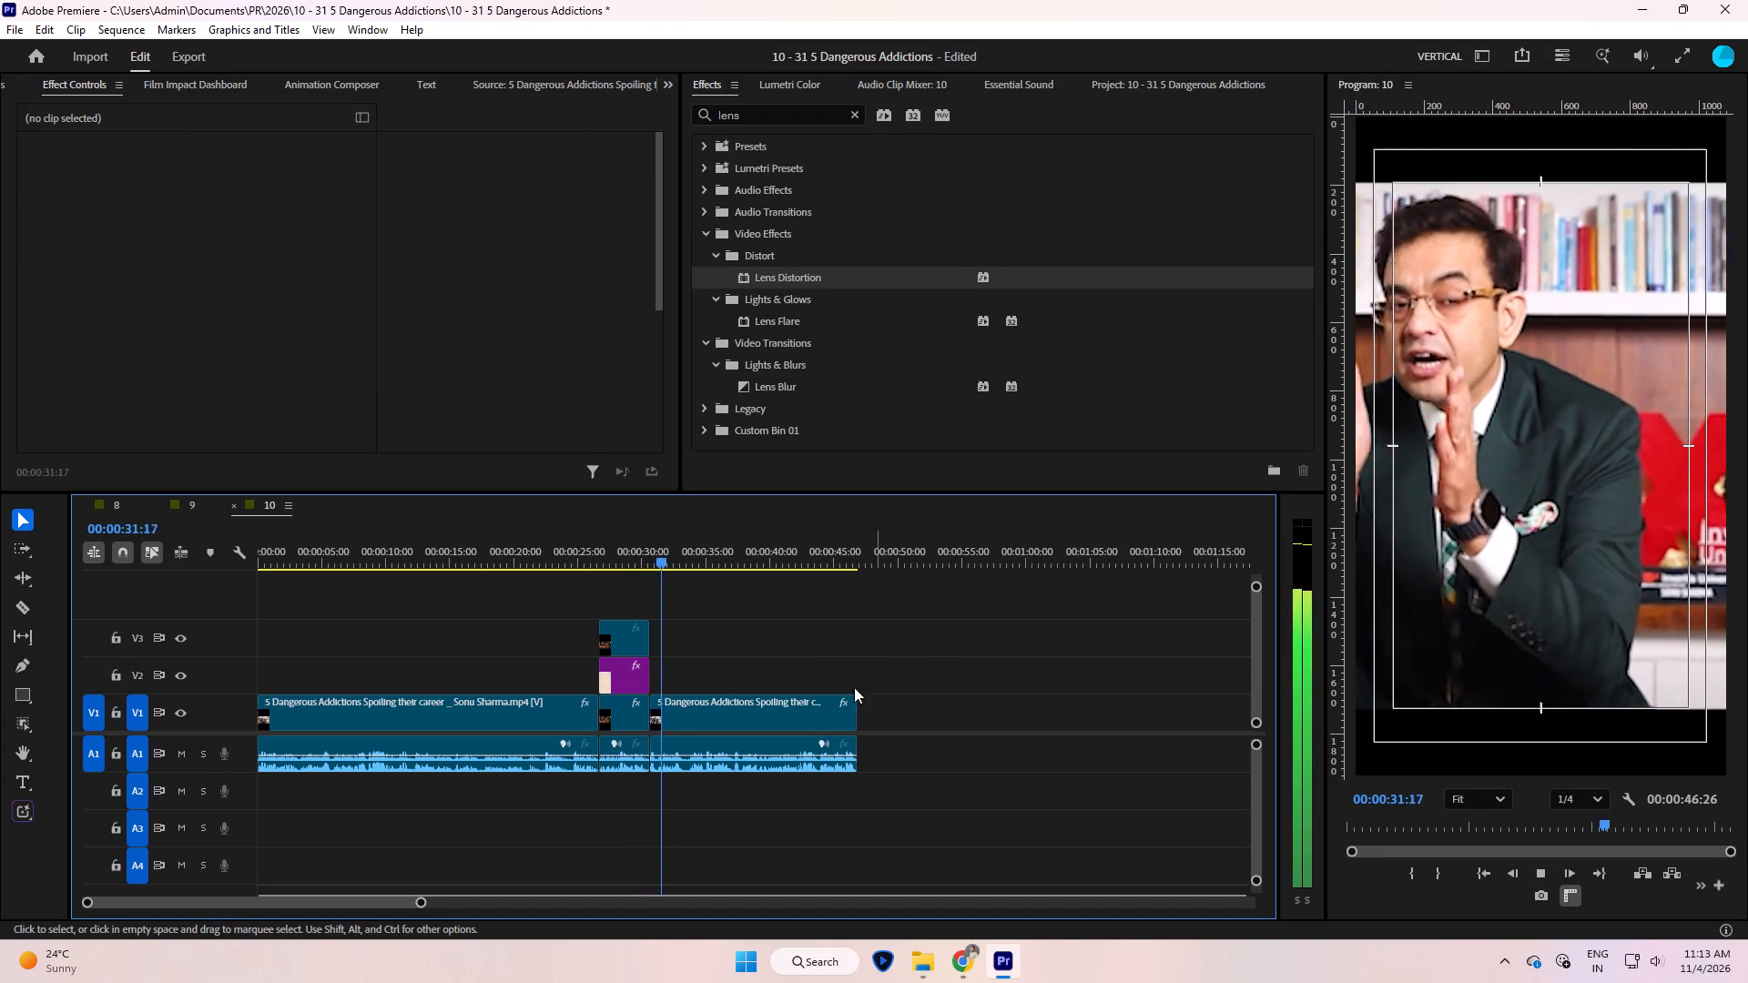
{"action": "key", "text": "space"}
Keyframe the last speaker clip's X position at 567 from its start to 00:00:31:10, and shift it to about 625 by 00:00:31:26.
{"action": "left_click", "coordinate": [726, 706]}
{"action": "key", "text": "Up"}
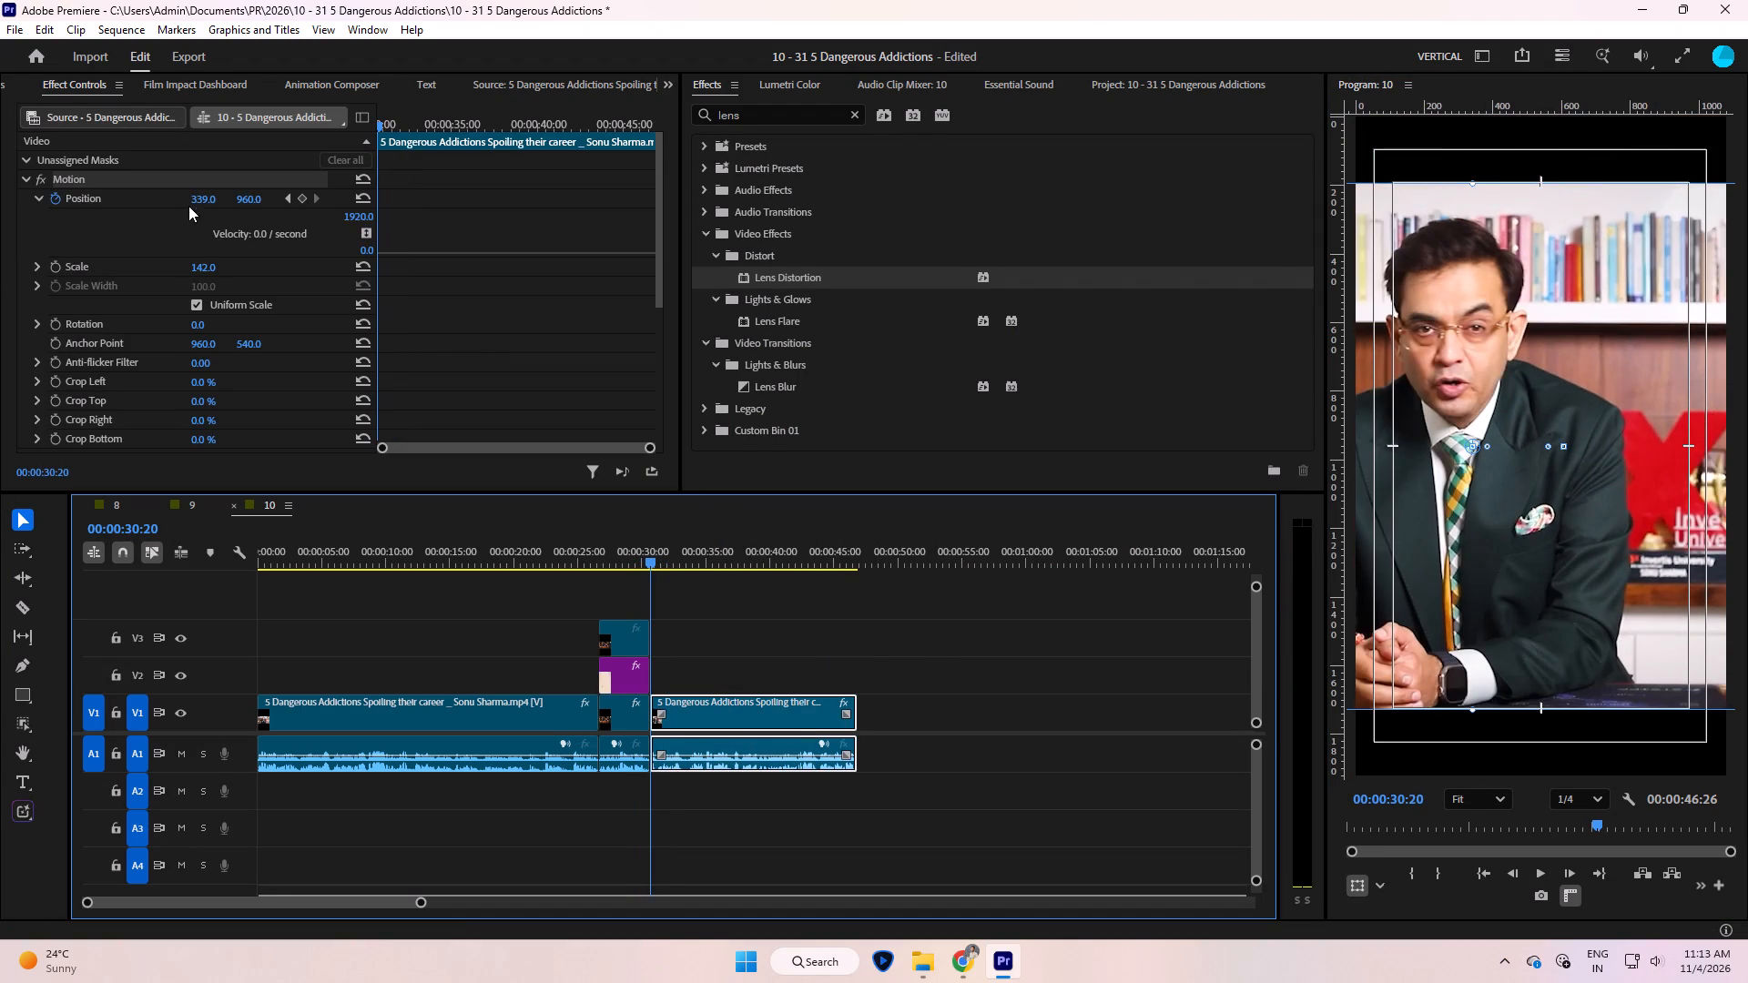
{"action": "left_click_drag", "start_coordinate": [203, 202], "coordinate": [411, 199]}
{"action": "key", "text": "space"}
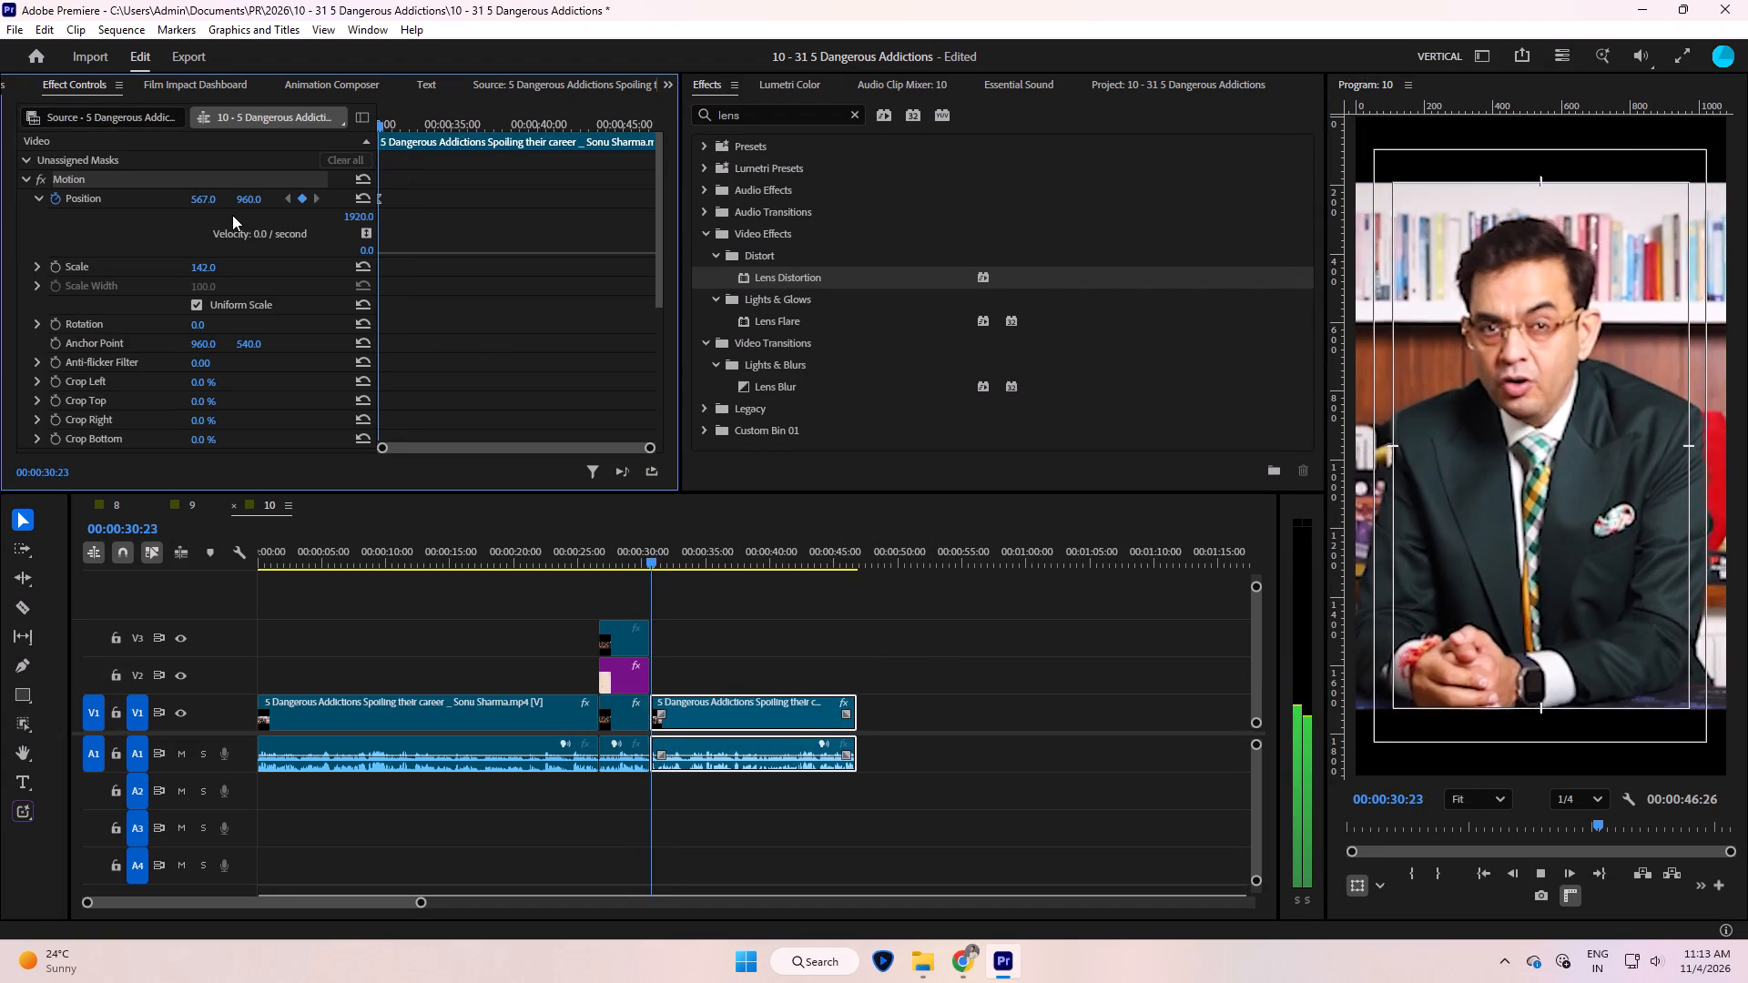
{"action": "key", "text": "space"}
{"action": "left_click", "coordinate": [302, 197]}
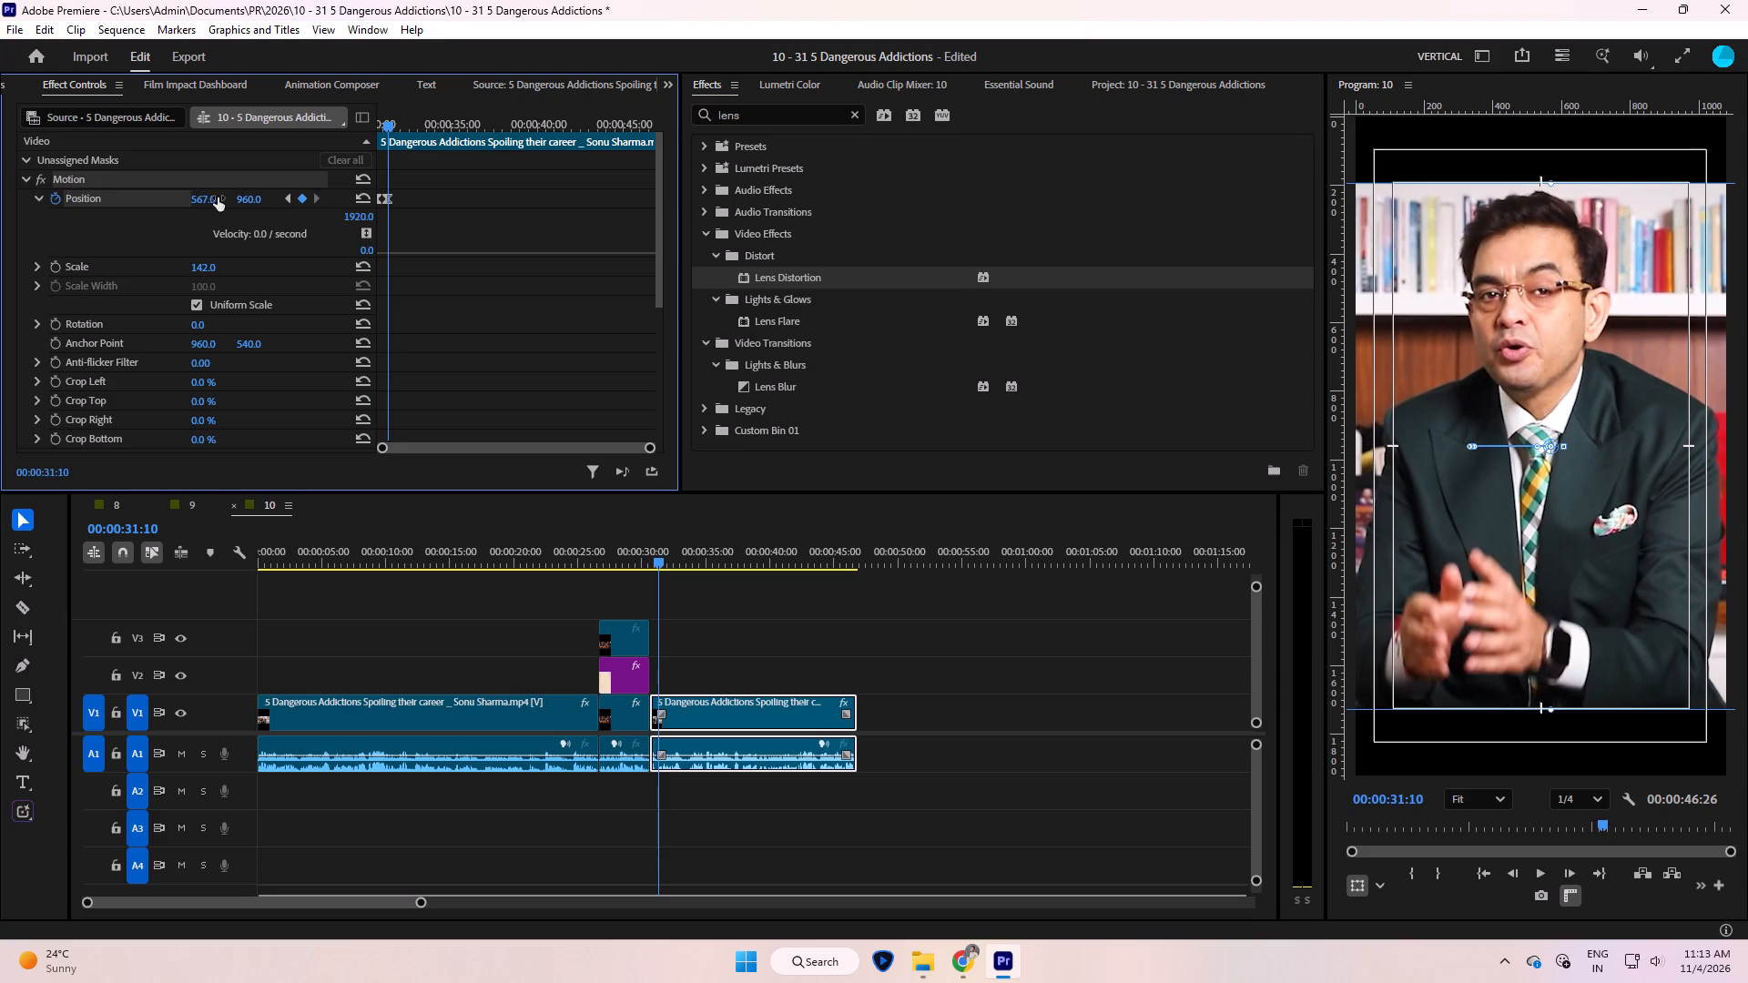
{"action": "key", "text": "space"}
{"action": "key", "text": "space"}
{"action": "left_click_drag", "start_coordinate": [209, 198], "coordinate": [263, 195]}
{"action": "key", "text": "space"}
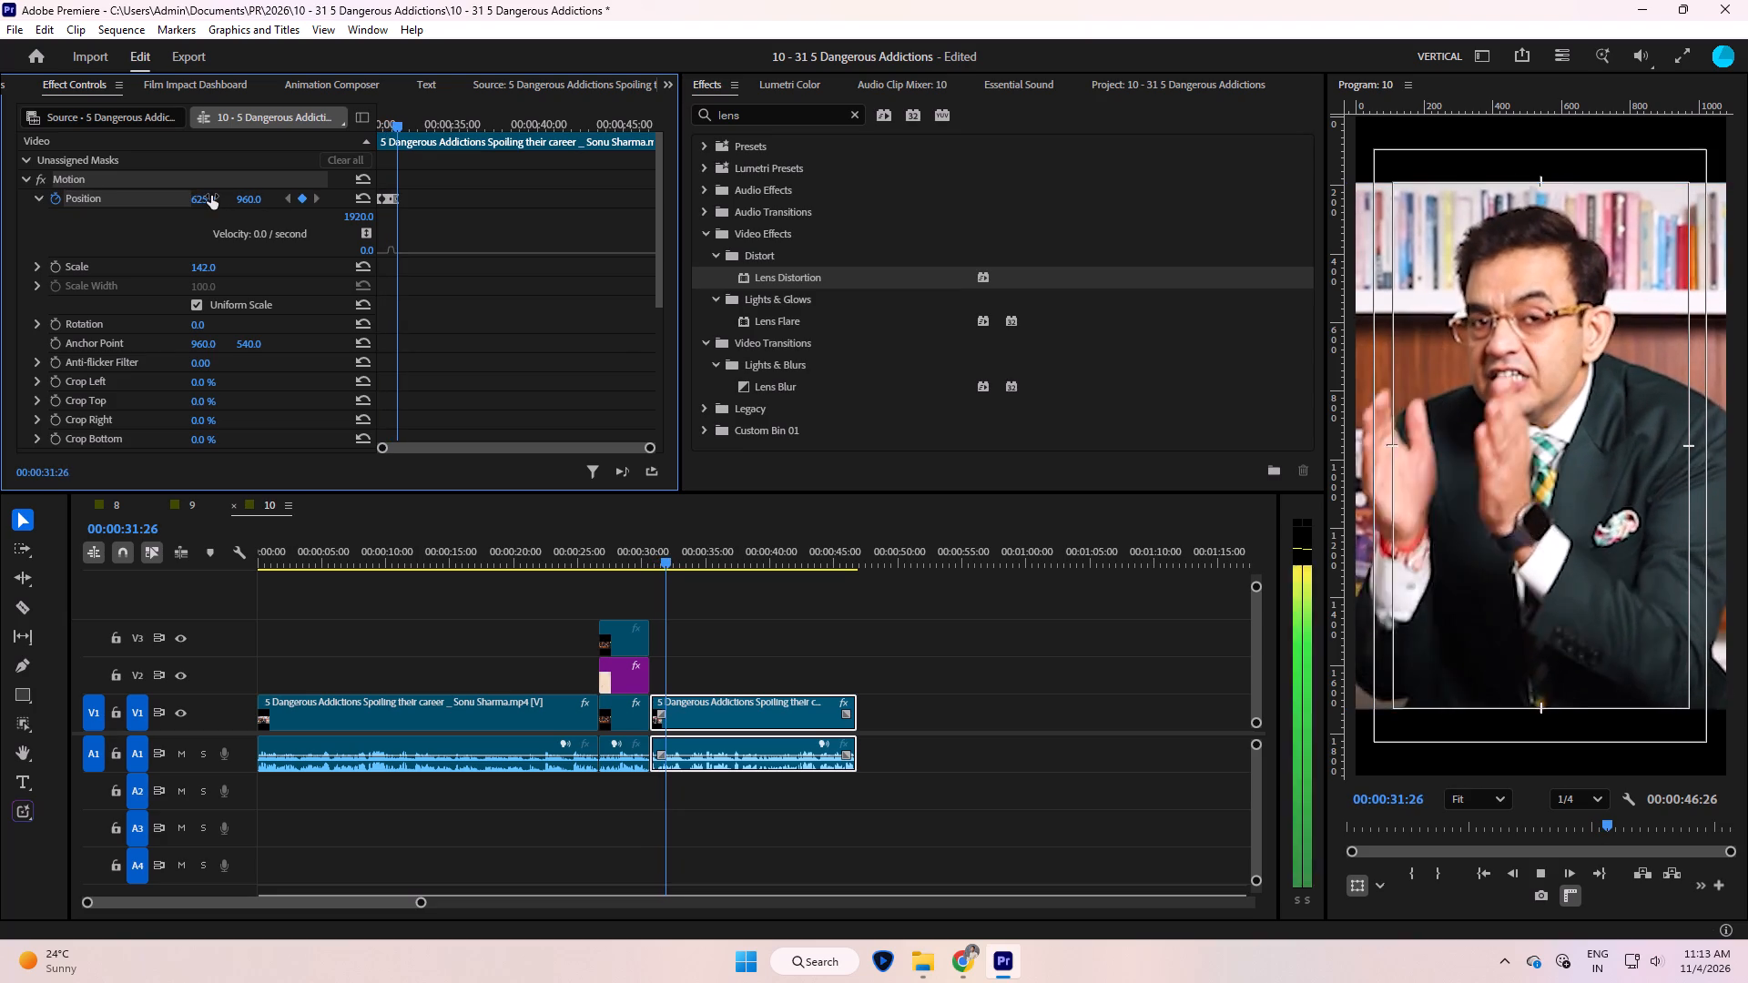
Add small X position adjustments following the speaker after 00:00:31:26, reaching 621 before 00:00:32:17.
{"action": "key", "text": "space"}
{"action": "left_click_drag", "start_coordinate": [211, 196], "coordinate": [220, 196]}
{"action": "key", "text": "space"}
{"action": "key", "text": "space"}
{"action": "left_click_drag", "start_coordinate": [212, 196], "coordinate": [202, 202]}
{"action": "key", "text": "space"}
{"action": "left_click_drag", "start_coordinate": [211, 196], "coordinate": [208, 197]}
{"action": "key", "text": "space"}
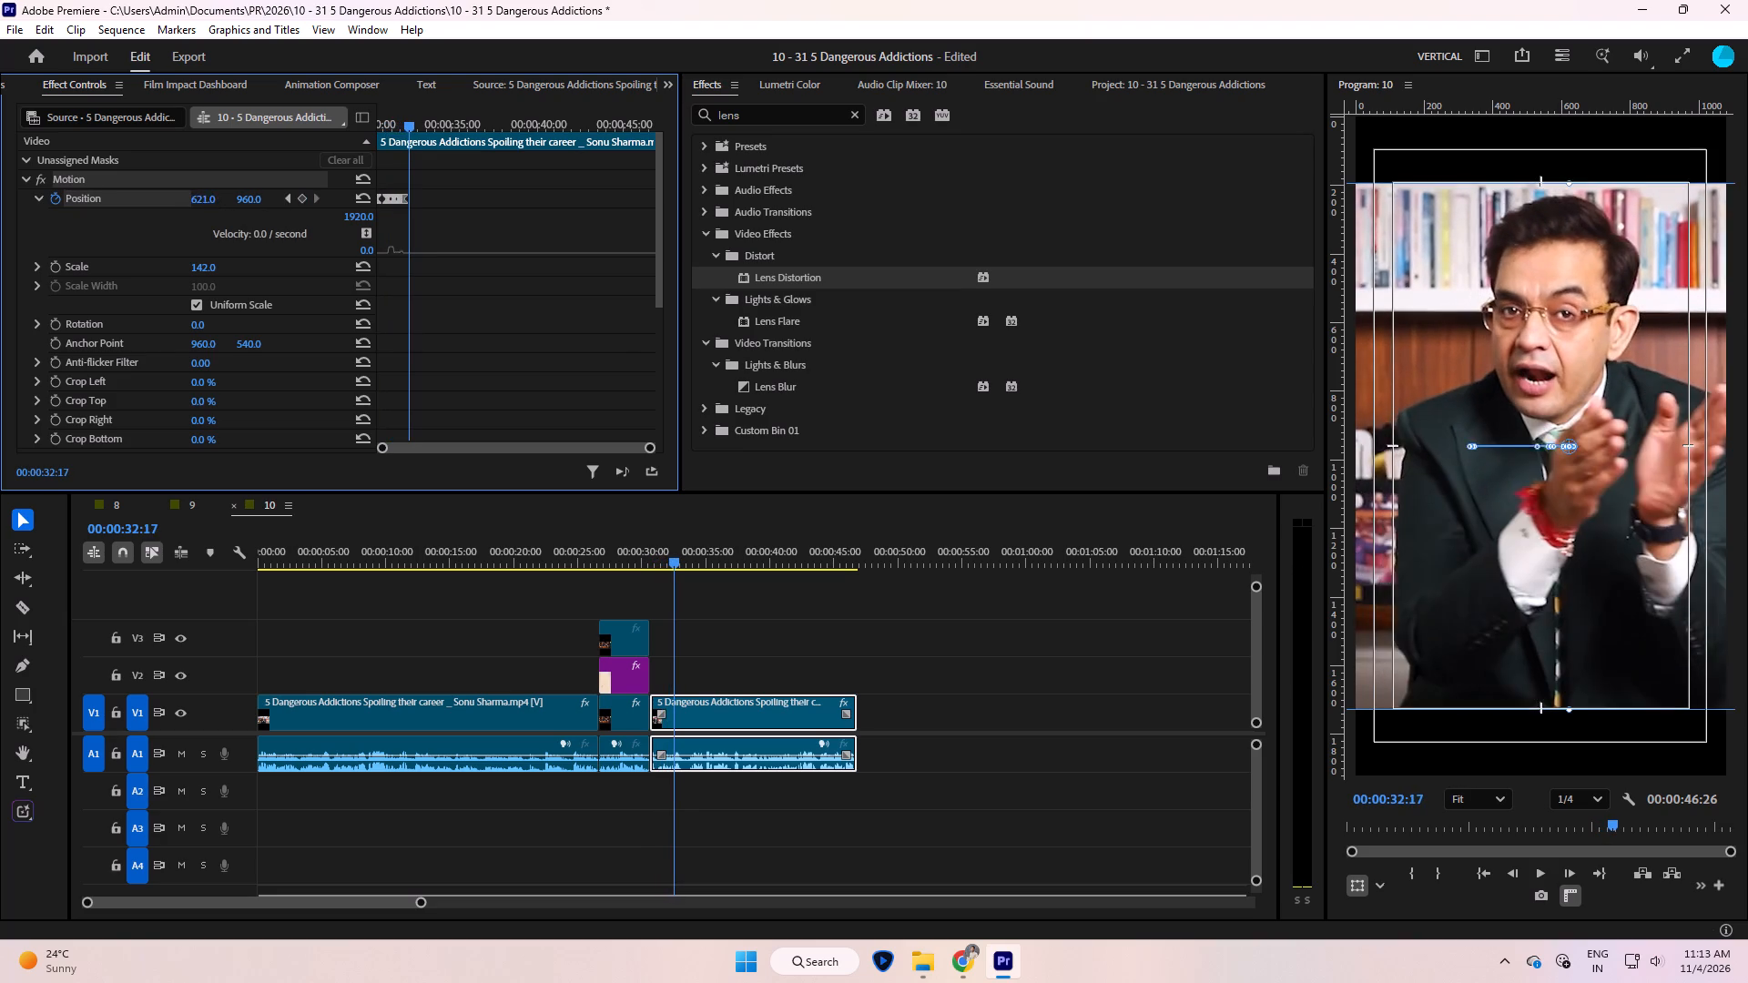
Keyframe the speaker clip's X position at 559 at 00:00:32:17 and lower it to about 536 around 00:00:33:05 to keep him centred.
{"action": "left_click_drag", "start_coordinate": [208, 197], "coordinate": [155, 218]}
{"action": "key", "text": "space"}
{"action": "key", "text": "space"}
{"action": "left_click_drag", "start_coordinate": [211, 196], "coordinate": [191, 207]}
{"action": "key", "text": "space"}
{"action": "key", "text": "space"}
{"action": "left_click_drag", "start_coordinate": [211, 196], "coordinate": [191, 207]}
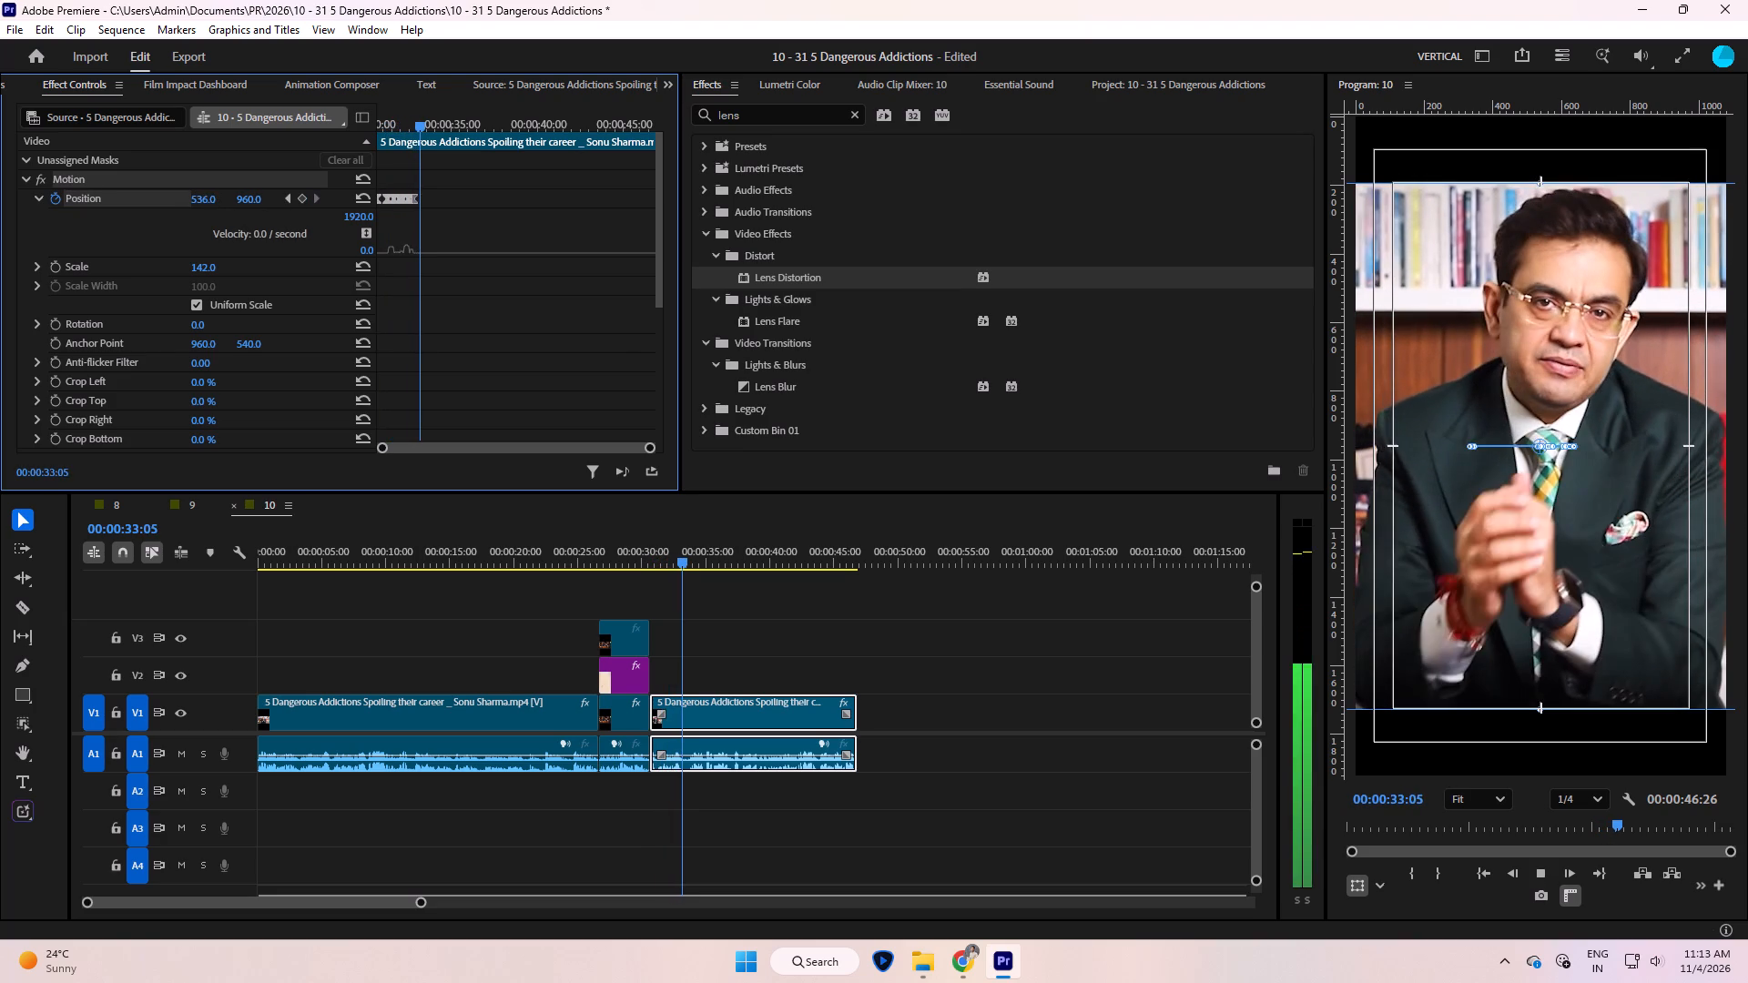
{"action": "left_click_drag", "start_coordinate": [191, 207], "coordinate": [197, 204]}
{"action": "key", "text": "space"}
{"action": "key", "text": "space"}
Raise the speaker clip's X position in successive keyframes after 00:00:33:05, reaching 695 at 00:00:34:06.
{"action": "left_click_drag", "start_coordinate": [211, 196], "coordinate": [246, 193]}
{"action": "key", "text": "space"}
{"action": "left_click_drag", "start_coordinate": [211, 196], "coordinate": [252, 188]}
{"action": "key", "text": "space"}
{"action": "key", "text": "space"}
{"action": "key", "text": "space"}
{"action": "left_click_drag", "start_coordinate": [211, 196], "coordinate": [248, 190]}
{"action": "key", "text": "space"}
{"action": "key", "text": "space"}
{"action": "left_click_drag", "start_coordinate": [211, 196], "coordinate": [263, 198]}
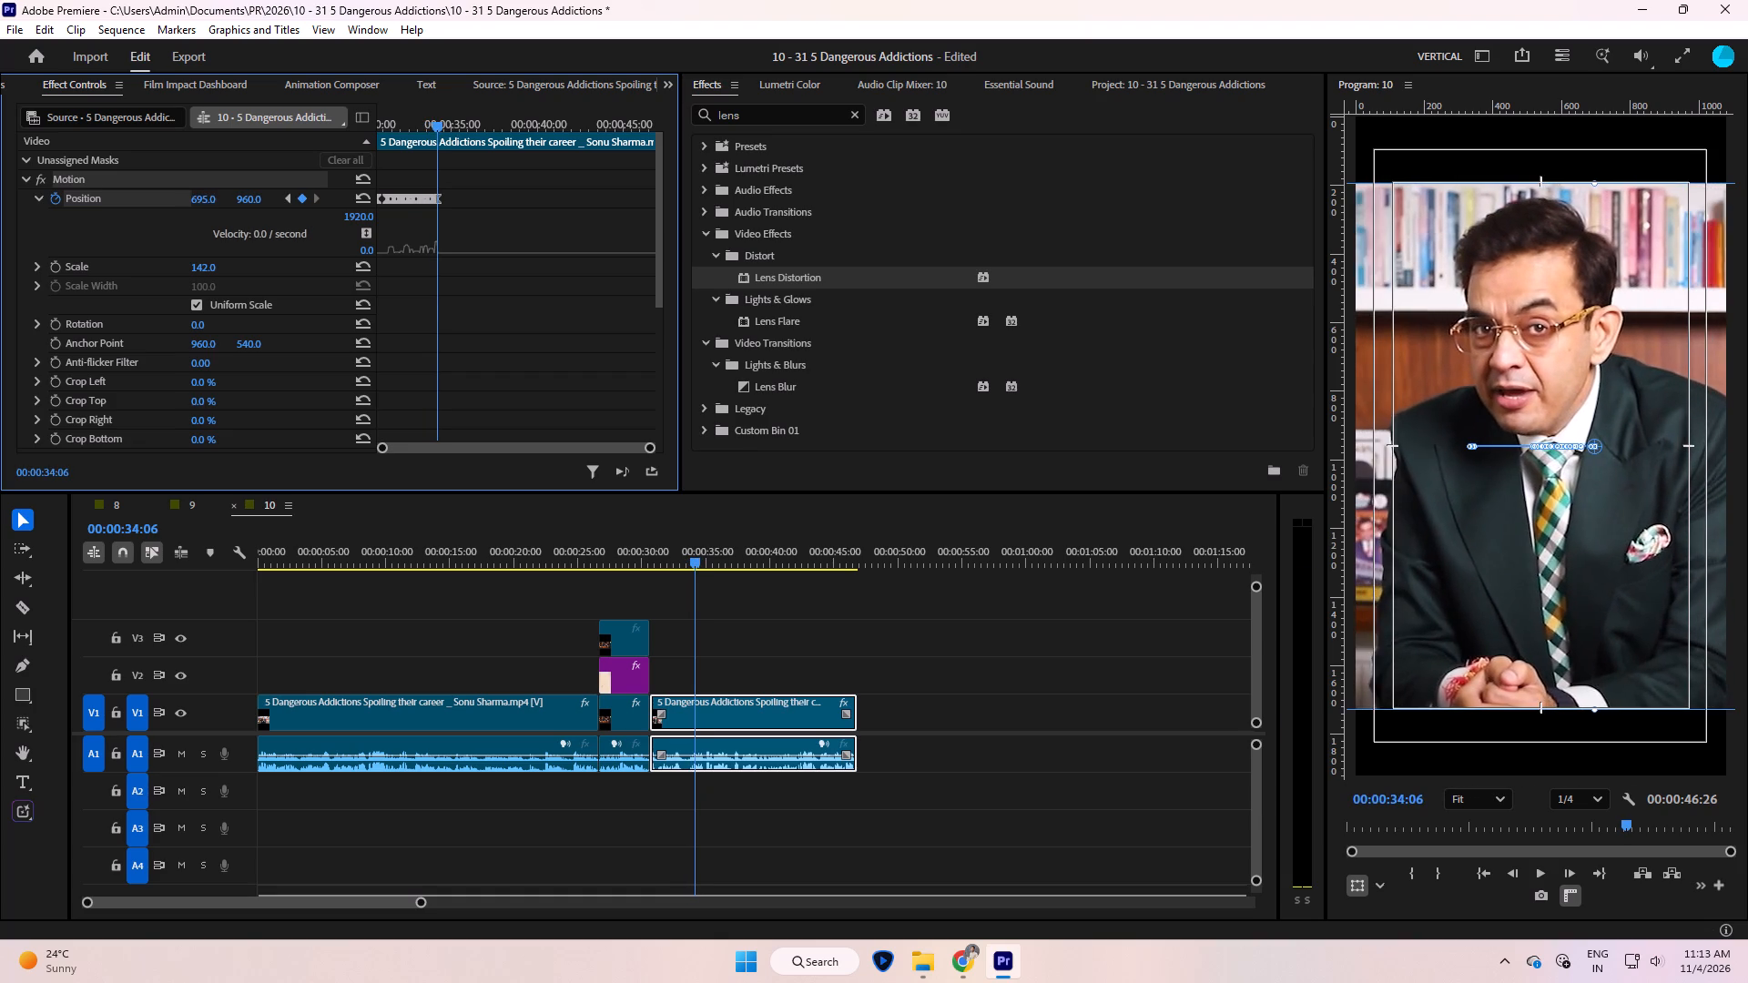
{"action": "left_click_drag", "start_coordinate": [263, 198], "coordinate": [263, 198]}
Keyframe the speaker clip's X position at 736 shortly before 00:00:35:00, replay part of the reframed section, and save the project.
{"action": "key", "text": "space"}
{"action": "key", "text": "space"}
{"action": "left_click_drag", "start_coordinate": [211, 196], "coordinate": [249, 196]}
{"action": "key", "text": "space"}
{"action": "key", "text": "space"}
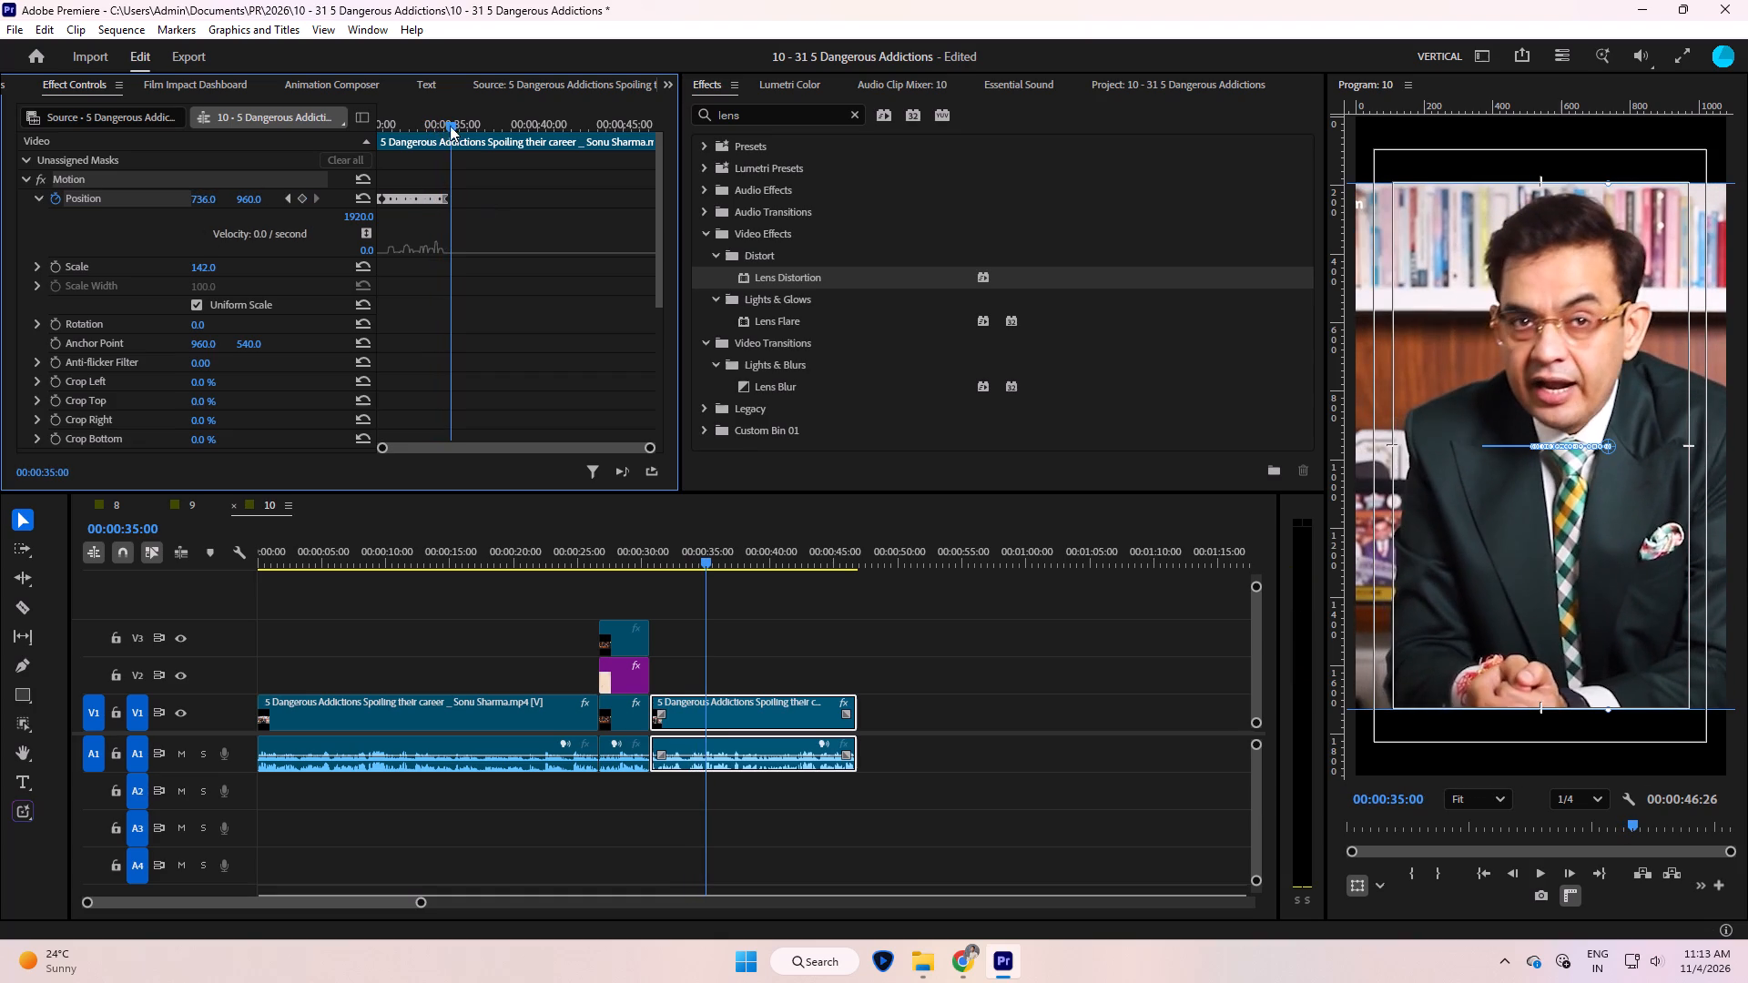
{"action": "left_click", "coordinate": [402, 126]}
{"action": "key", "text": "space"}
{"action": "key", "text": "space"}
{"action": "key", "text": "ctrl+s"}
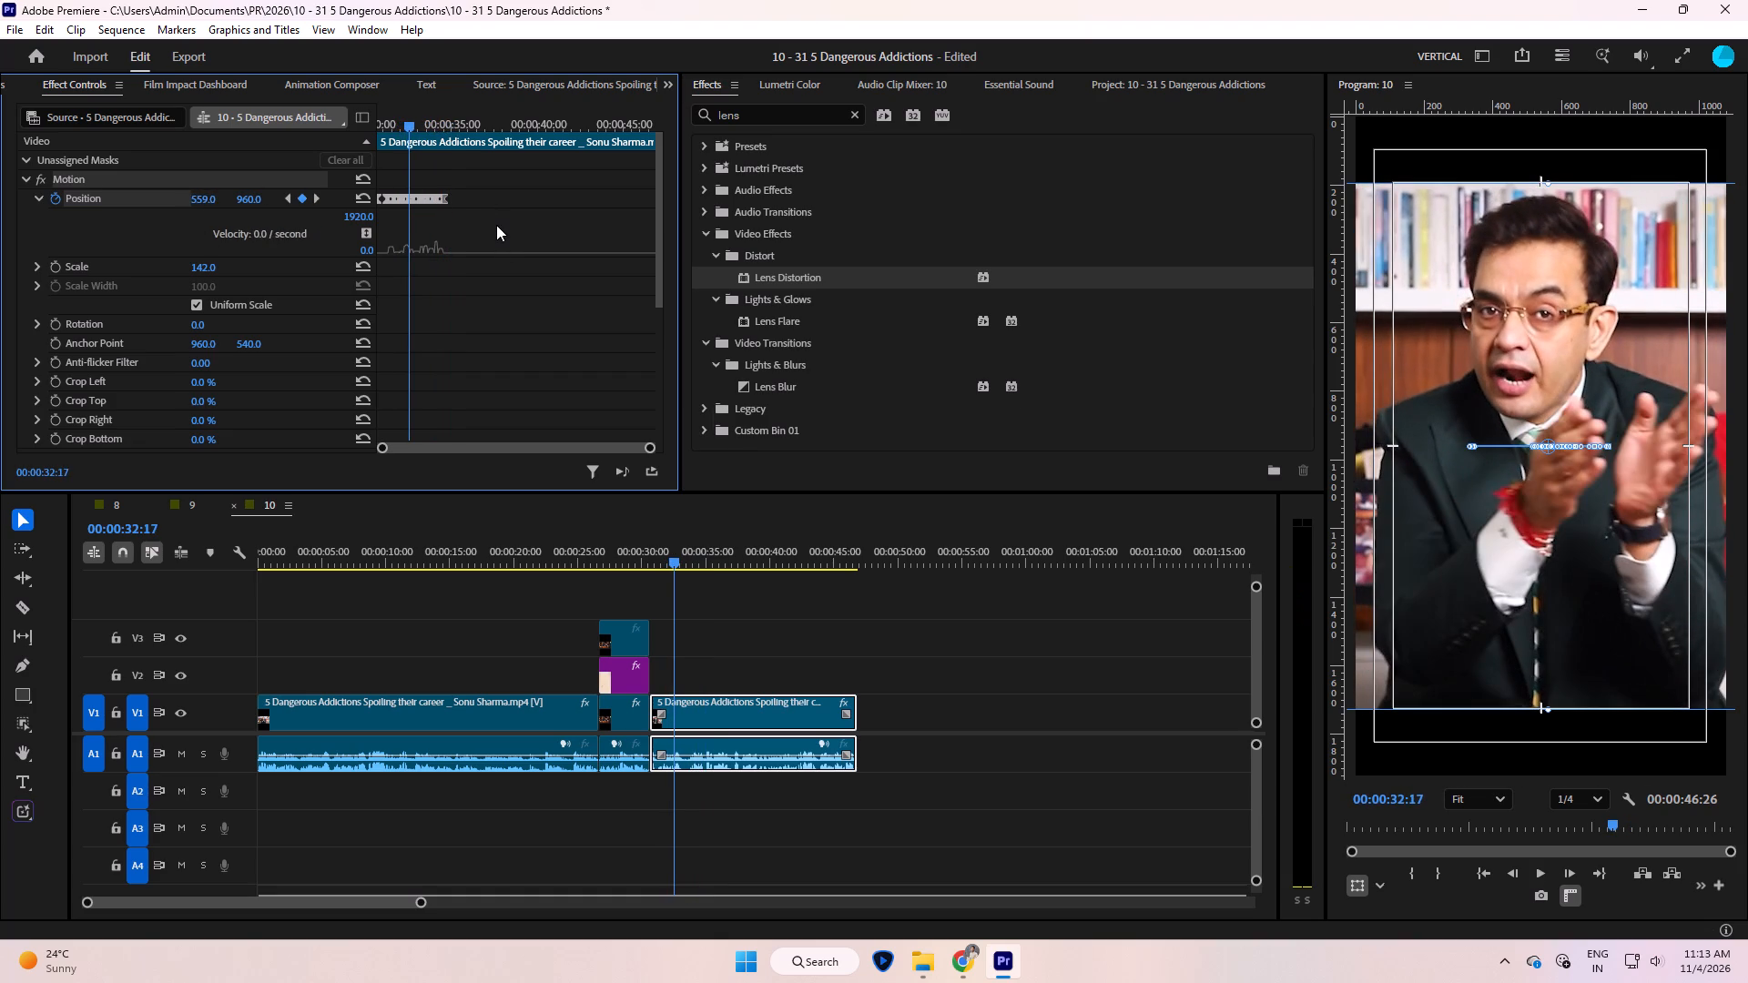
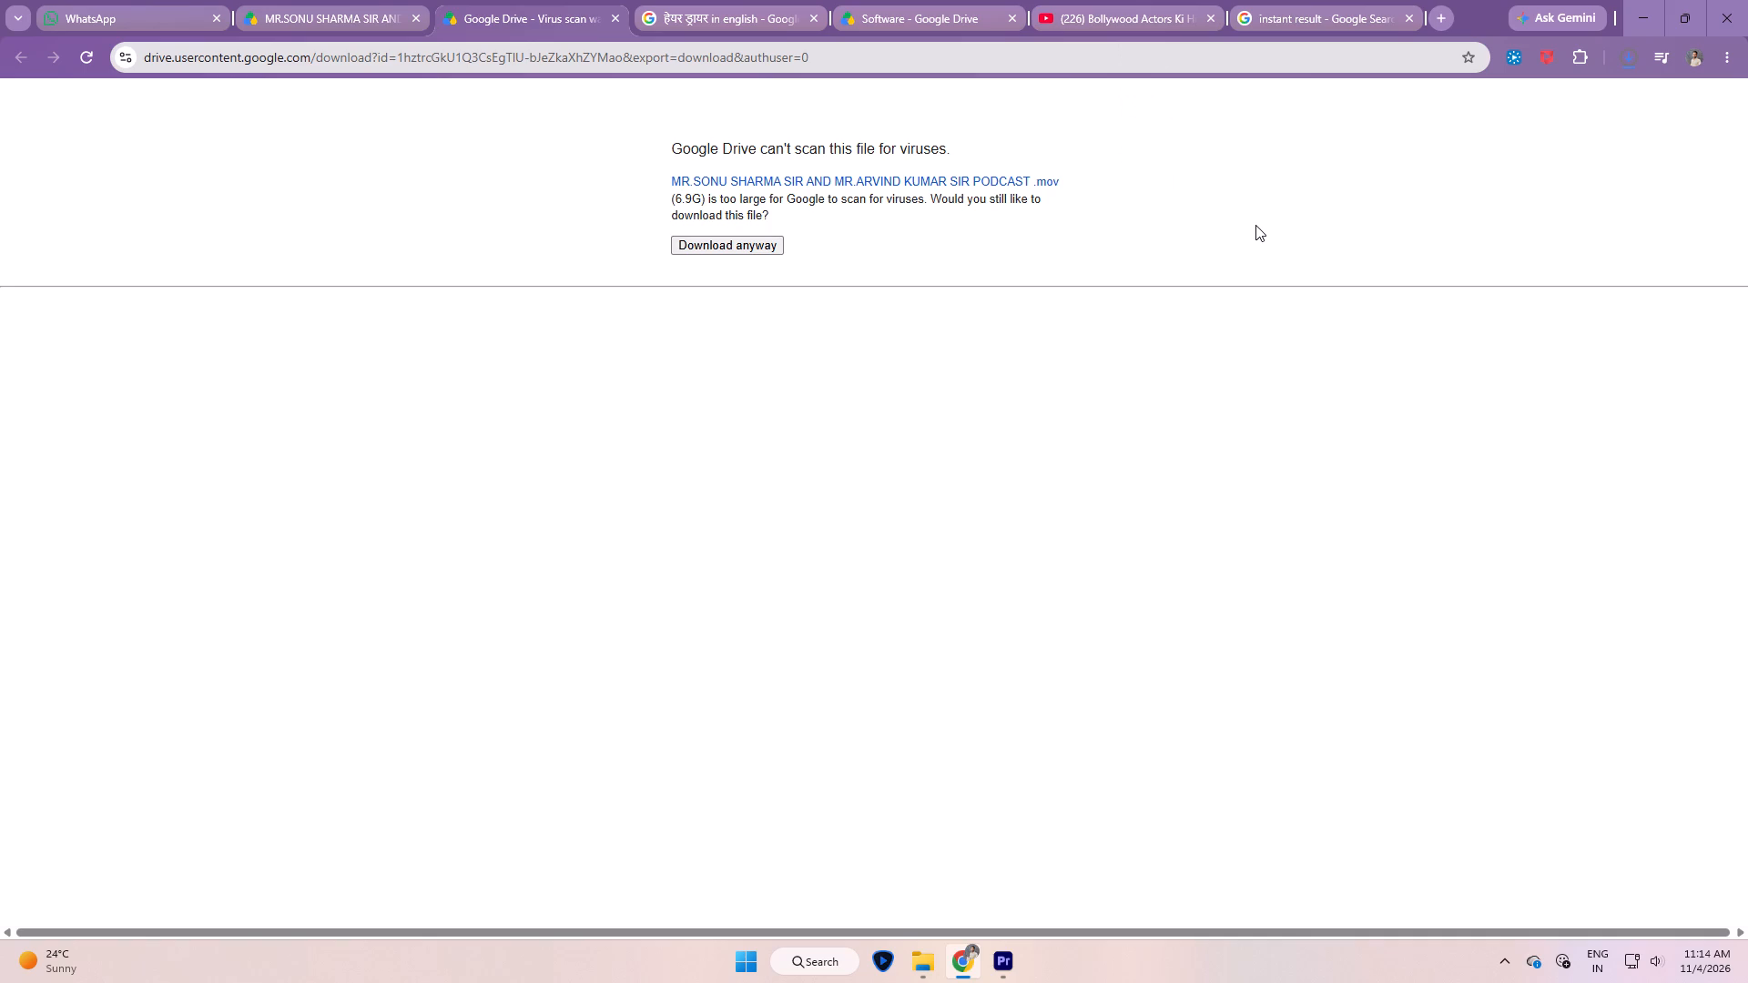
Open the browser's download history to check the progress of the podcast .mov download.
{"action": "key", "text": "ctrl+j"}
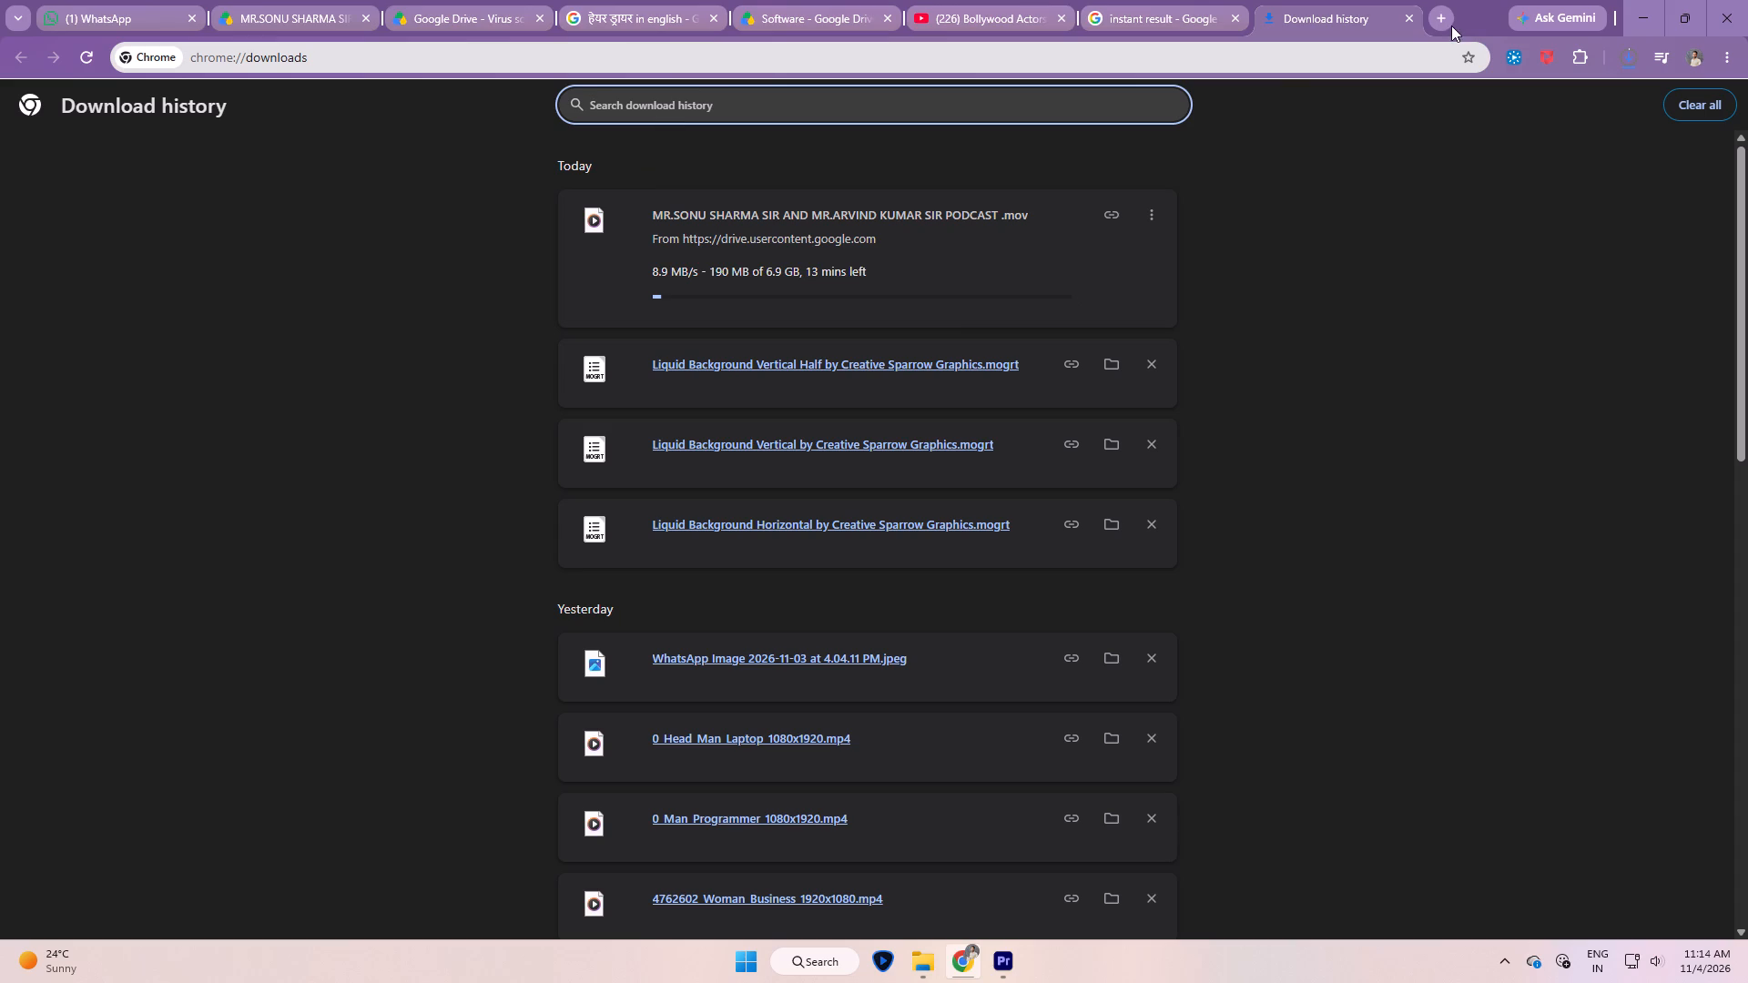
Close the "instant result" search tab and return to the Google Drive virus-scan page for the podcast file.
{"action": "left_click", "coordinate": [1240, 19]}
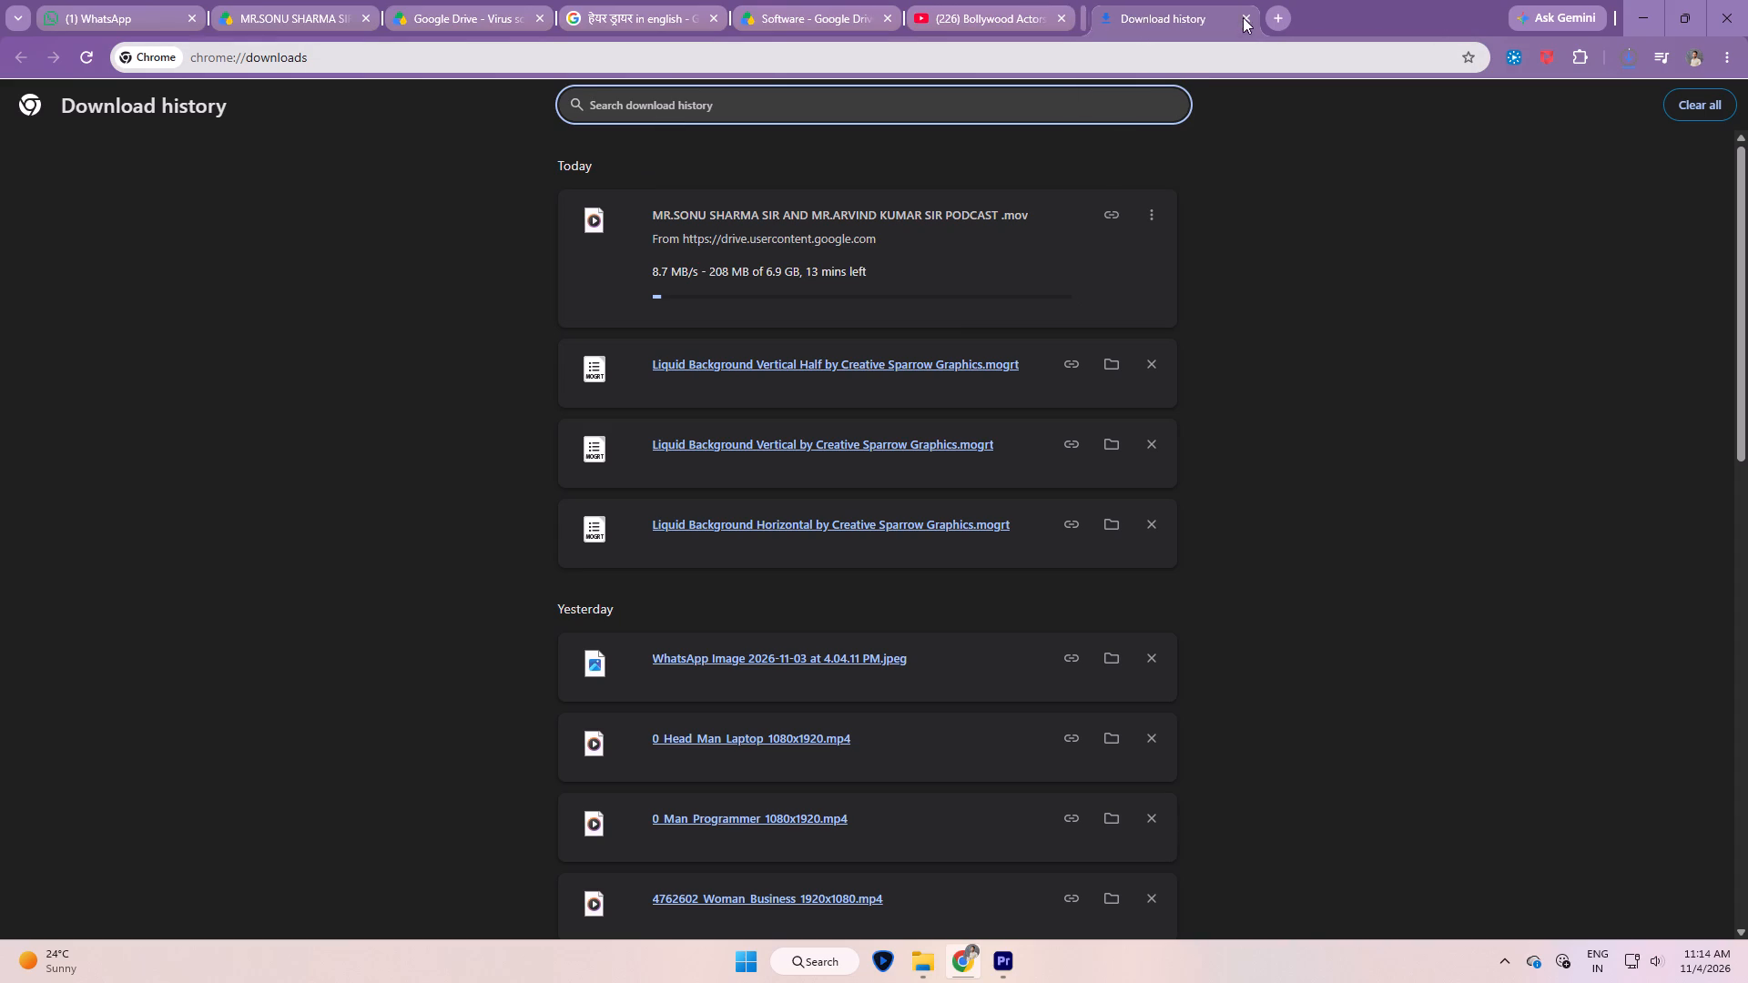
{"action": "left_click", "coordinate": [281, 0]}
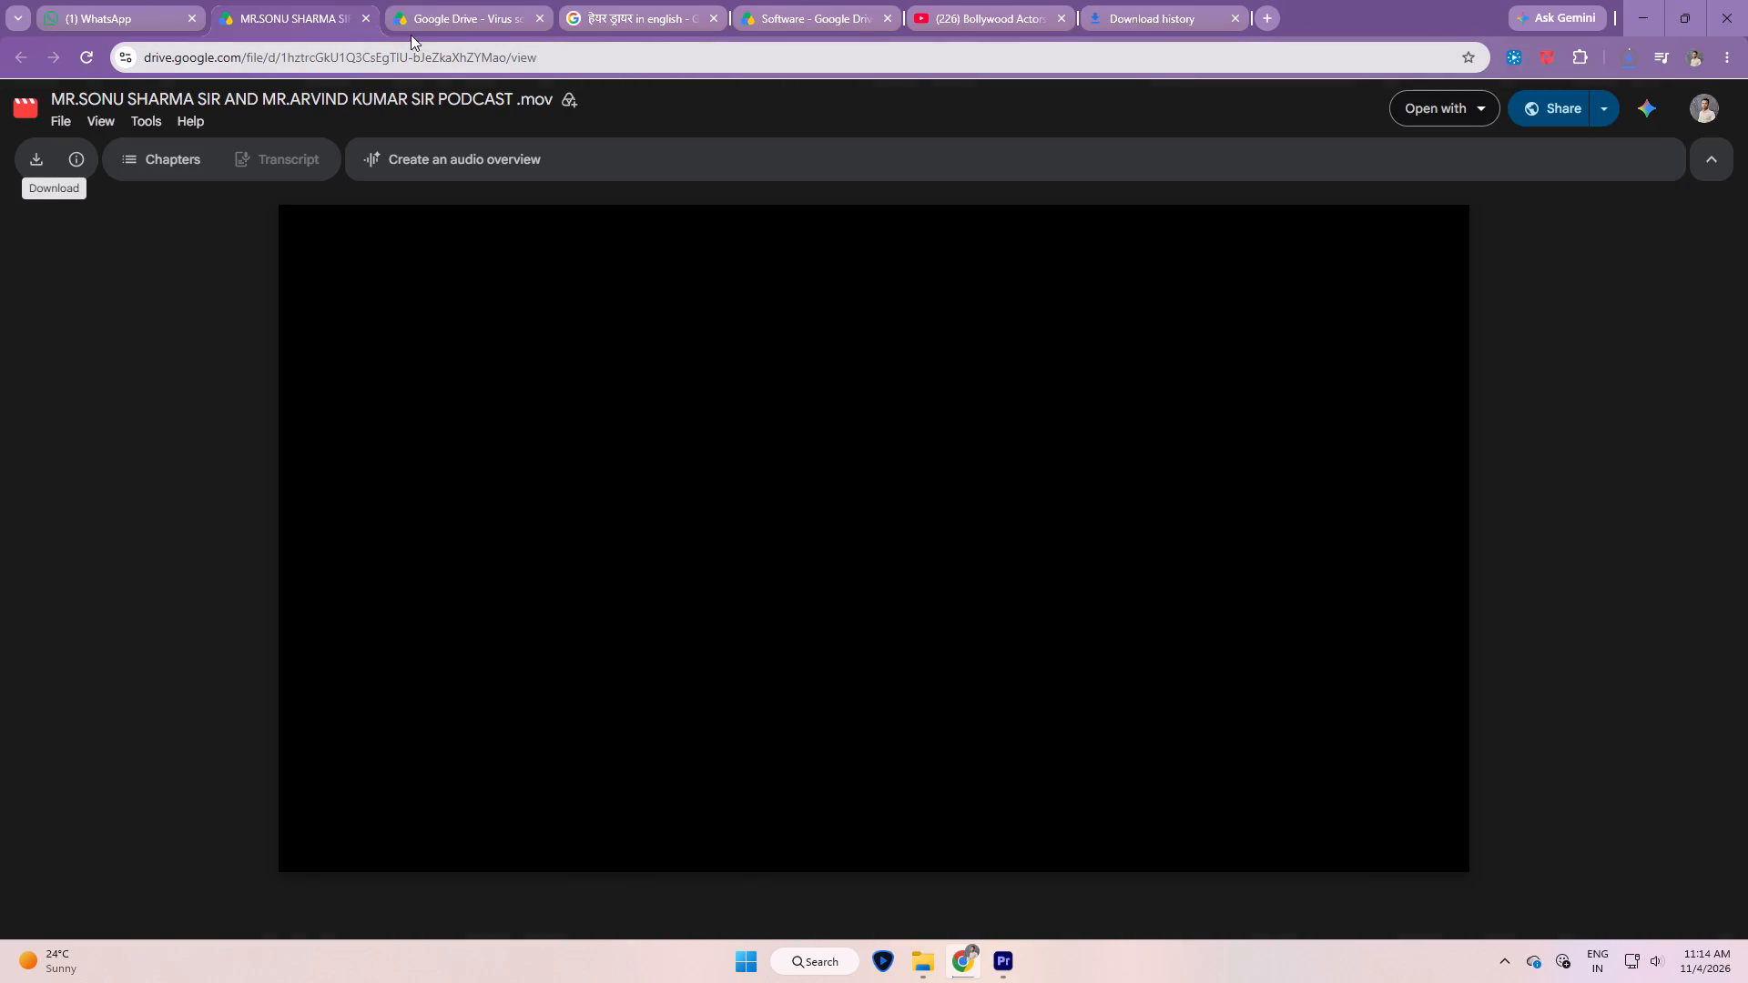
{"action": "left_click", "coordinate": [470, 0]}
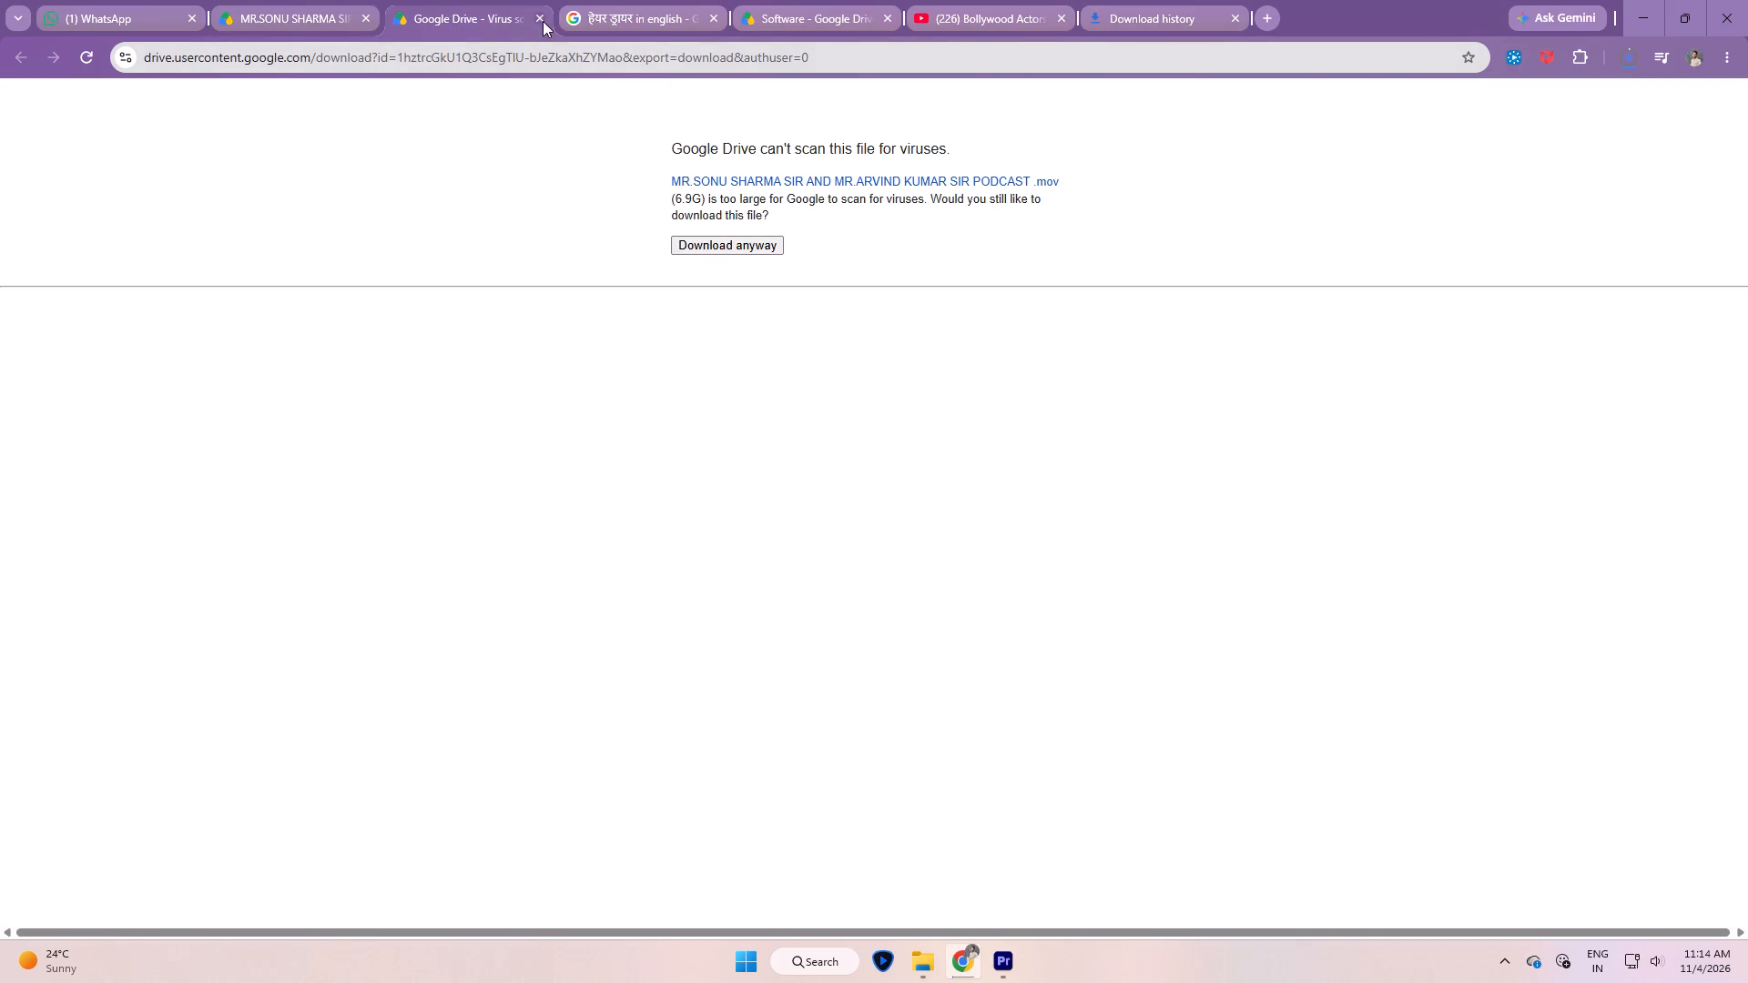